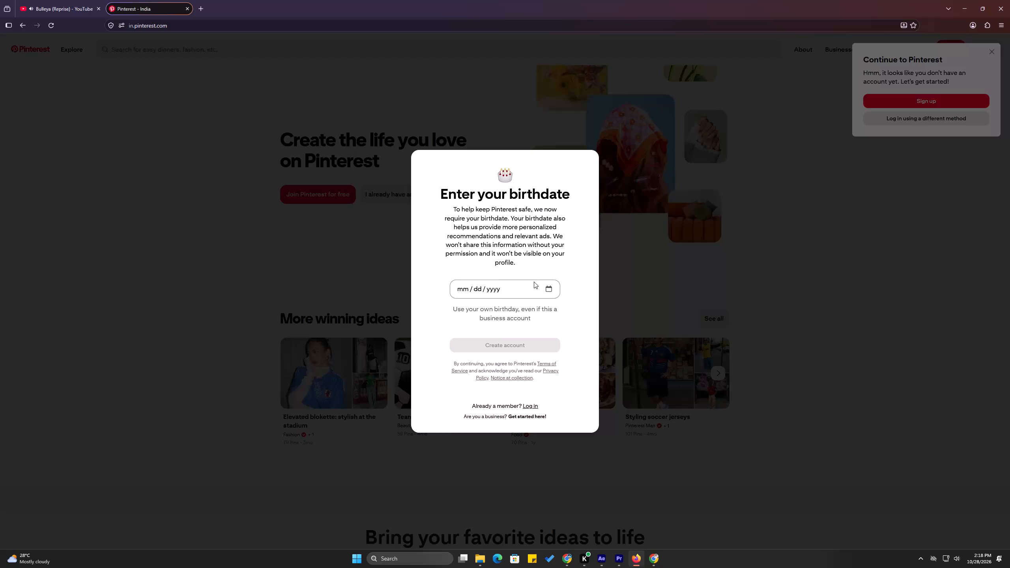
Enter the birthdate and create the Pinterest account.
click(469, 285)
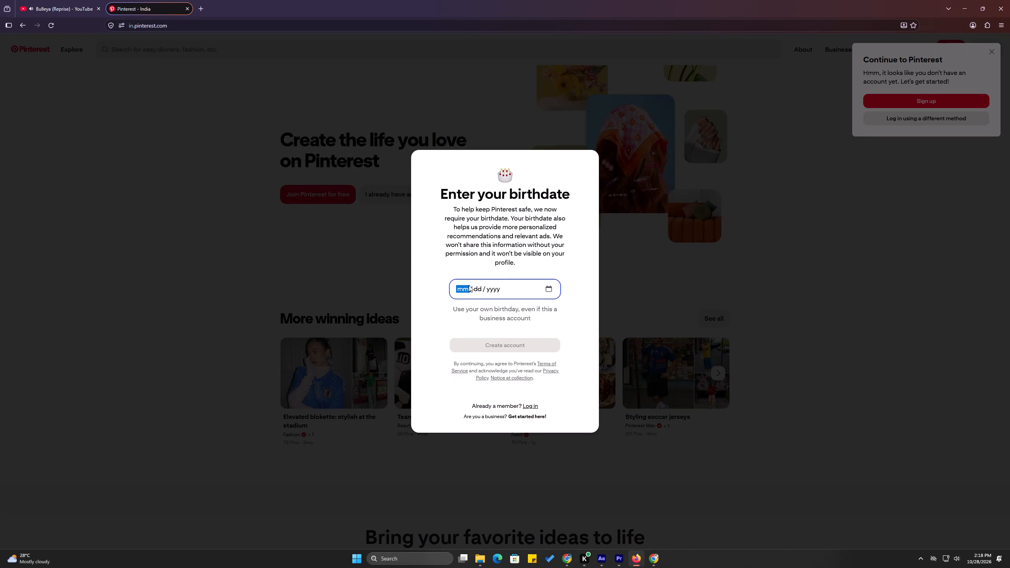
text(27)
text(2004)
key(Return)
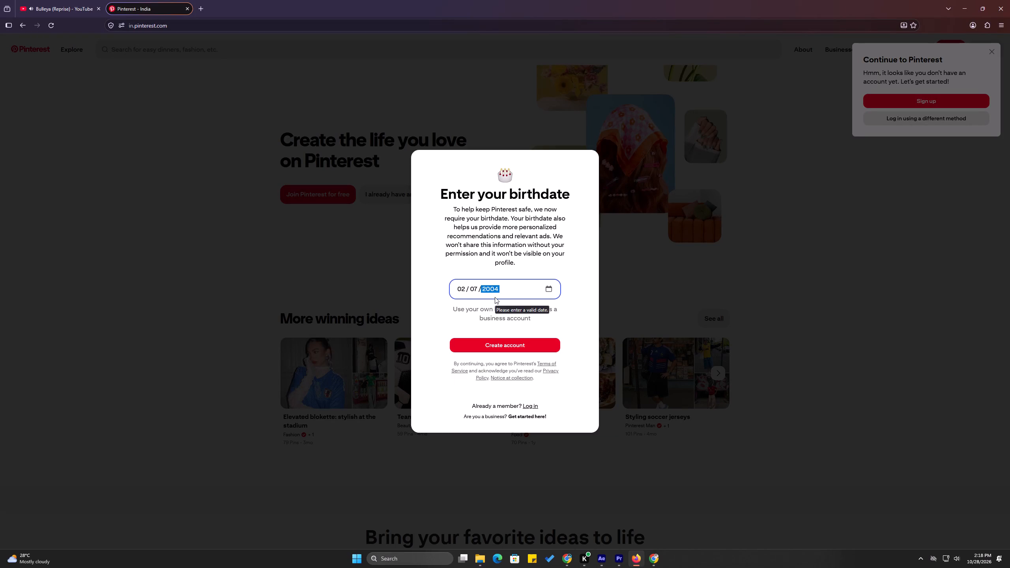
click(523, 344)
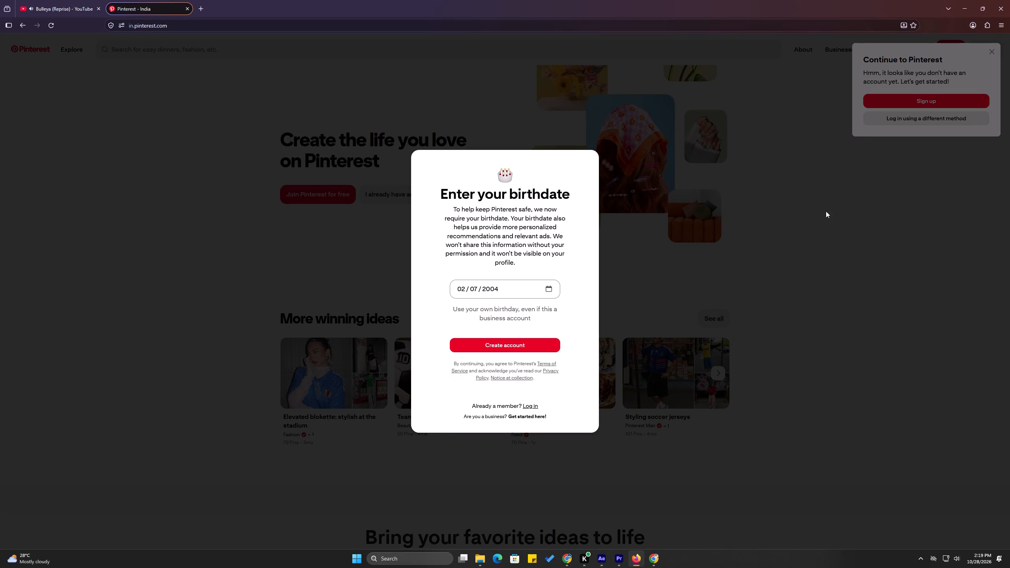
click(508, 348)
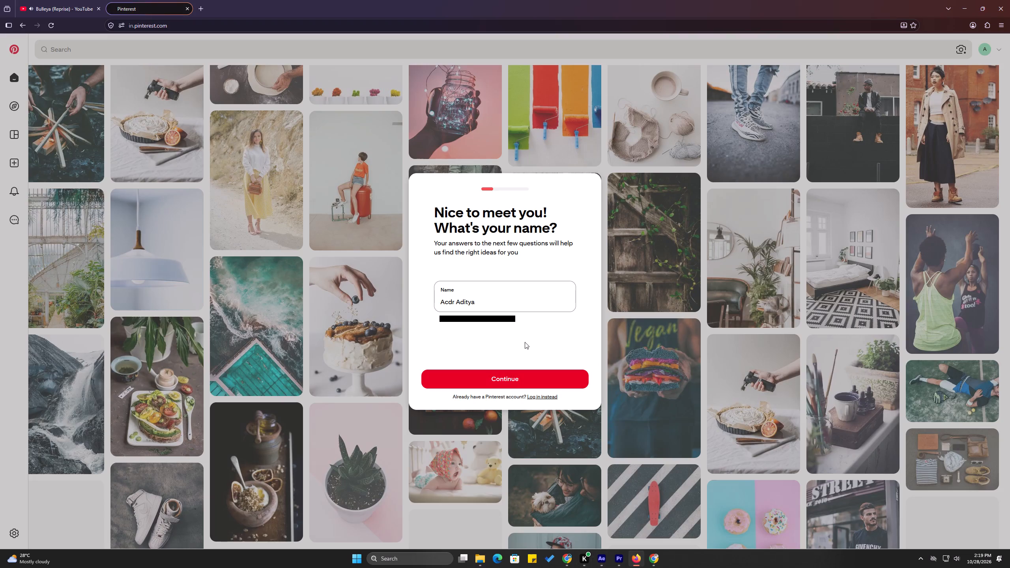
Accept the prefilled name, then keep India as the country and English (US) as the language to continue the account setup.
click(506, 378)
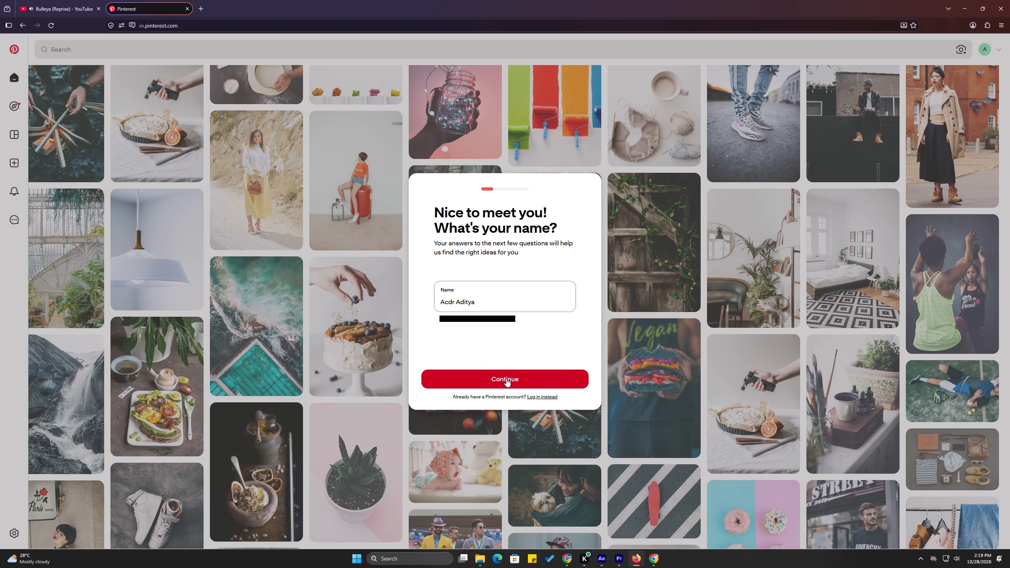
click(515, 295)
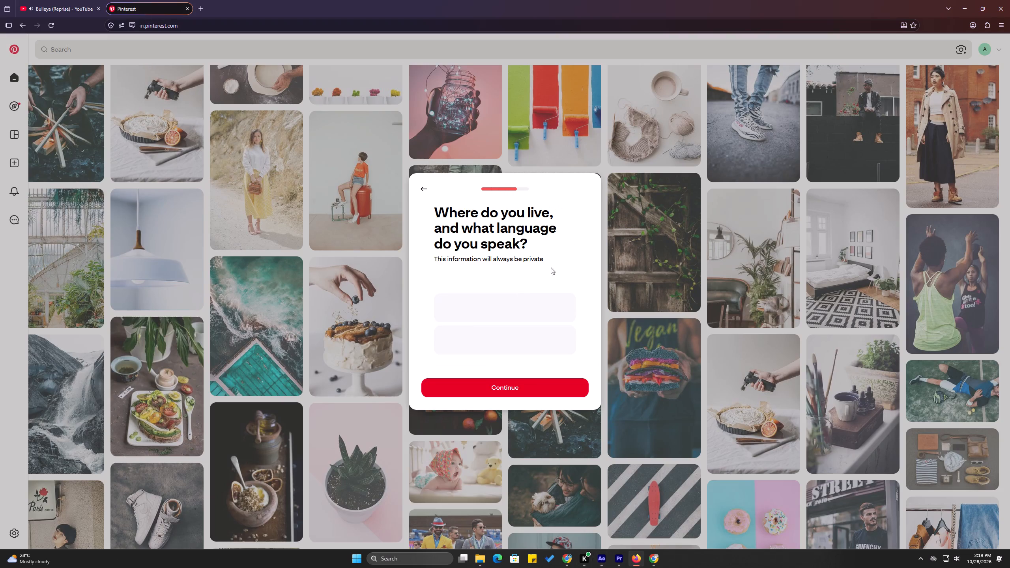
click(519, 392)
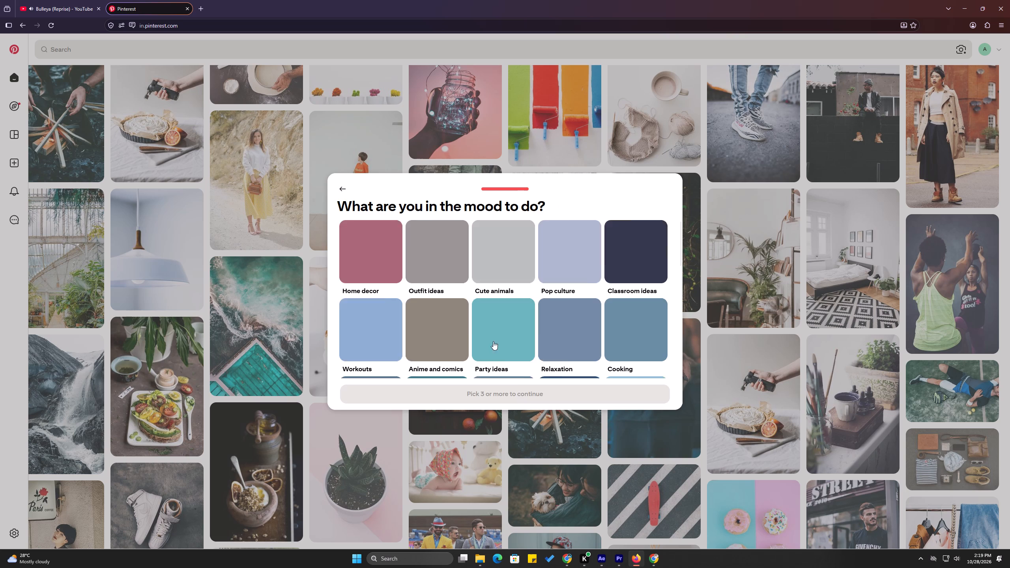
Choose Phone wallpapers, Drawing and Photography as the interests and continue to the personalised home feed.
click(456, 247)
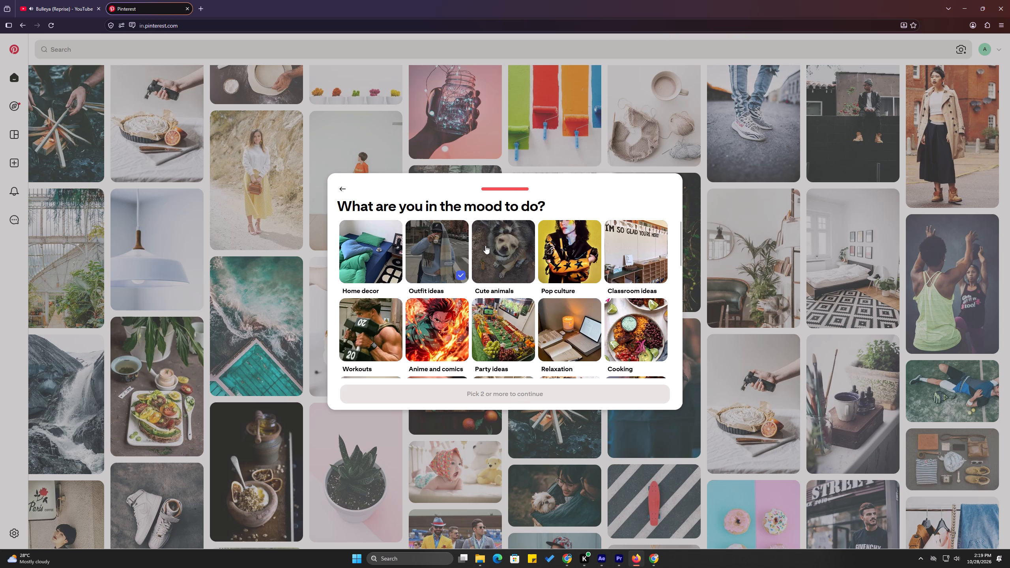
click(453, 271)
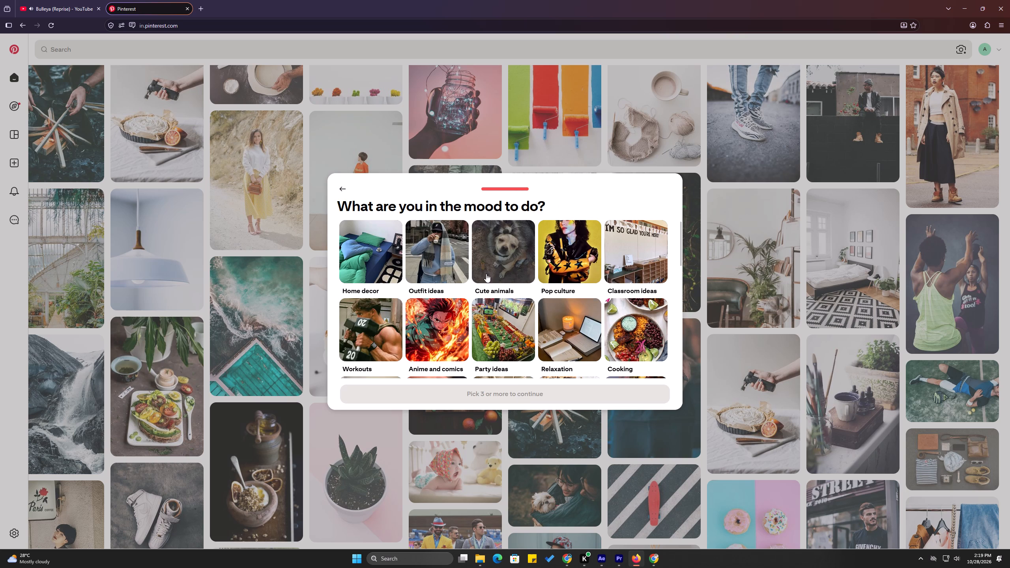
scroll(492, 271, down, 5)
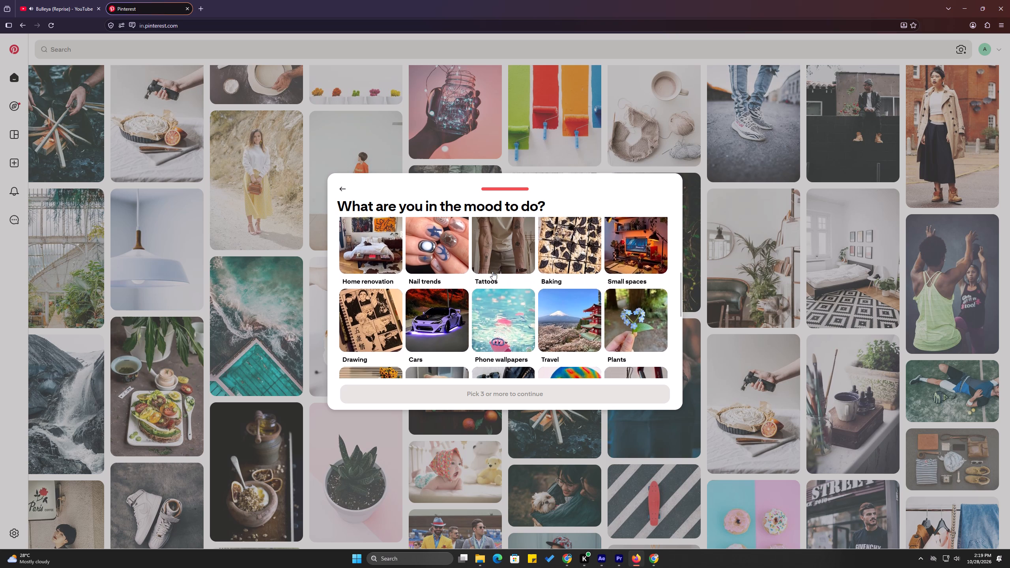
scroll(492, 271, down, 2)
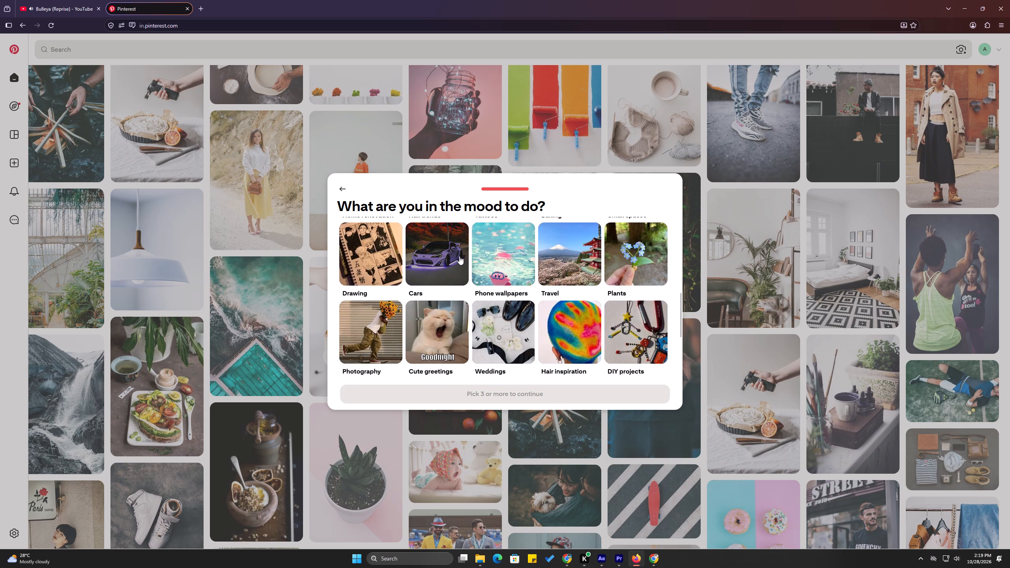
scroll(494, 265, down, 3)
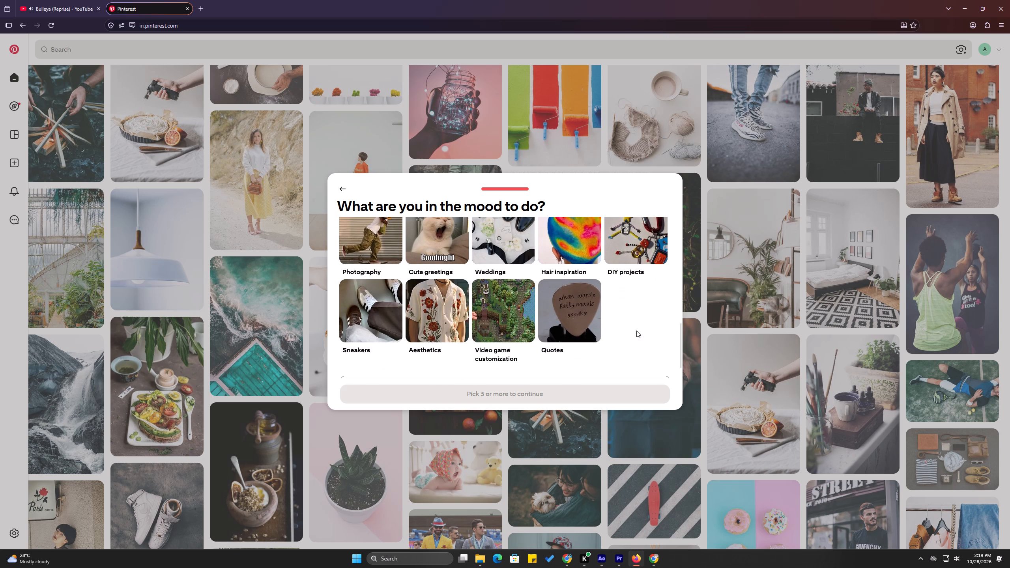
scroll(463, 312, up, 2)
scroll(554, 324, up, 2)
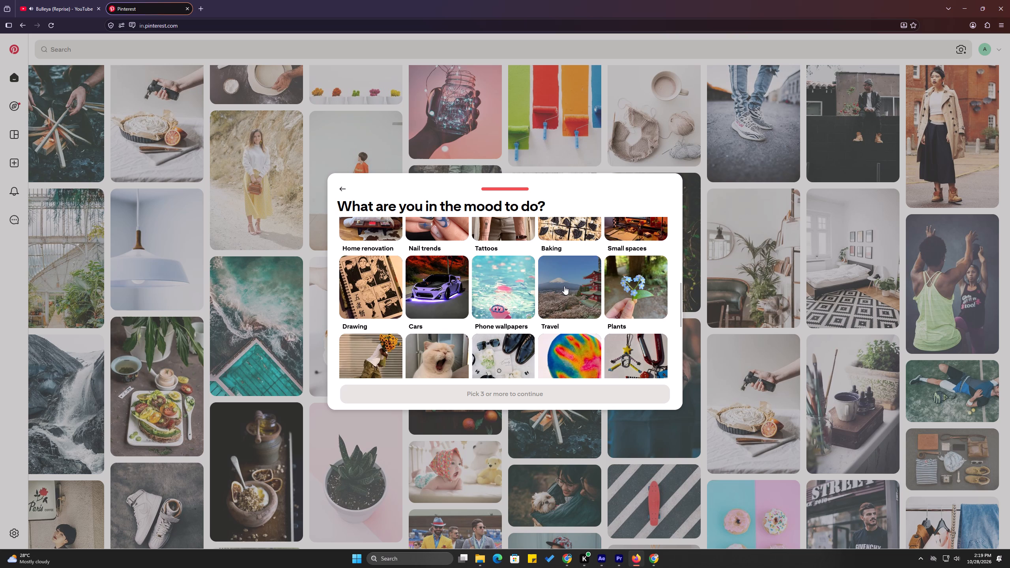
click(507, 293)
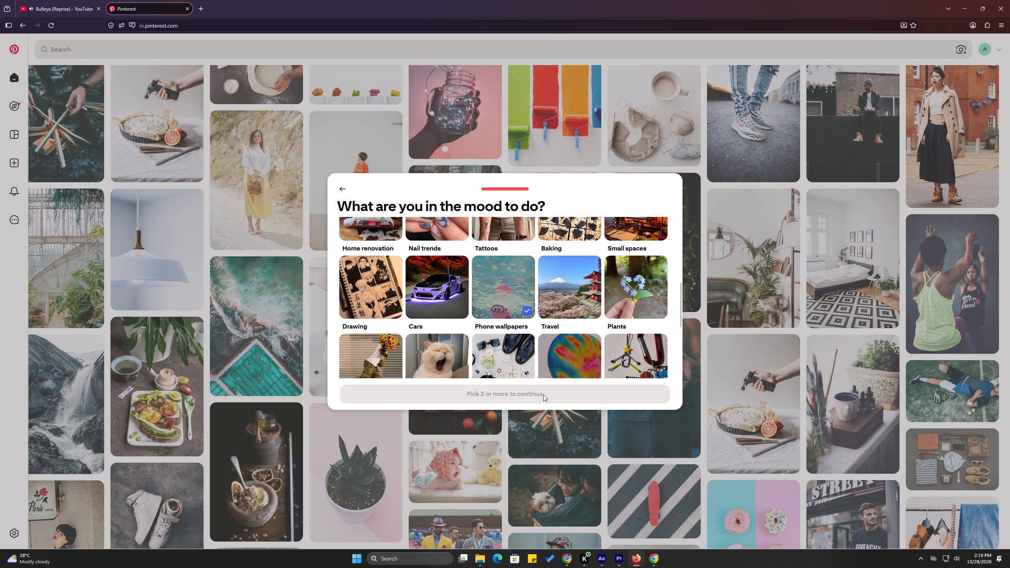
click(372, 298)
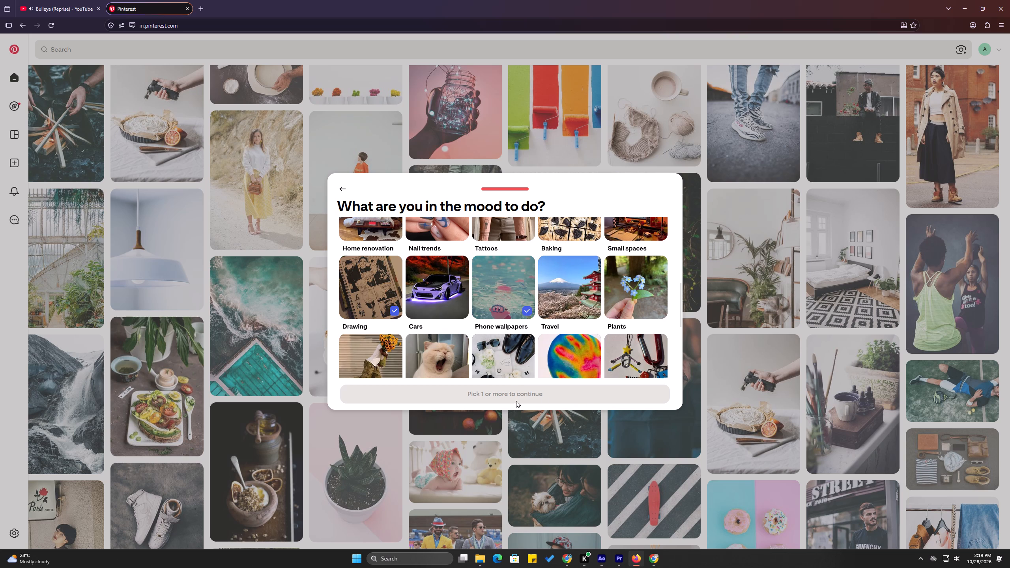
scroll(534, 307, down, 2)
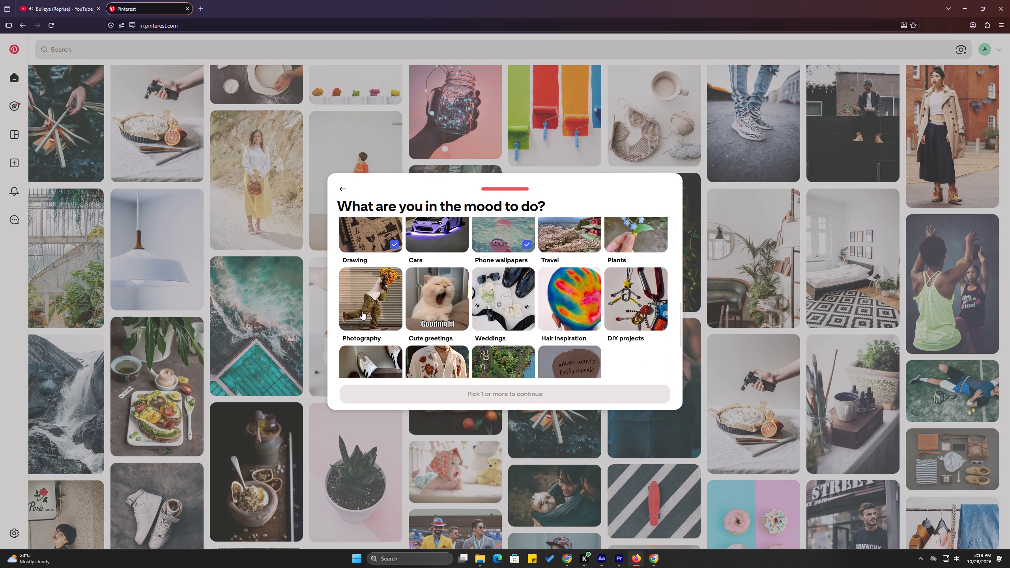
click(372, 304)
click(519, 398)
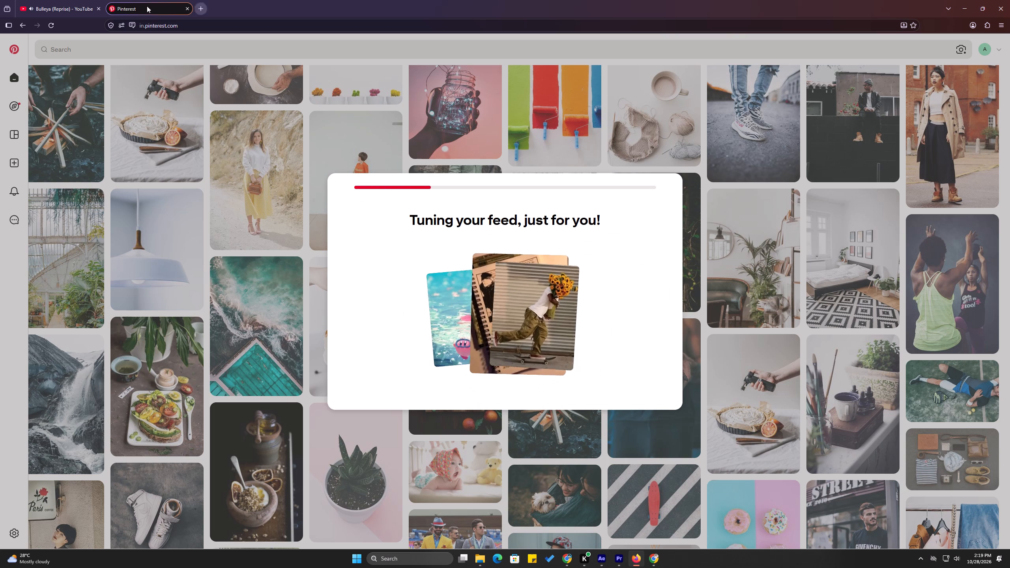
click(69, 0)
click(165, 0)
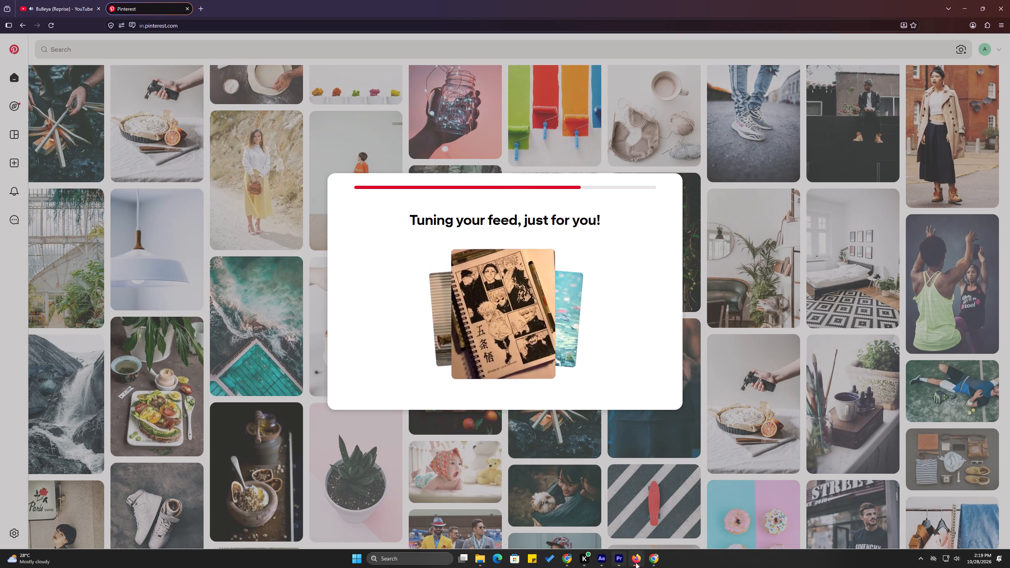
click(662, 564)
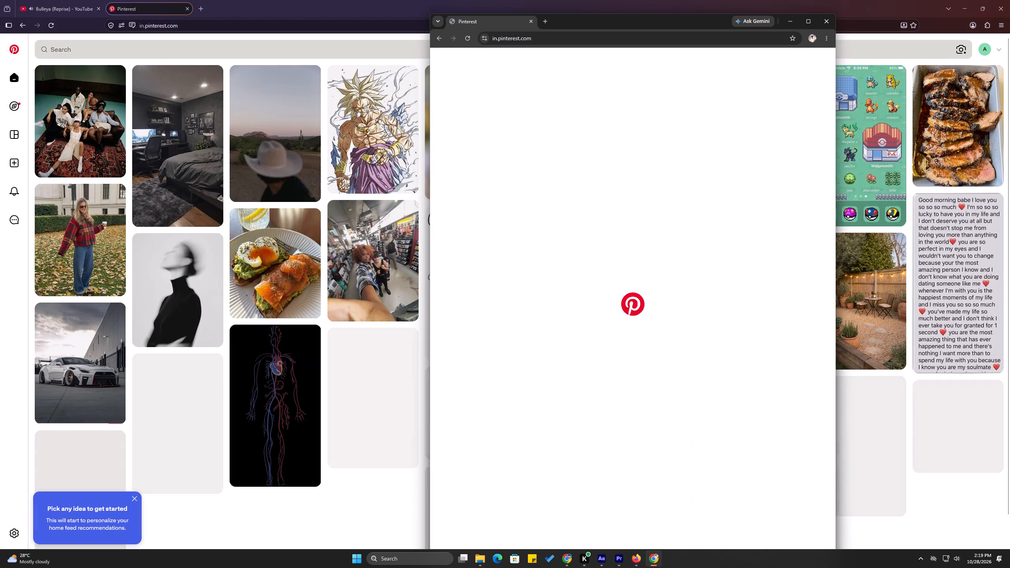
Search Pinterest for "dark magic".
click(321, 47)
text(dark magc)
key(Return)
click(110, 52)
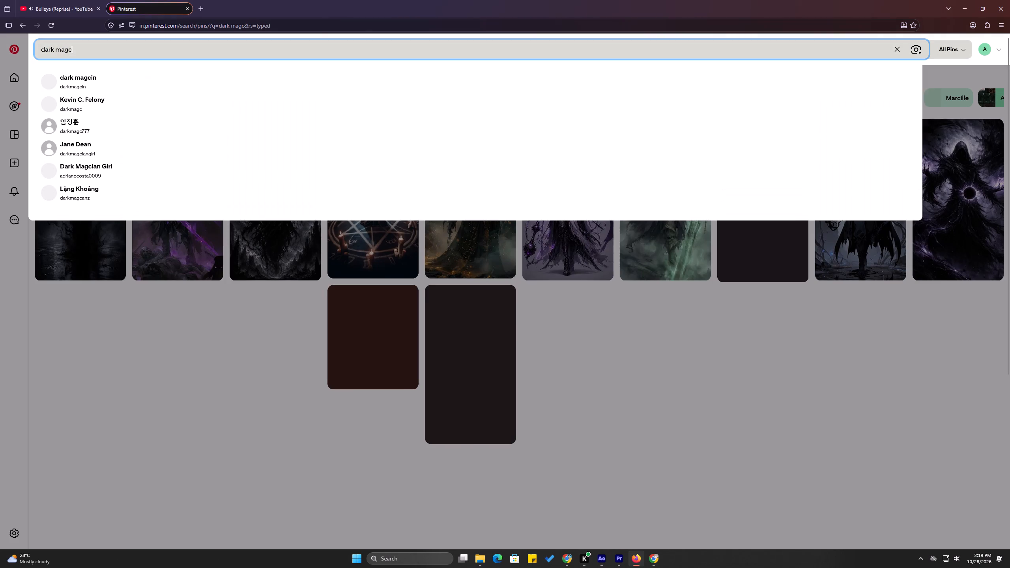
key(BackSpace)
text(ic)
key(Return)
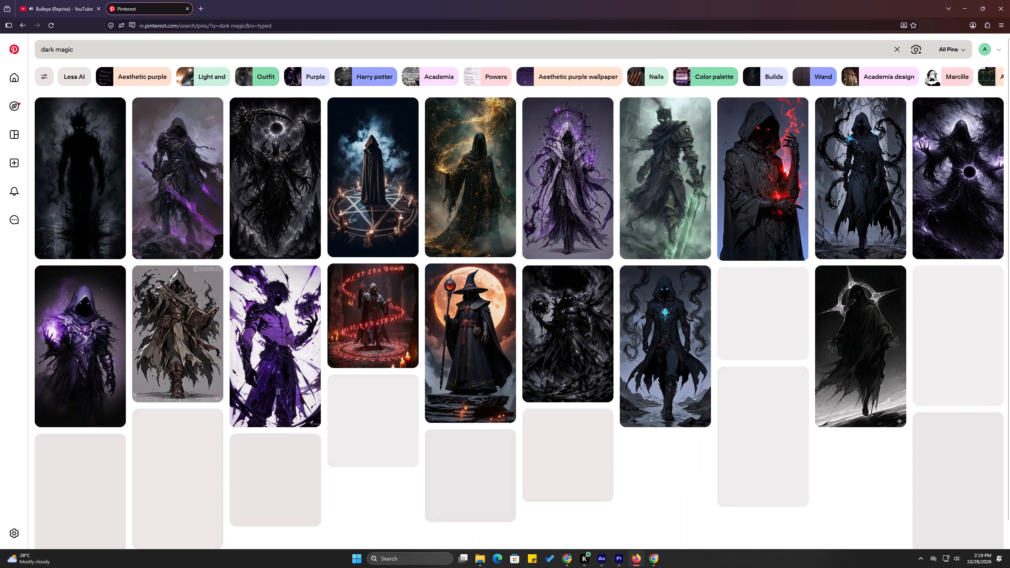
Open the pin of the hooded figure in a candlelit pentagram and save its image as a JPEG in the Downloads folder.
click(383, 196)
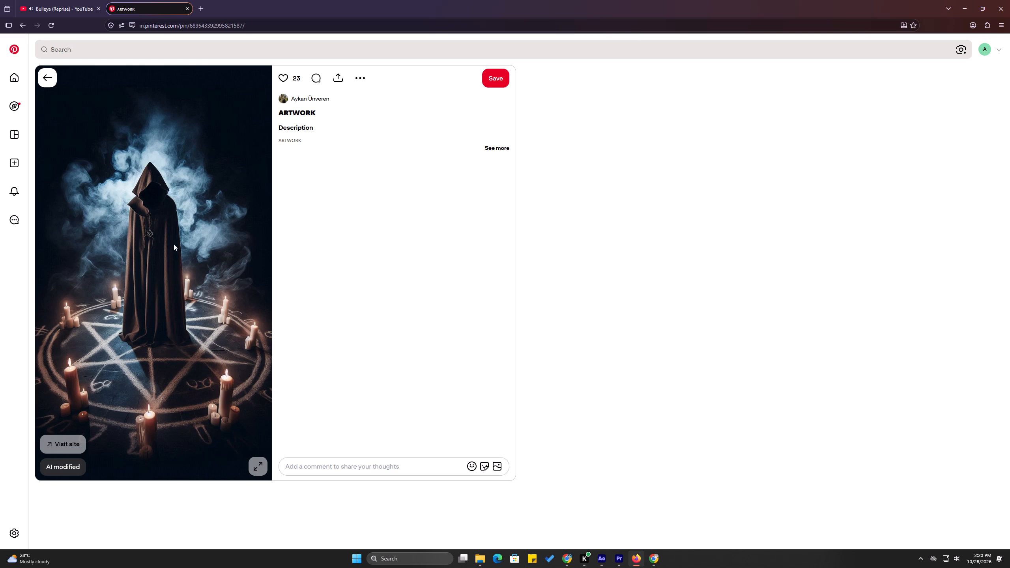
right_click(163, 246)
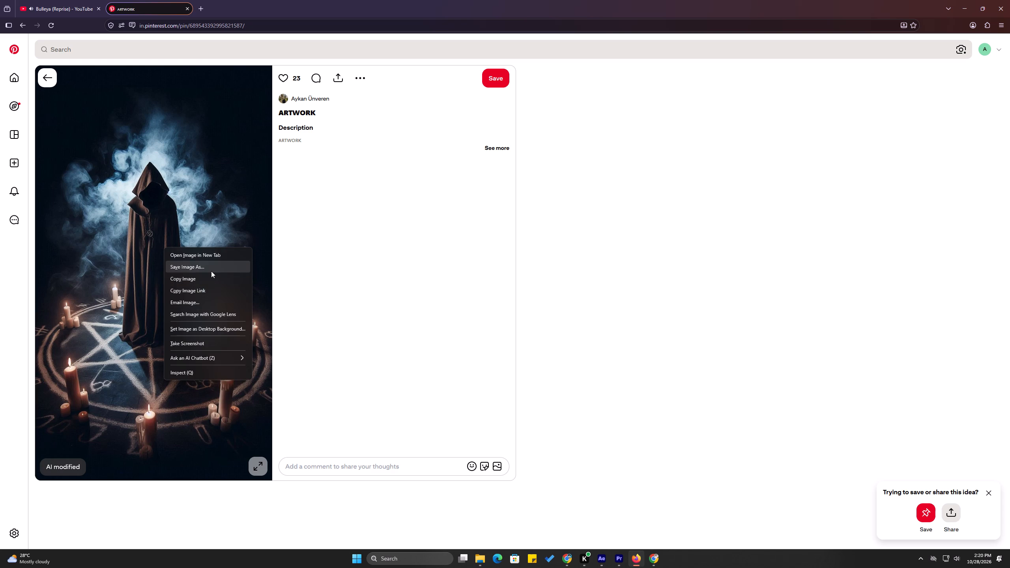
click(211, 271)
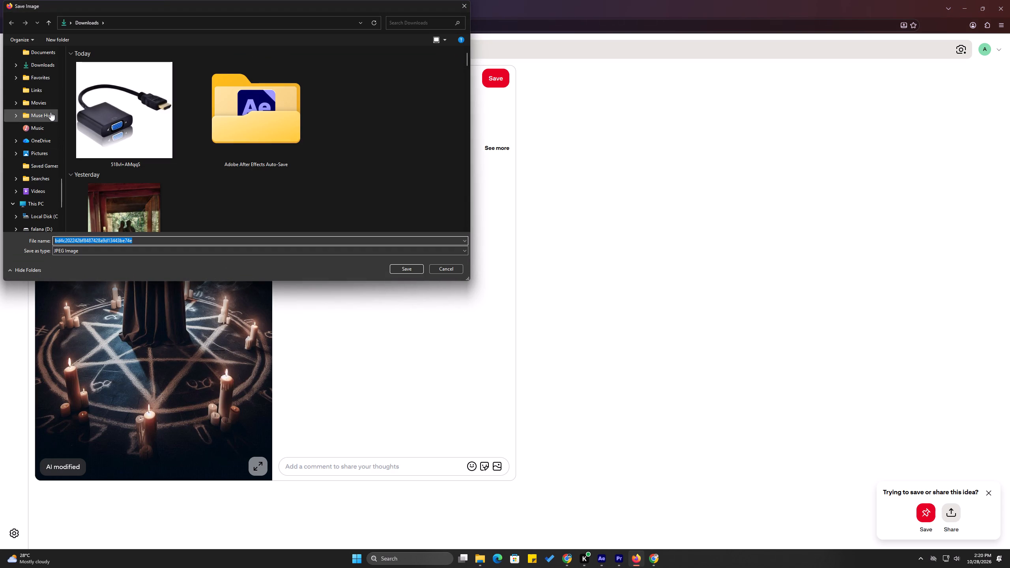
click(43, 66)
click(399, 267)
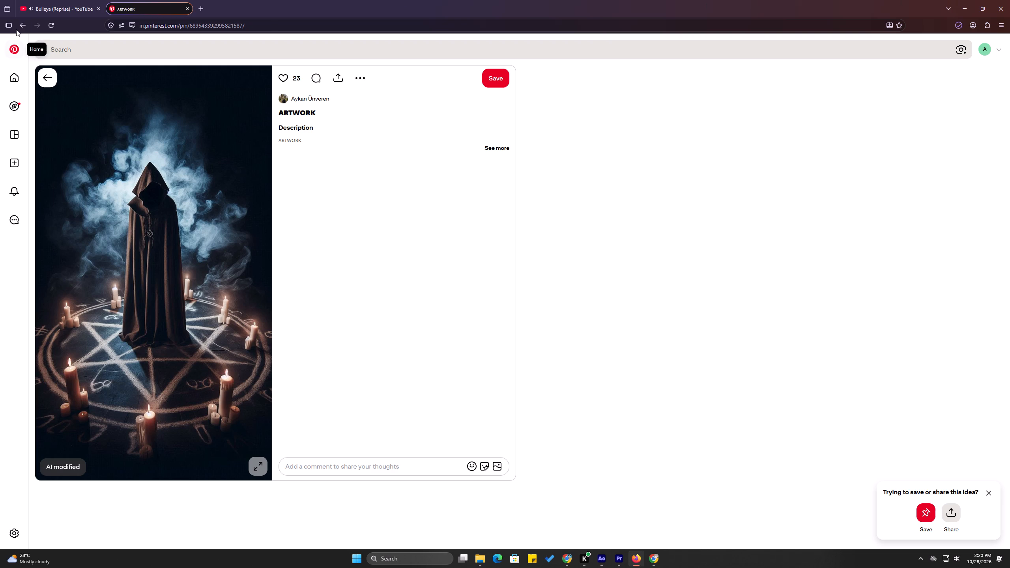
Return to the search results and search for "black magic" instead.
click(19, 23)
click(89, 50)
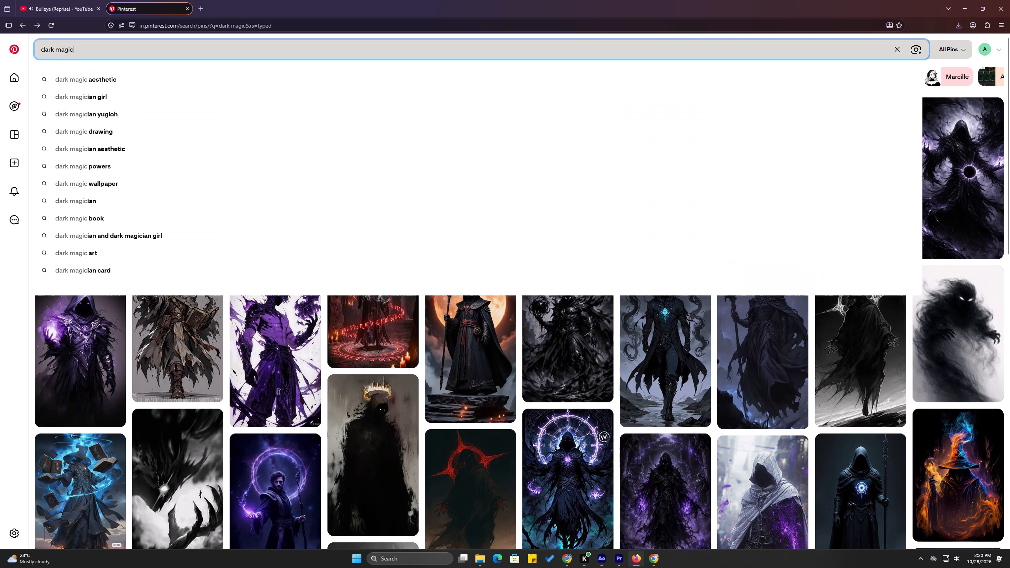
key(BackSpace)
key(BackSpace)
key(BackSpace)
key(BackSpace)
key(BackSpace)
key(BackSpace)
key(BackSpace)
key(BackSpace)
key(BackSpace)
key(BackSpace)
key(BackSpace)
key(BackSpace)
key(BackSpace)
key(BackSpace)
key(BackSpace)
key(BackSpace)
key(BackSpace)
key(BackSpace)
key(BackSpace)
key(BackSpace)
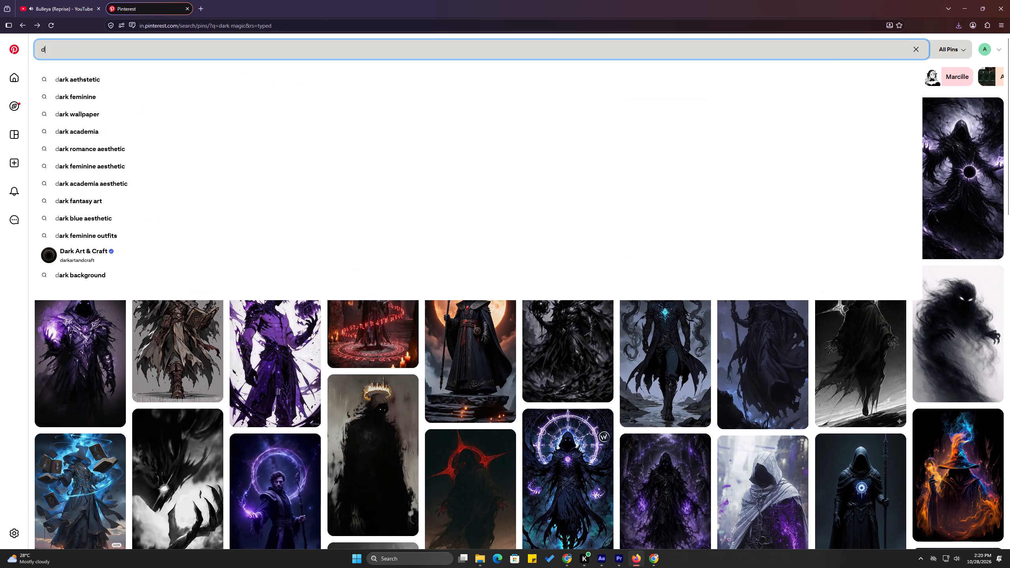
key(BackSpace)
key(BackSpace)
text(black)
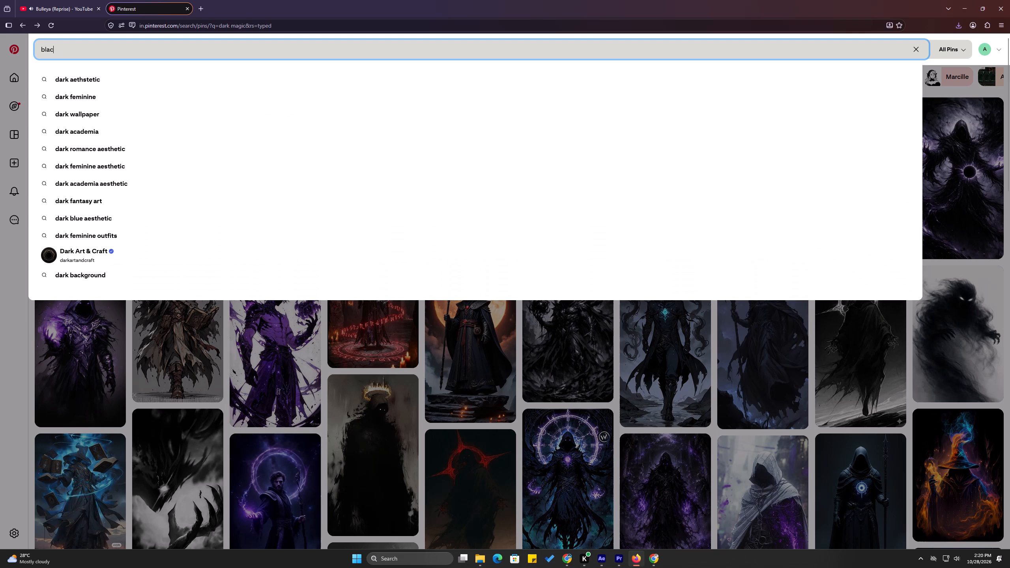
key(space)
key(BackSpace)
key(BackSpace)
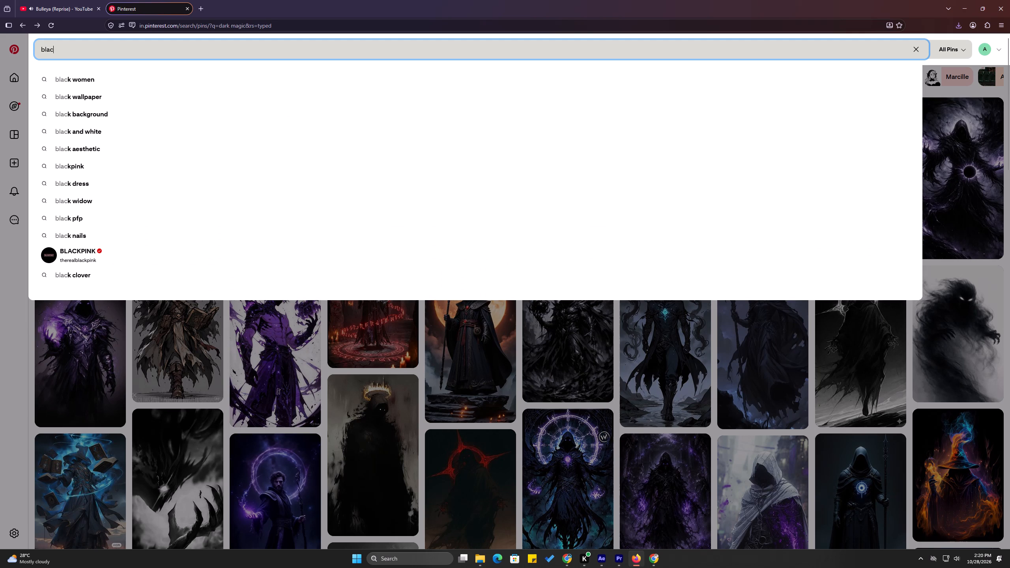
text(k magic)
key(Return)
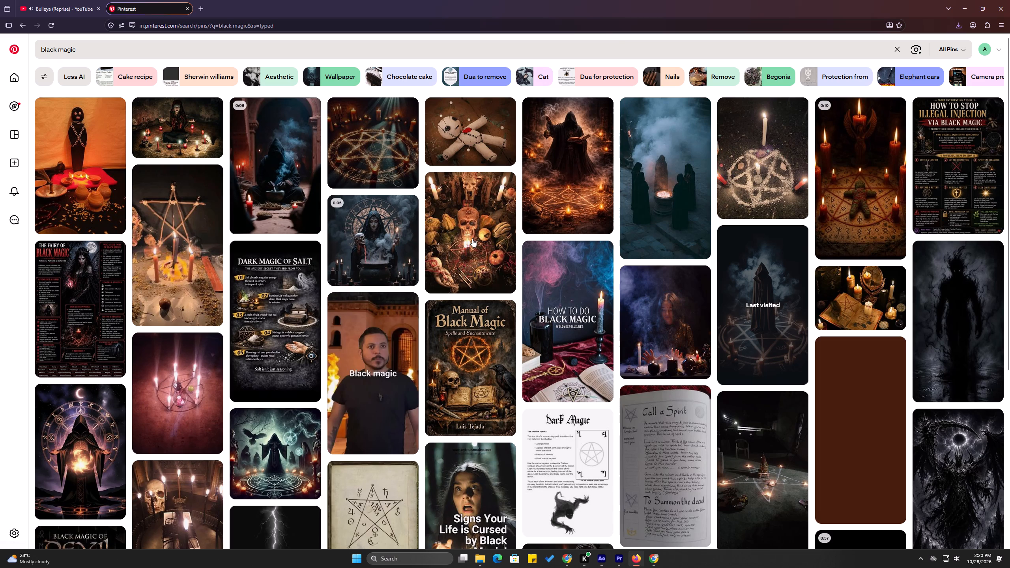
Open the video pin of the voodoo doll surrounded by red candles and copy its share link.
click(855, 182)
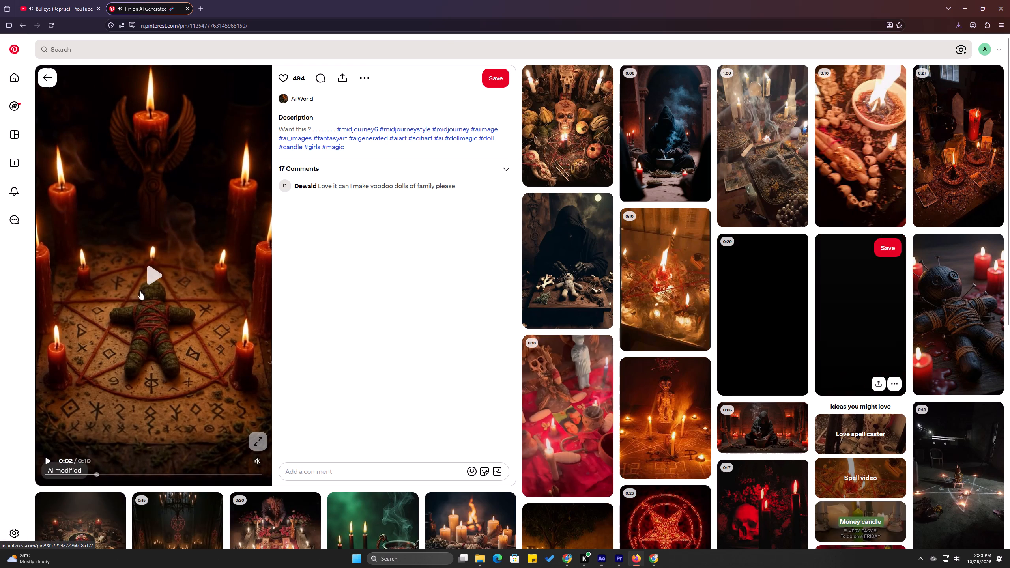
click(167, 275)
double_click(167, 280)
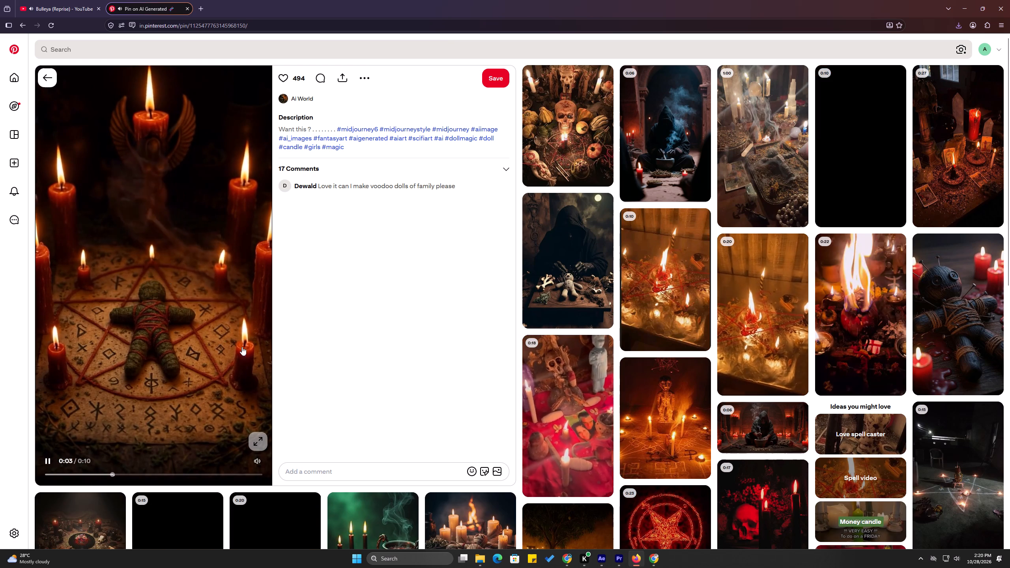
click(348, 78)
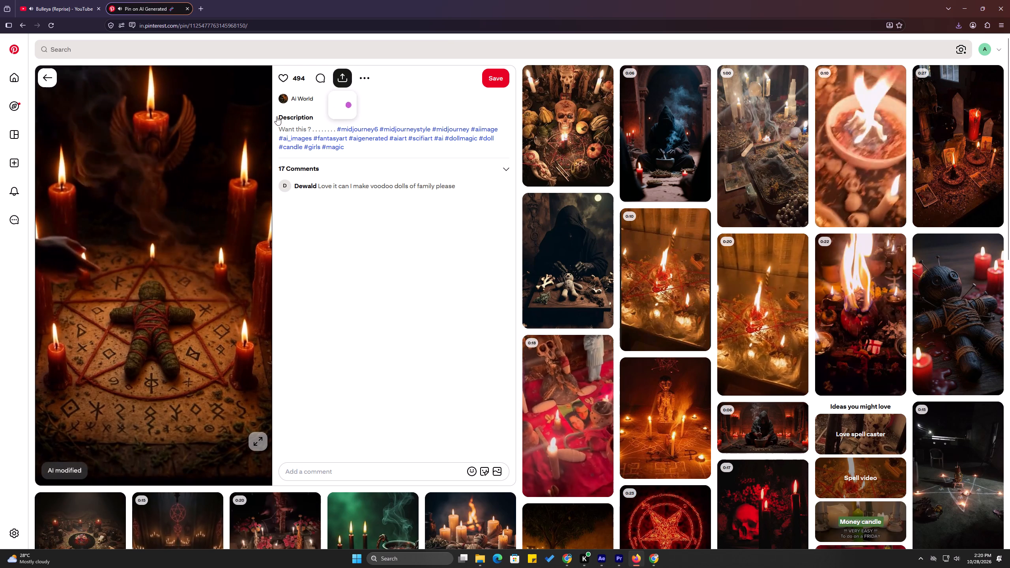
double_click(284, 120)
triple_click(284, 120)
click(284, 120)
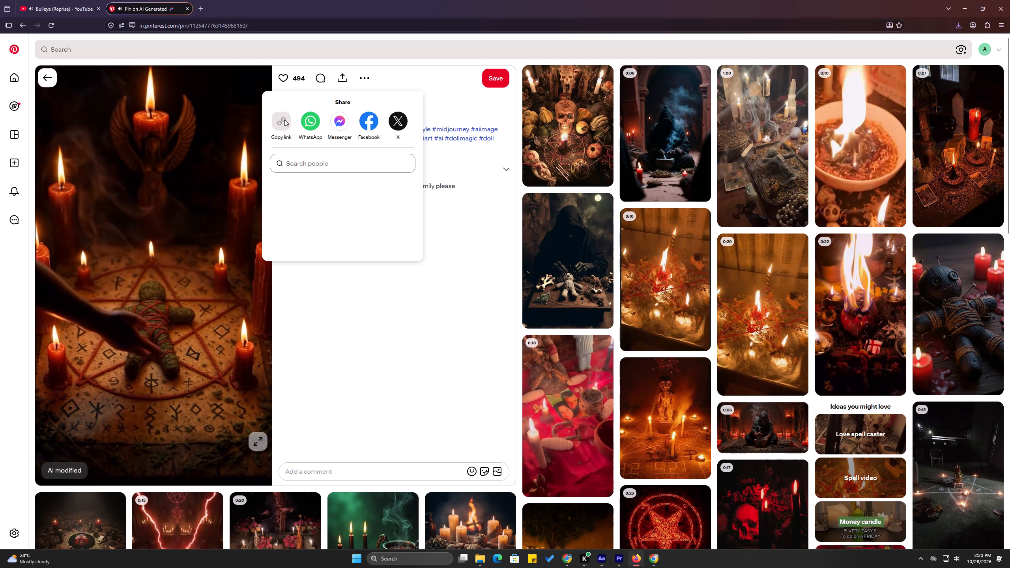
Make sure the voodoo doll video pin's share link is copied, and close the share options.
triple_click(280, 125)
double_click(278, 126)
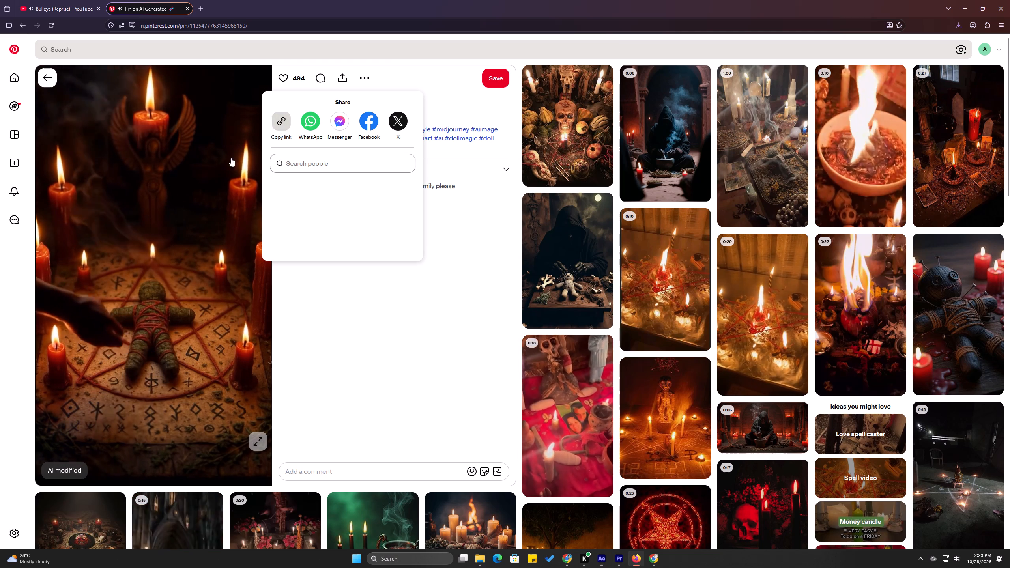
double_click(281, 120)
click(169, 194)
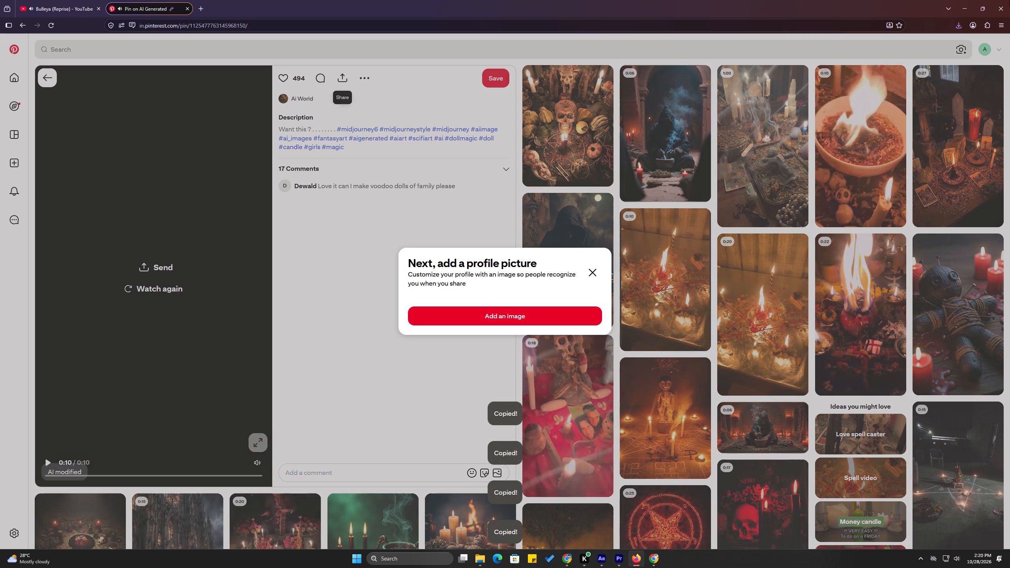
Switch to Chrome, reload the KlickPin downloader page, submit the copied pin link and download the voodoo doll video.
click(971, 0)
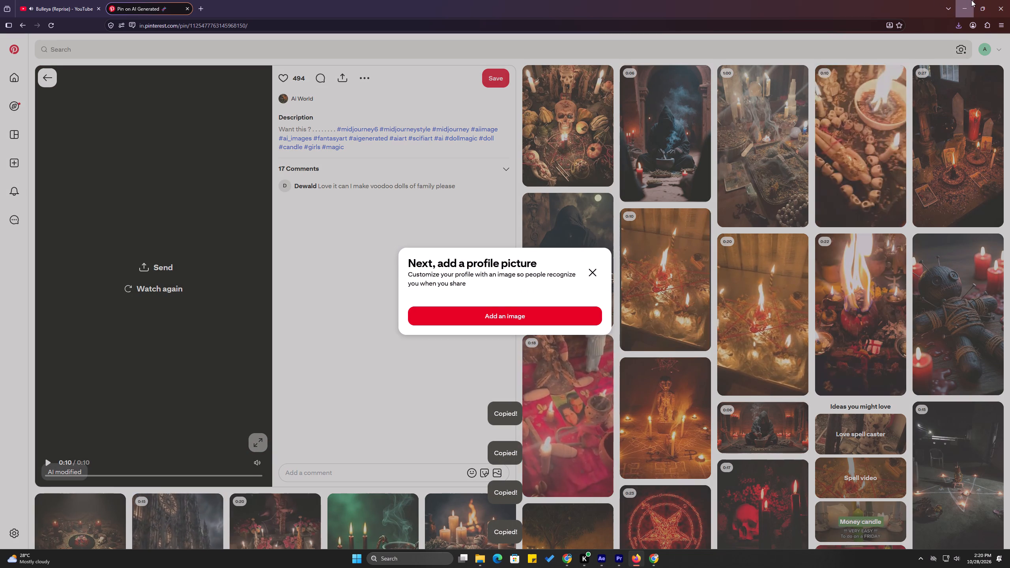
click(240, 0)
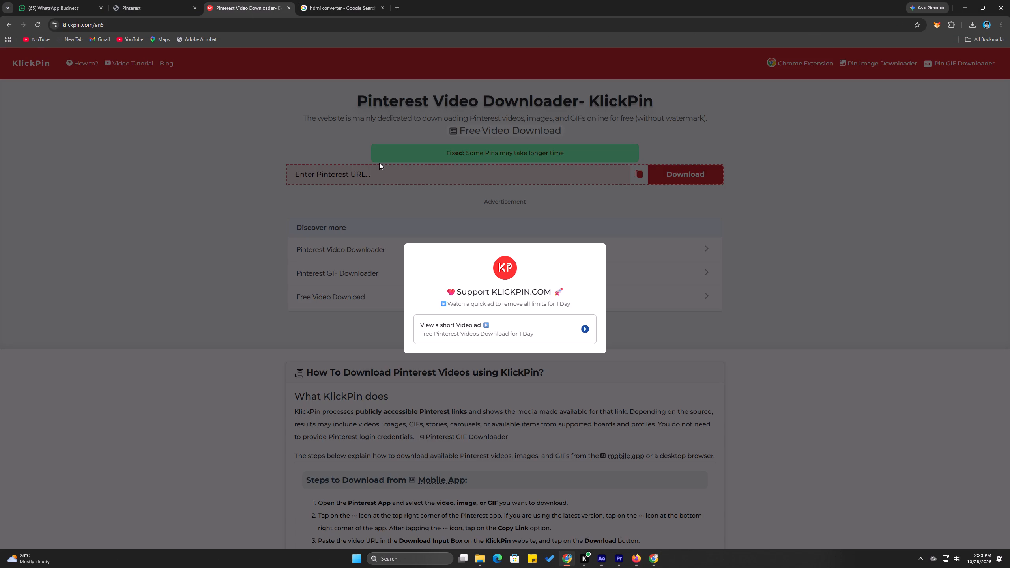
click(35, 26)
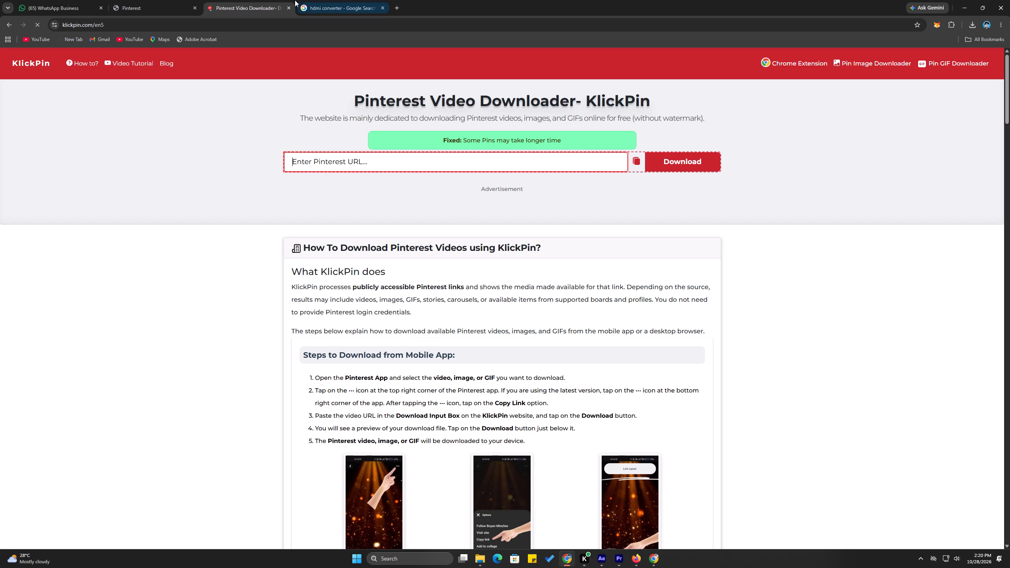
key(ctrl+v)
click(704, 157)
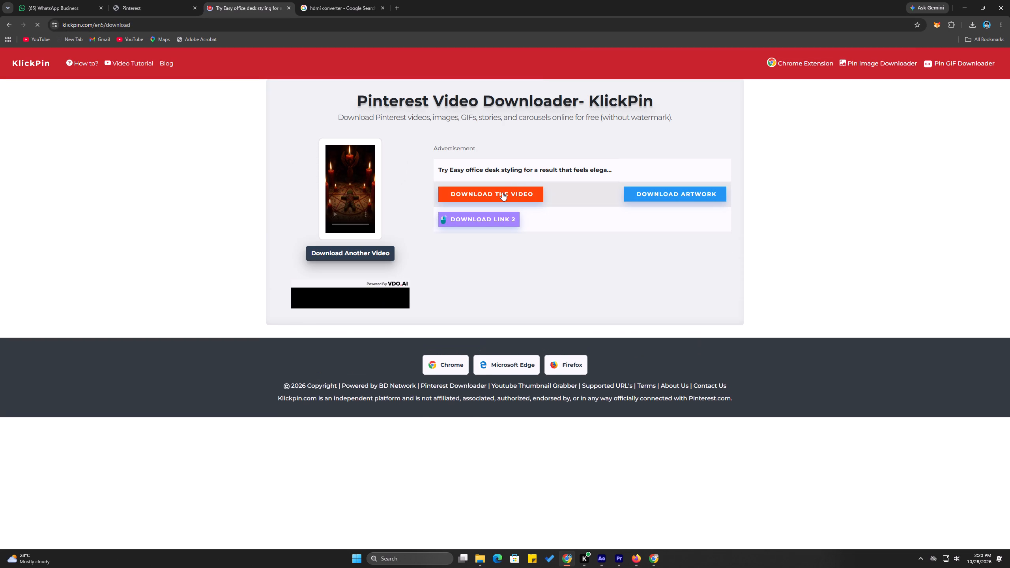
click(502, 192)
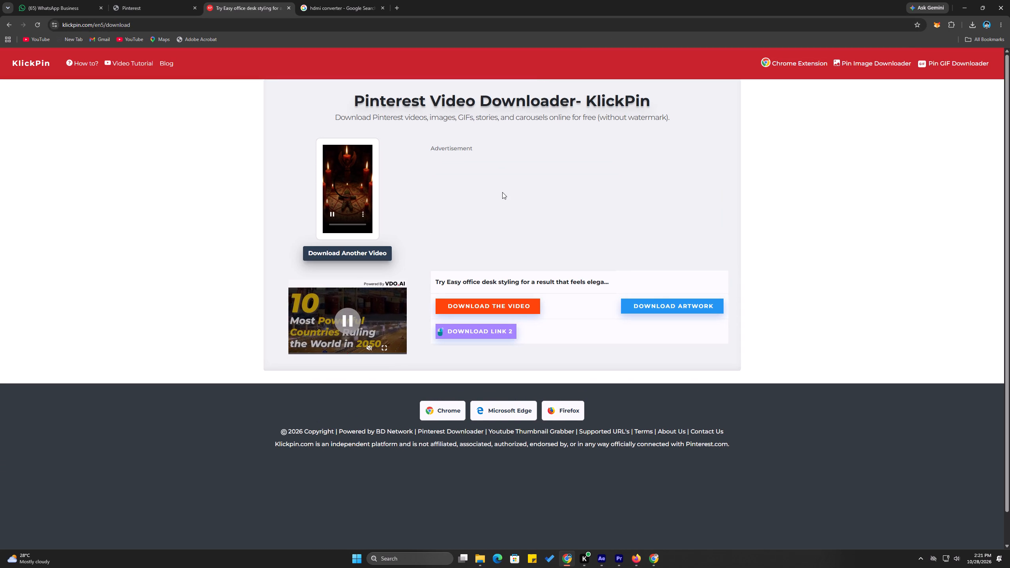
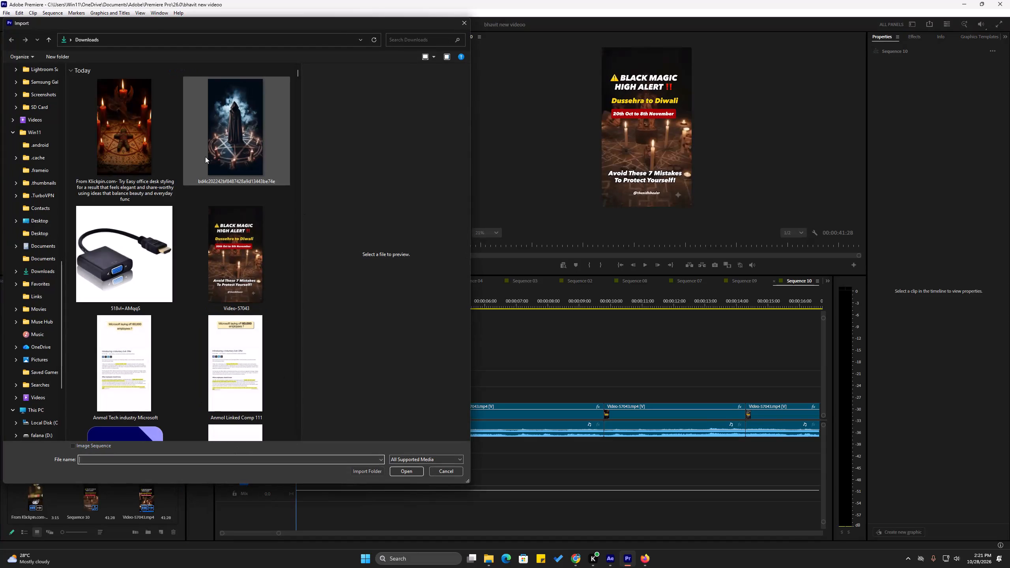
Import the downloaded Klickpin video of the voodoo doll among red candles from the Downloads folder into the project.
click(116, 127)
click(402, 469)
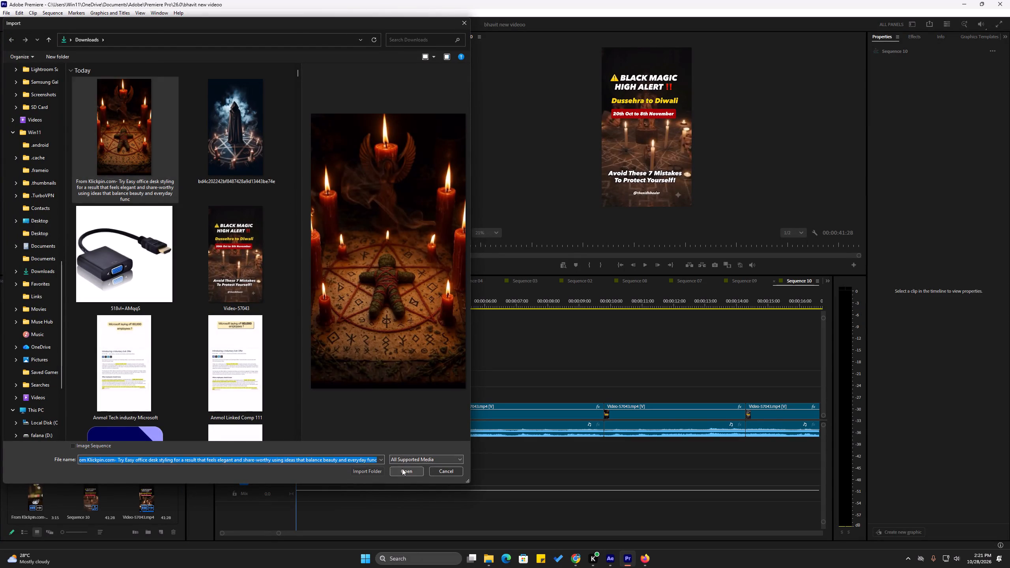
Place only the video of the imported voodoo doll clip on track V3 at the very start of Sequence 10.
double_click(24, 500)
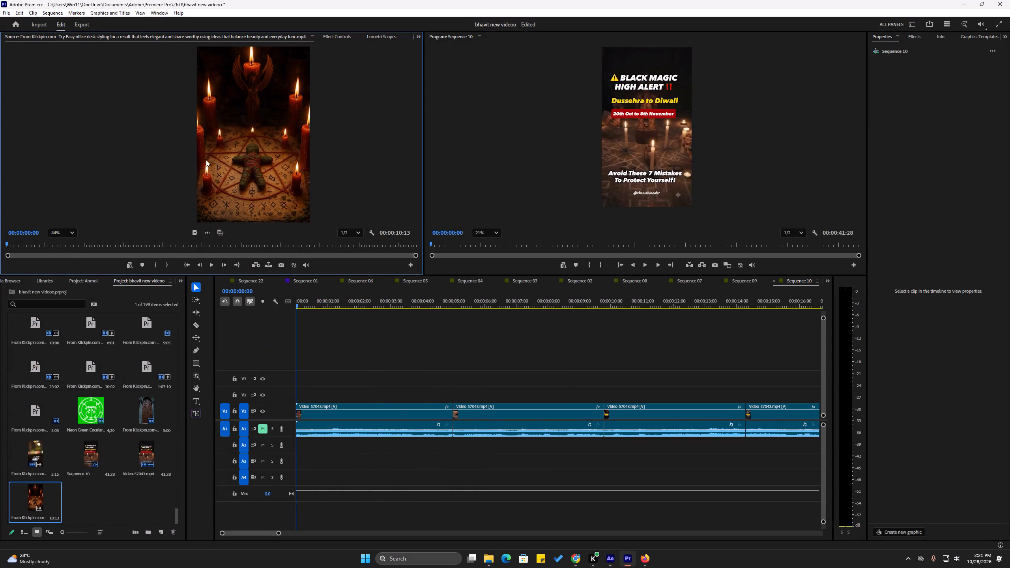
drag(197, 230, 294, 377)
key(space)
key(space)
Trim the end of the voodoo doll clip on V3 to the first cut of Video-57043.mp4, at about 5 seconds.
drag(628, 379, 504, 385)
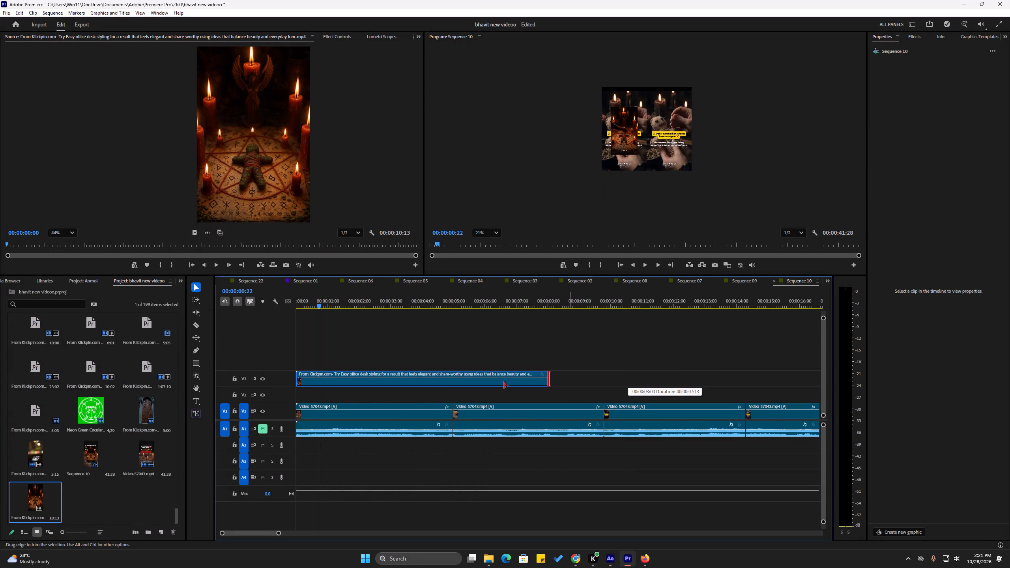
drag(504, 385, 456, 387)
key(space)
key(space)
Scale the voodoo doll clip on V3 up to 173% so it fills the vertical frame, save the project and play it back.
click(380, 379)
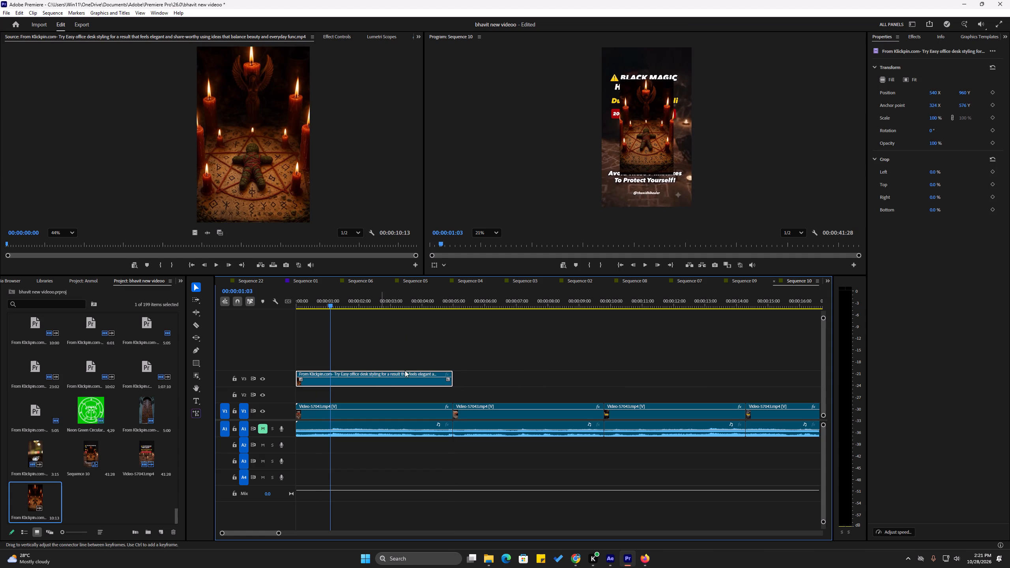
drag(931, 121, 969, 121)
key(space)
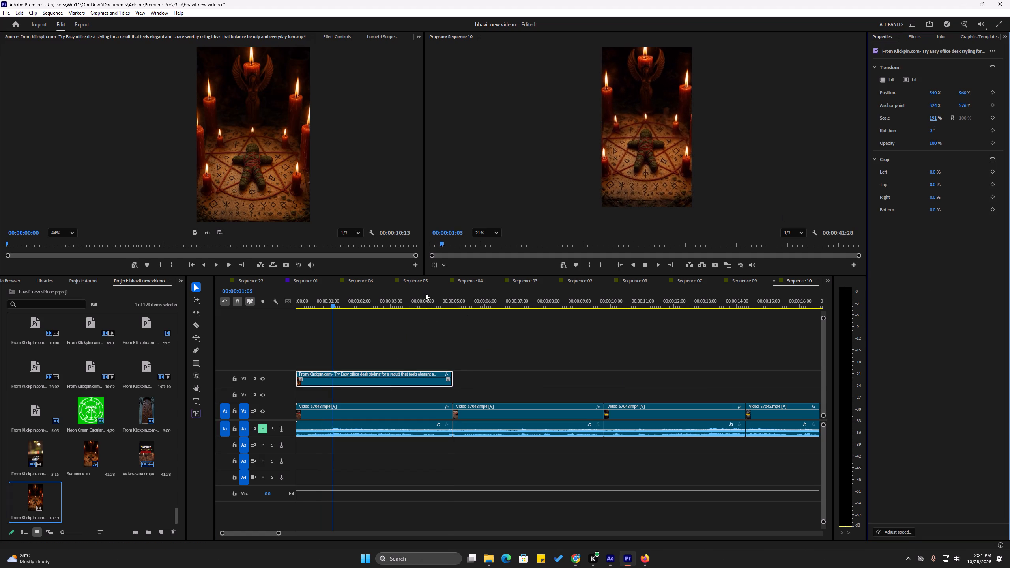
key(space)
drag(372, 302, 249, 310)
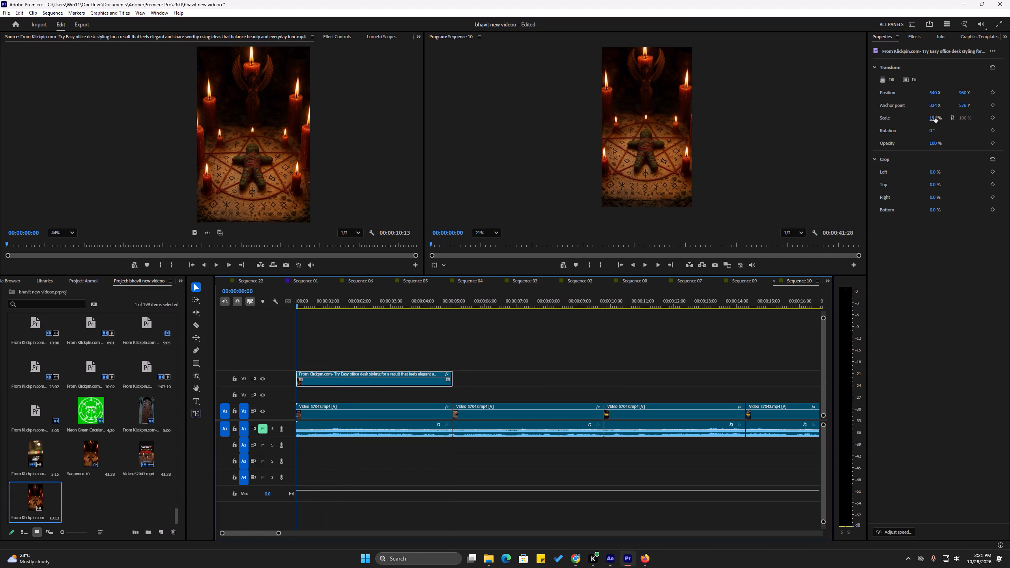
drag(935, 117, 922, 113)
click(430, 308)
key(space)
key(ctrl+s)
key(space)
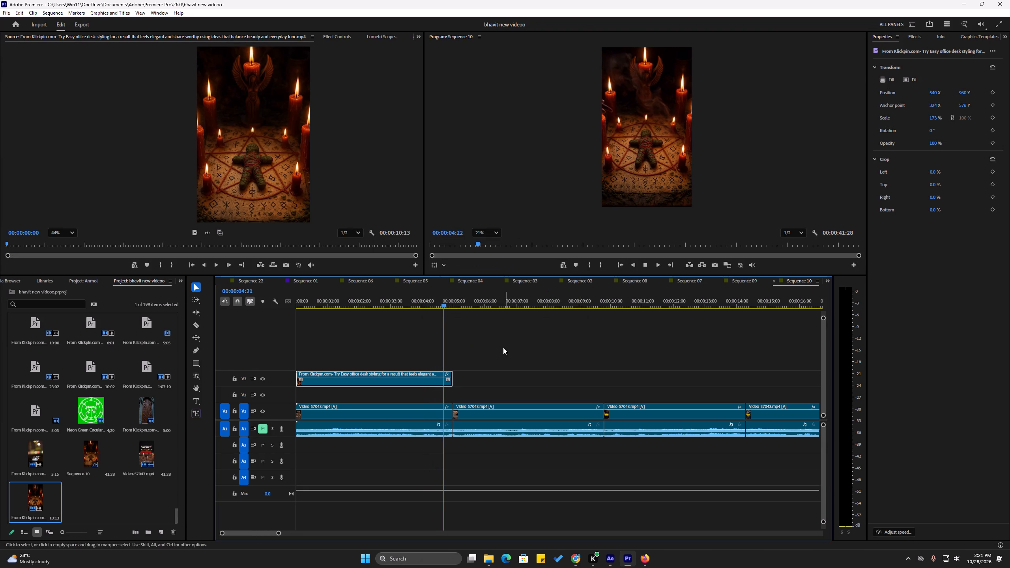
key(space)
Preview the voodoo doll clip from its beginning in the Source monitor.
double_click(265, 138)
drag(46, 248, 0, 244)
key(space)
key(space)
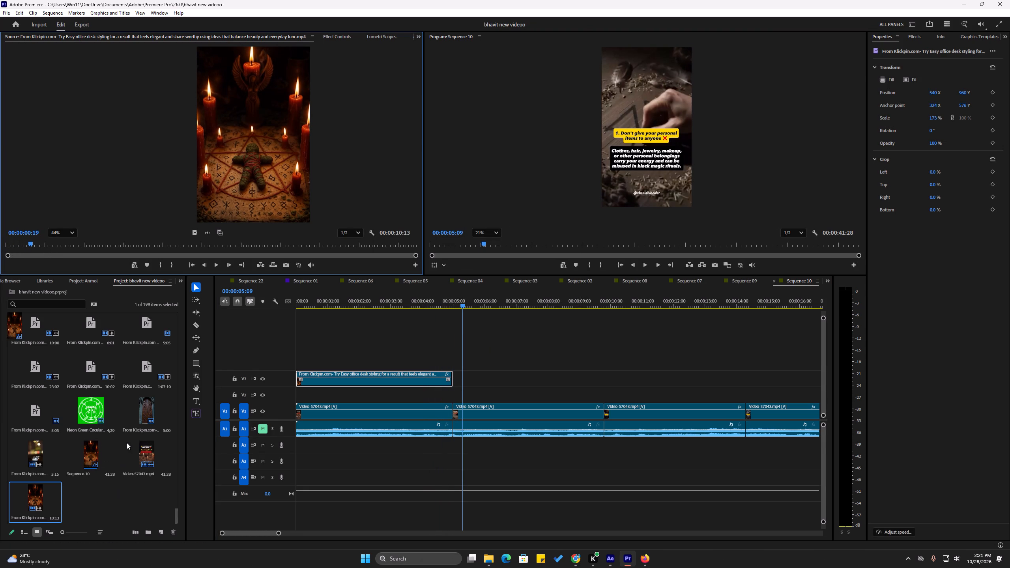
Play the opening seconds of Video-57043.mp4 in the Source monitor, examining the title shot and the first mistake's ritual shots.
double_click(142, 443)
scroll(224, 134, down, 5)
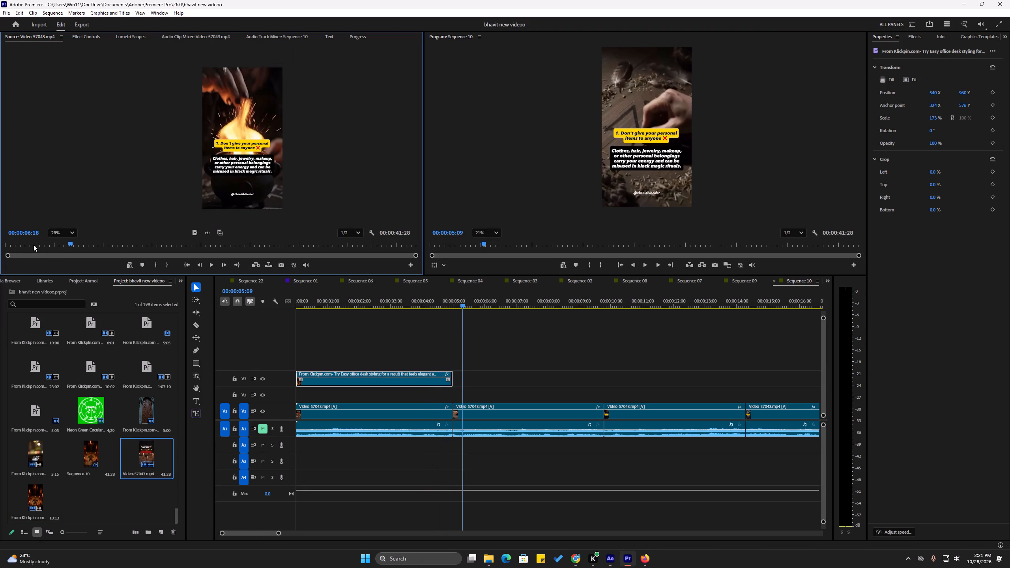
drag(32, 244, 0, 252)
key(space)
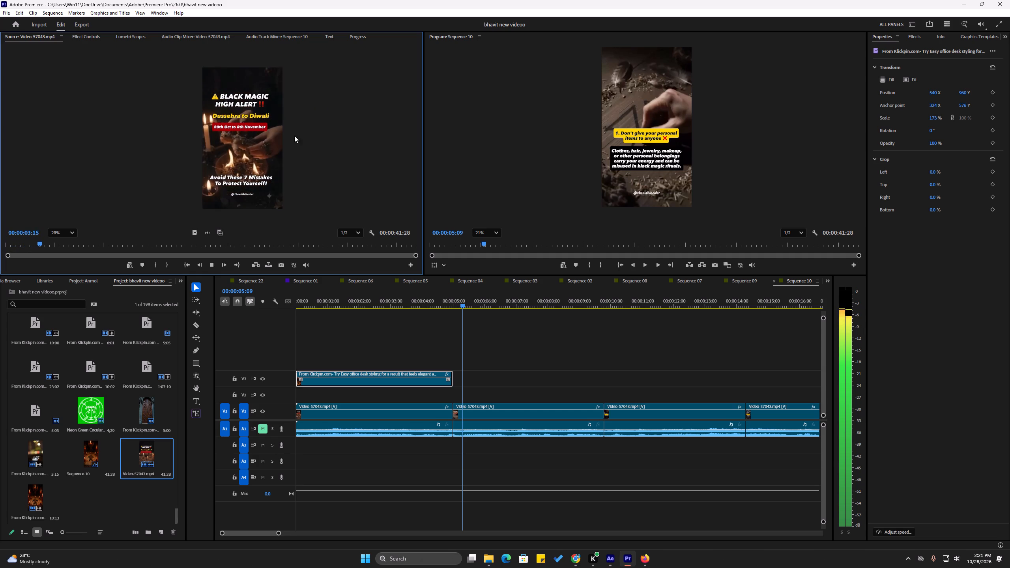
key(space)
key(space)
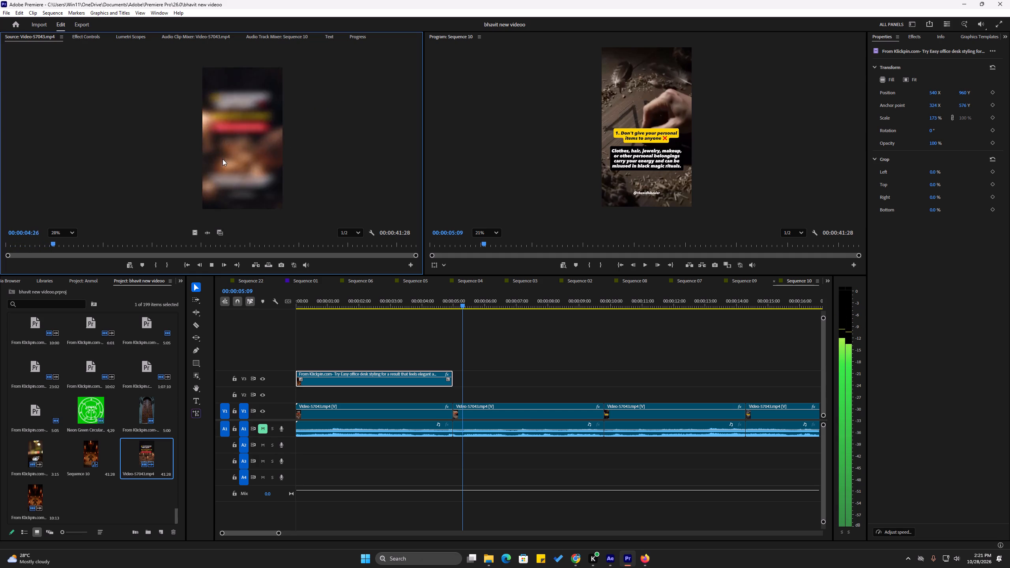
key(space)
key(space)
key(space)
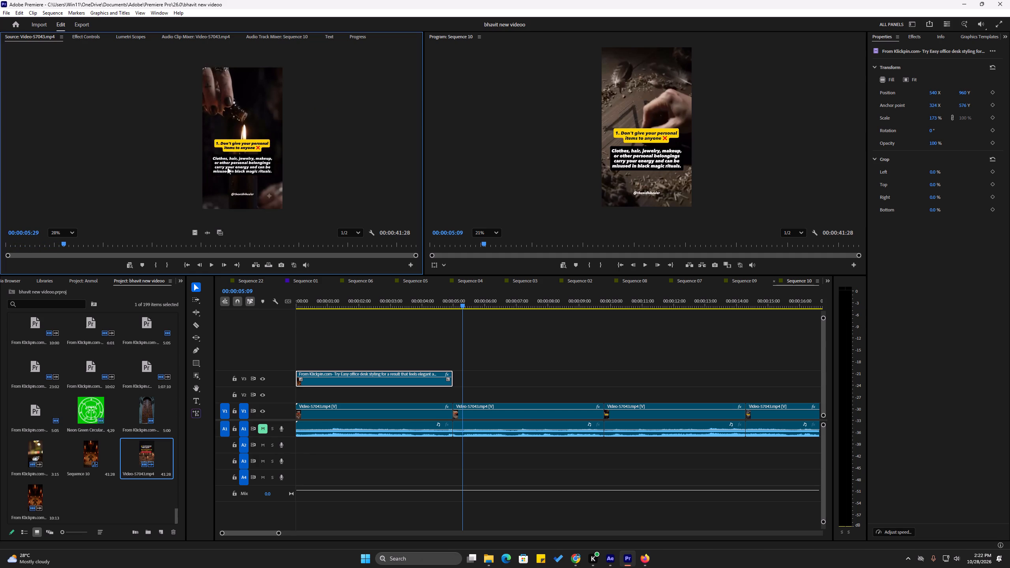
scroll(227, 167, up, 4)
scroll(256, 149, down, 4)
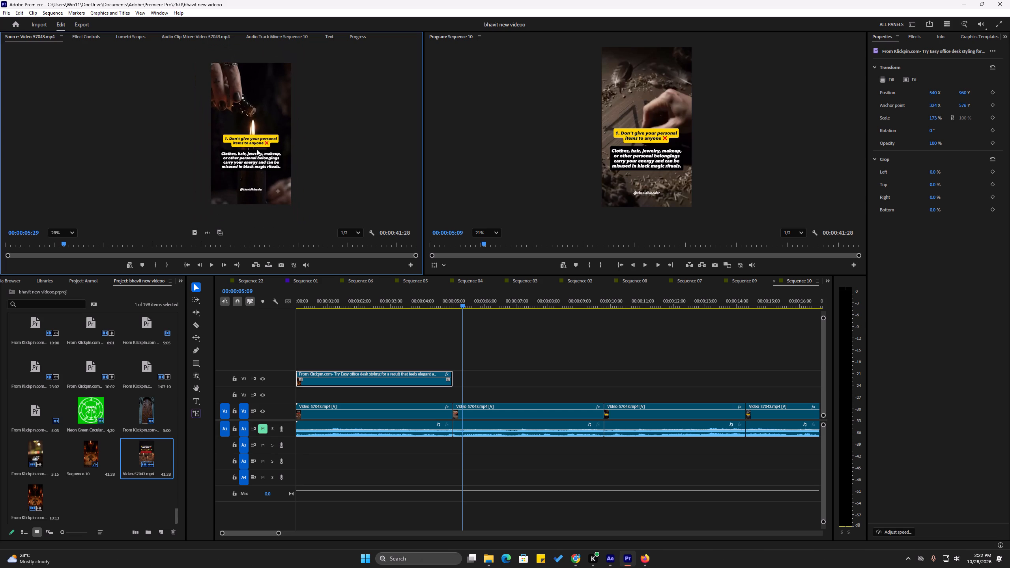
key(space)
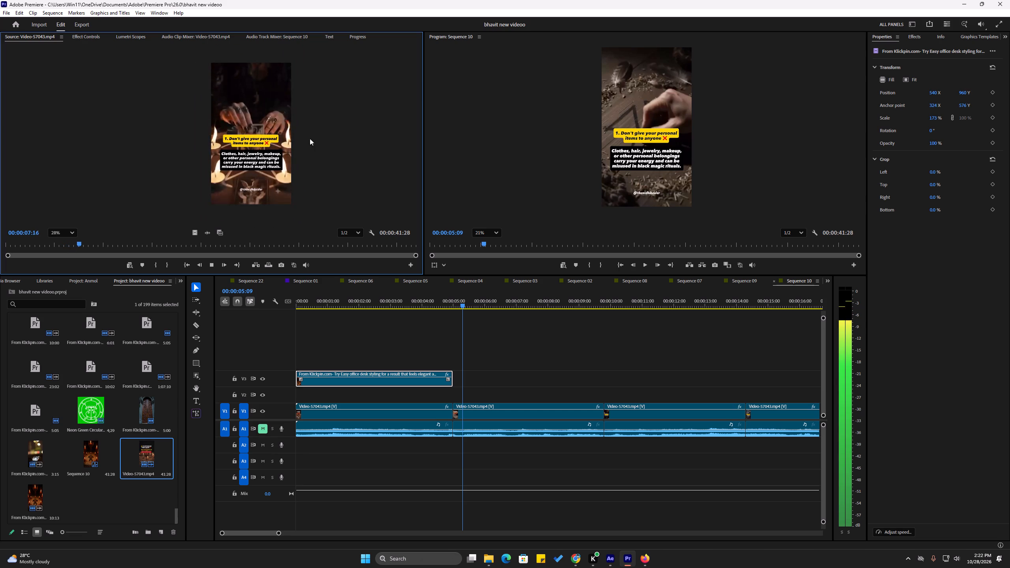
key(space)
drag(49, 243, 0, 252)
key(space)
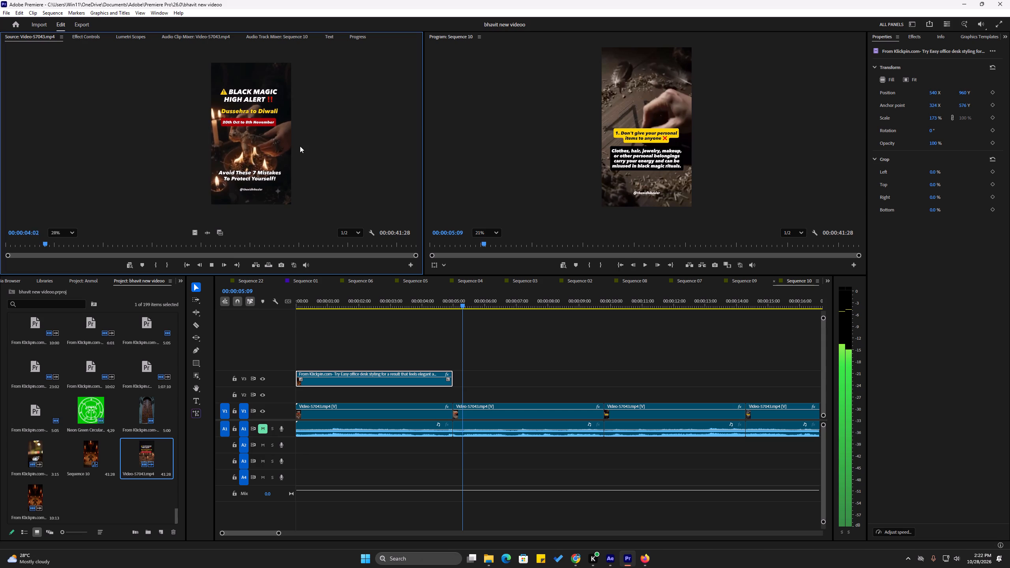
key(space)
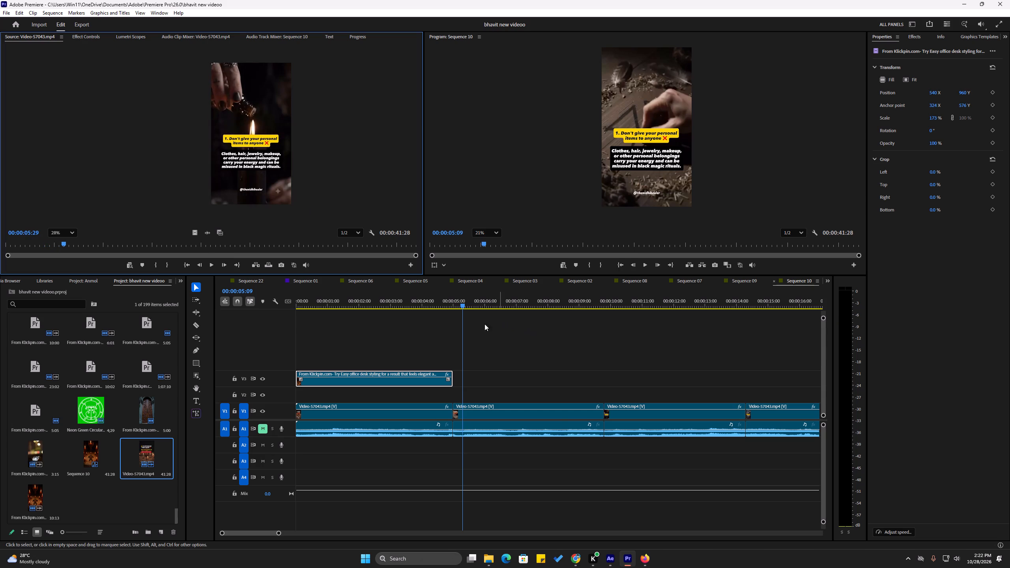
click(441, 325)
Switch to Pinterest in Firefox, dismiss the profile picture prompt and open the pin of the hooded figure behind a needle-pierced doll.
click(572, 567)
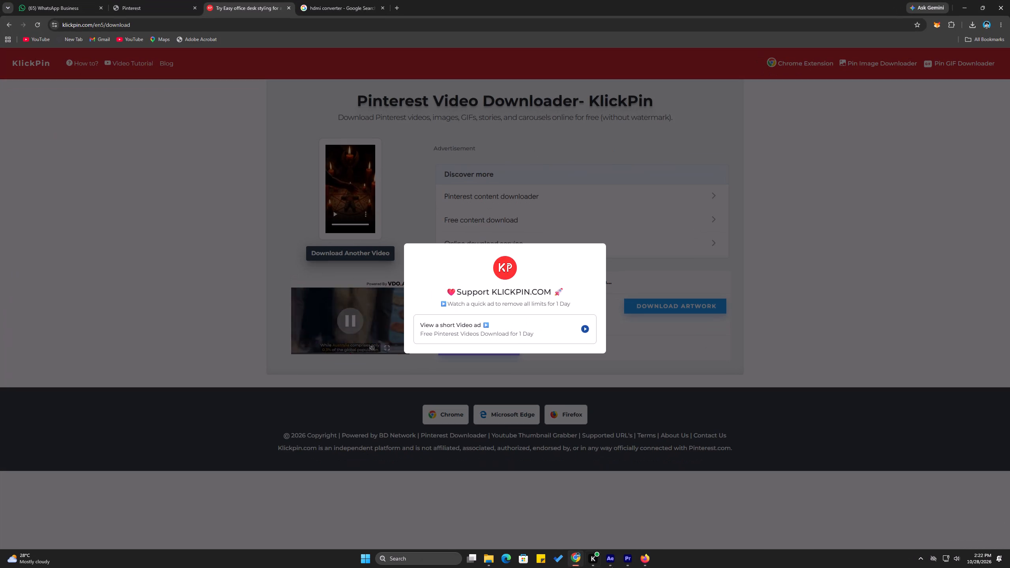
click(644, 565)
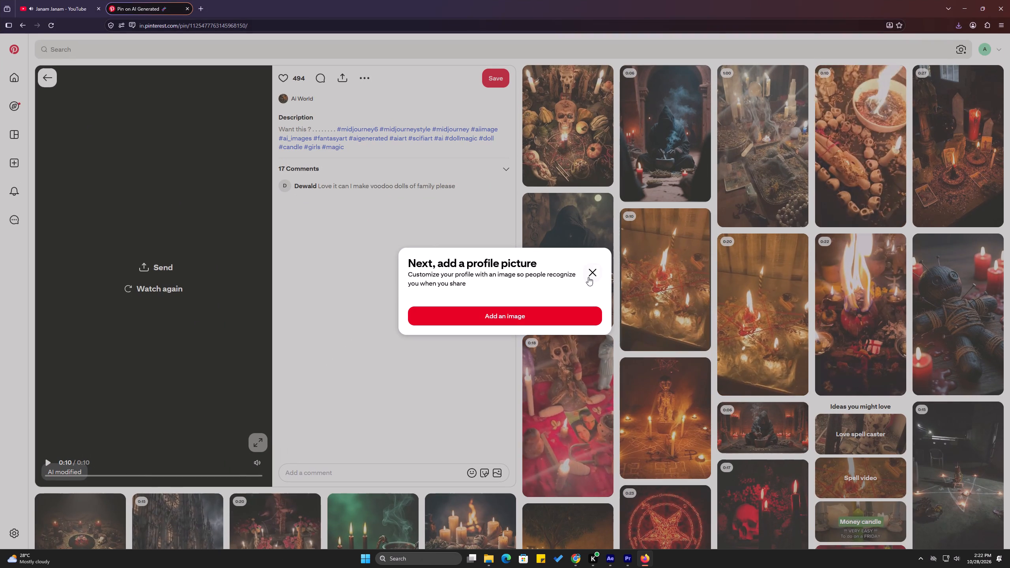
click(588, 275)
click(571, 266)
click(571, 266)
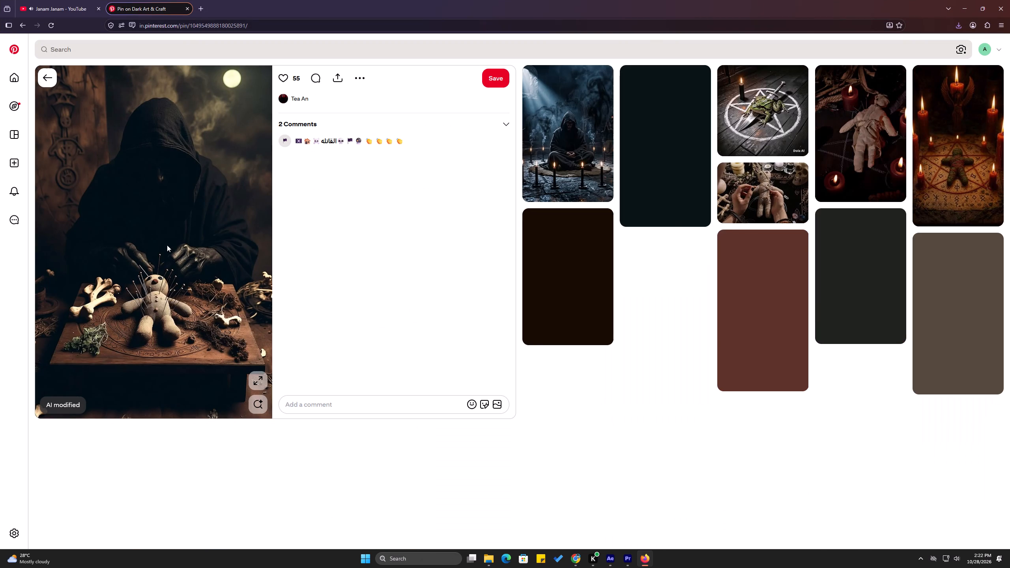
Open the related pin of a hand touching a straw voodoo doll by candlelight, "Fast Love Spell for Reconciliation".
scroll(182, 239, down, 1)
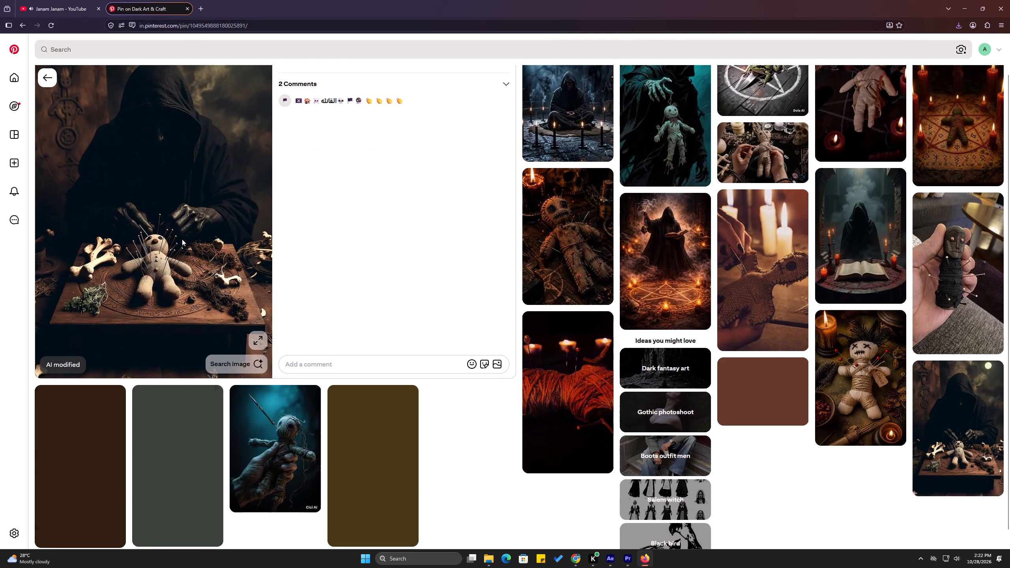
scroll(182, 239, up, 4)
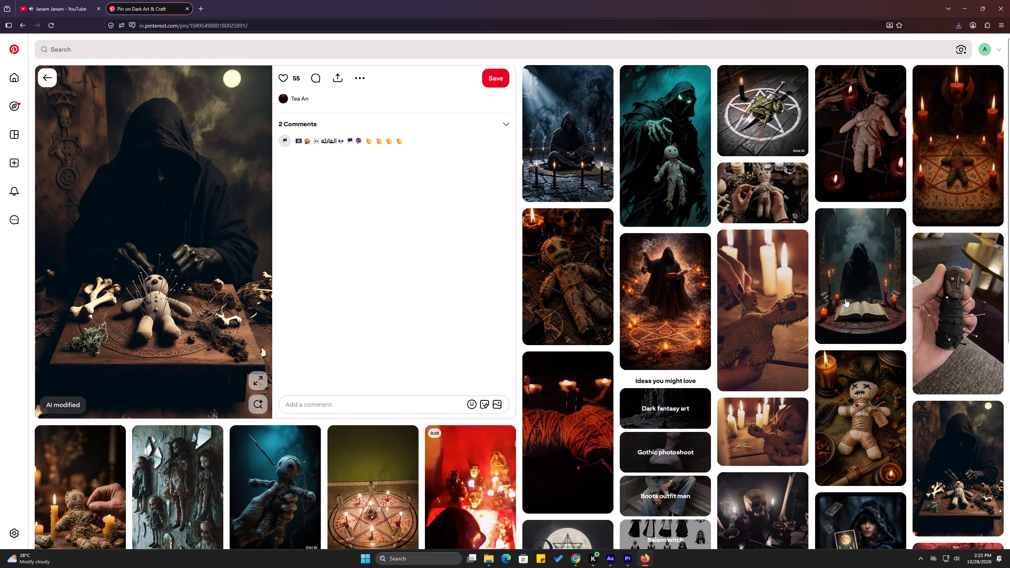
scroll(777, 320, down, 4)
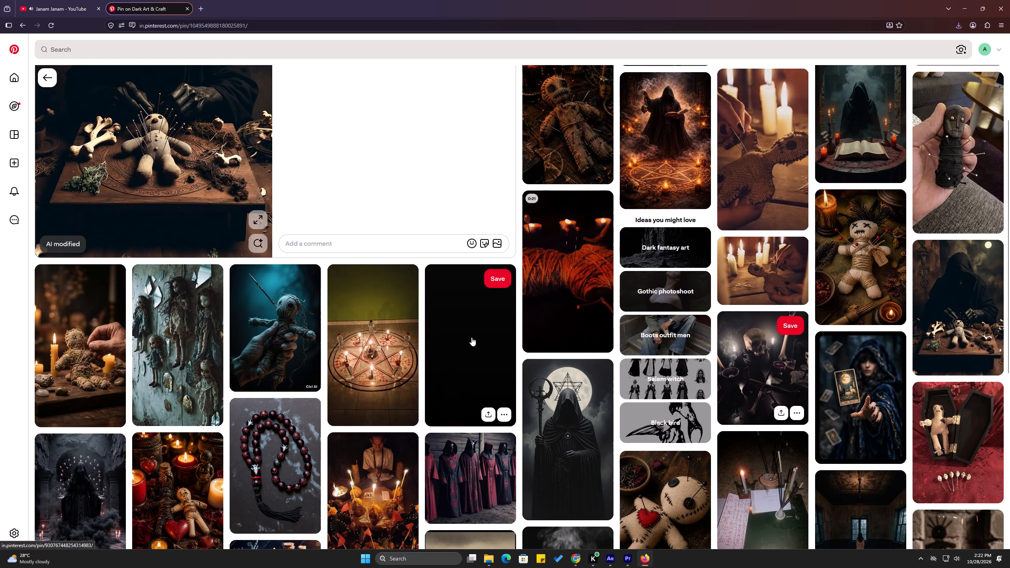
click(86, 351)
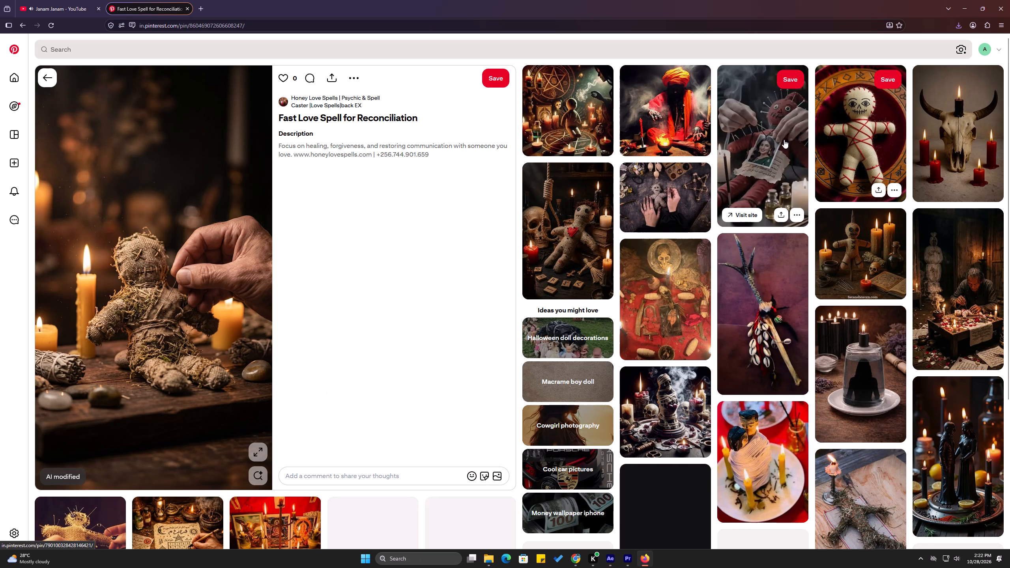
Browse related ritual images through the red voodoo doll and Santet ritual pins, and return to the straw voodoo doll pin.
click(764, 150)
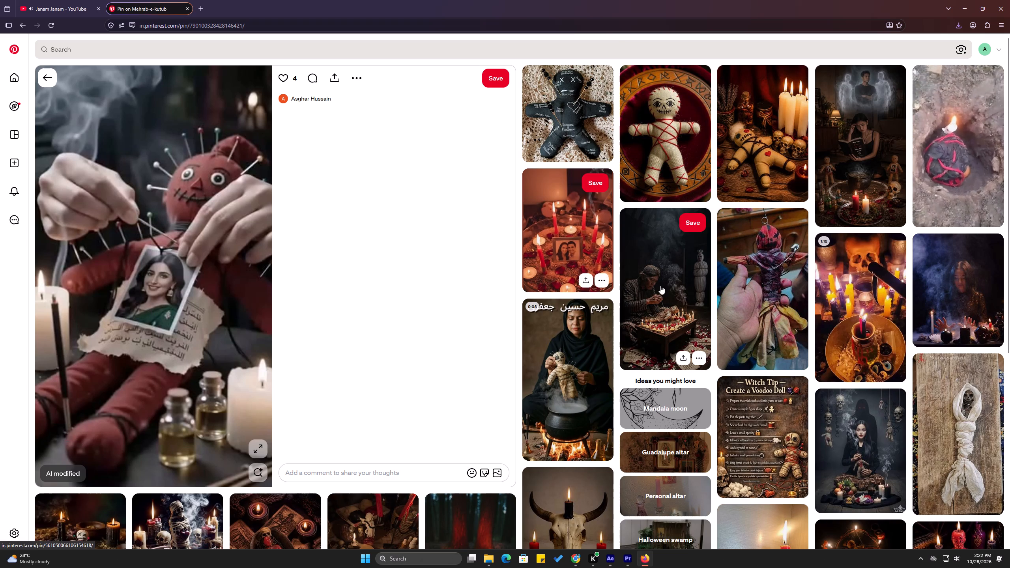
click(682, 304)
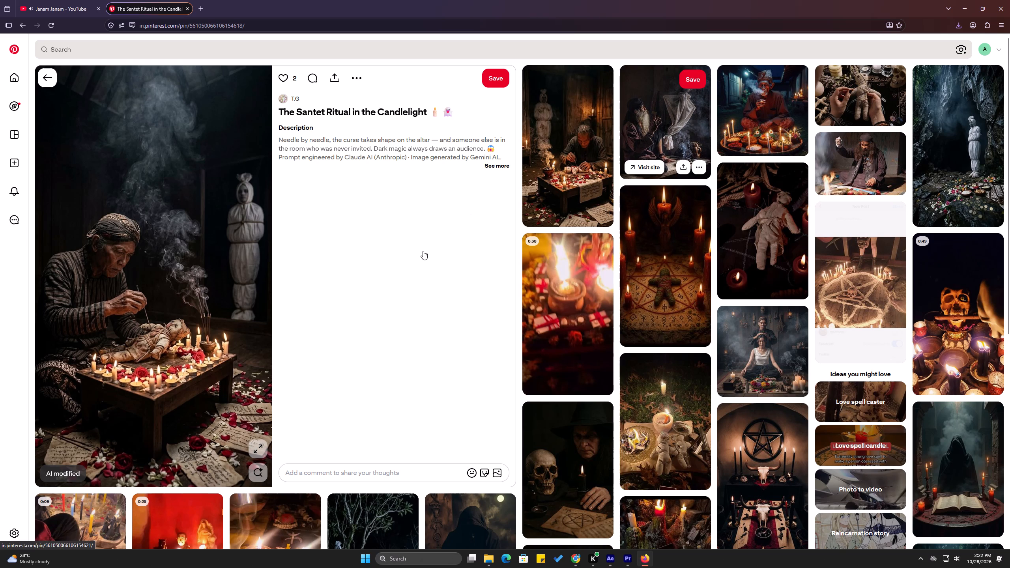
scroll(541, 351, down, 3)
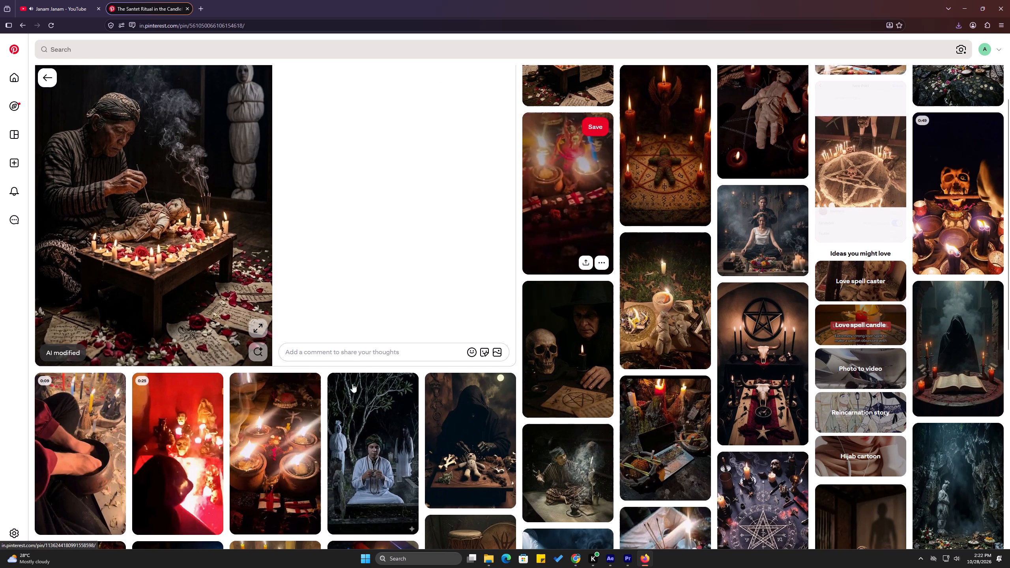
scroll(252, 383, down, 2)
scroll(175, 382, down, 3)
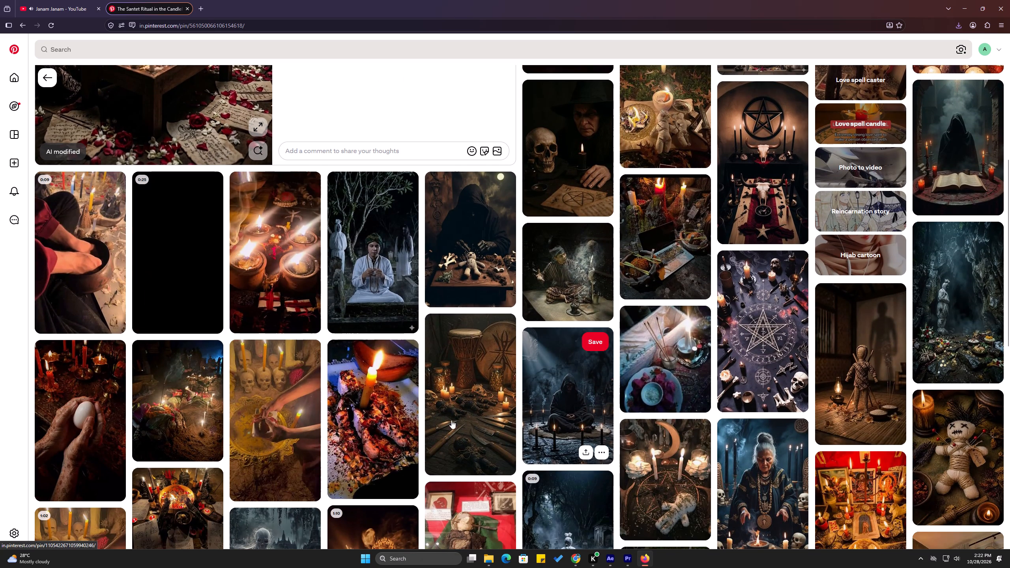
scroll(776, 336, down, 3)
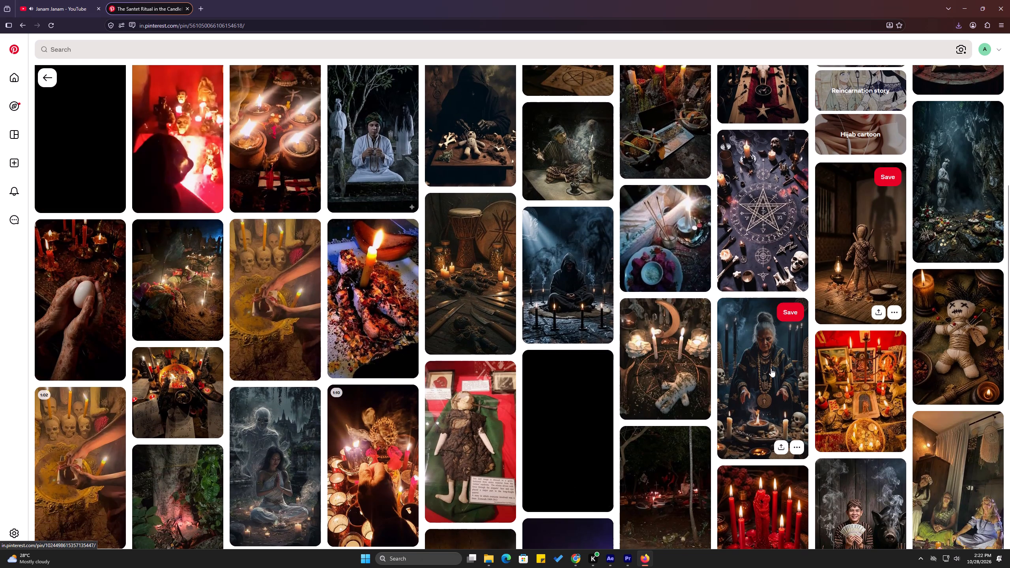
scroll(771, 359, down, 2)
scroll(565, 372, down, 1)
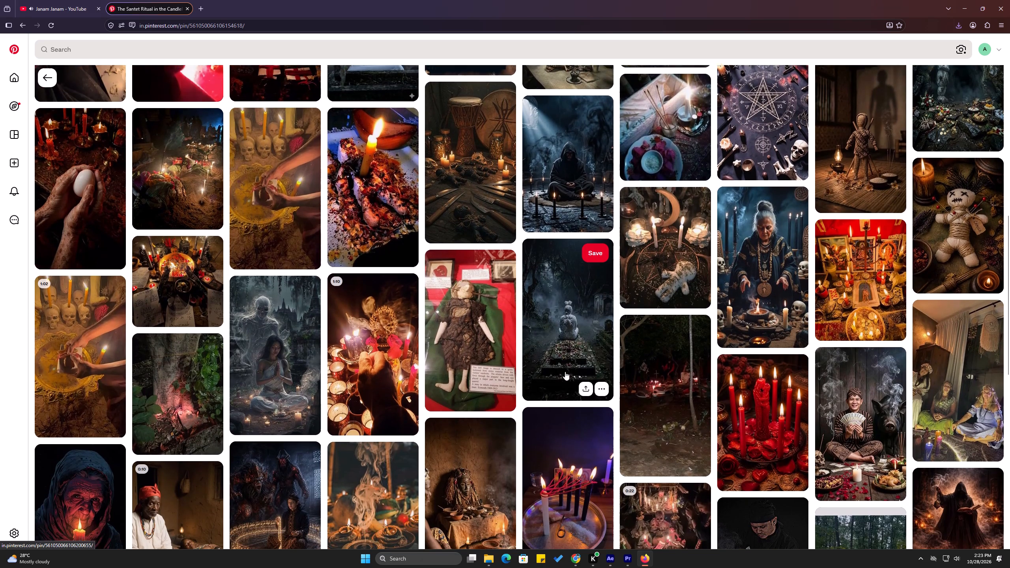
scroll(301, 369, down, 1)
scroll(301, 369, up, 17)
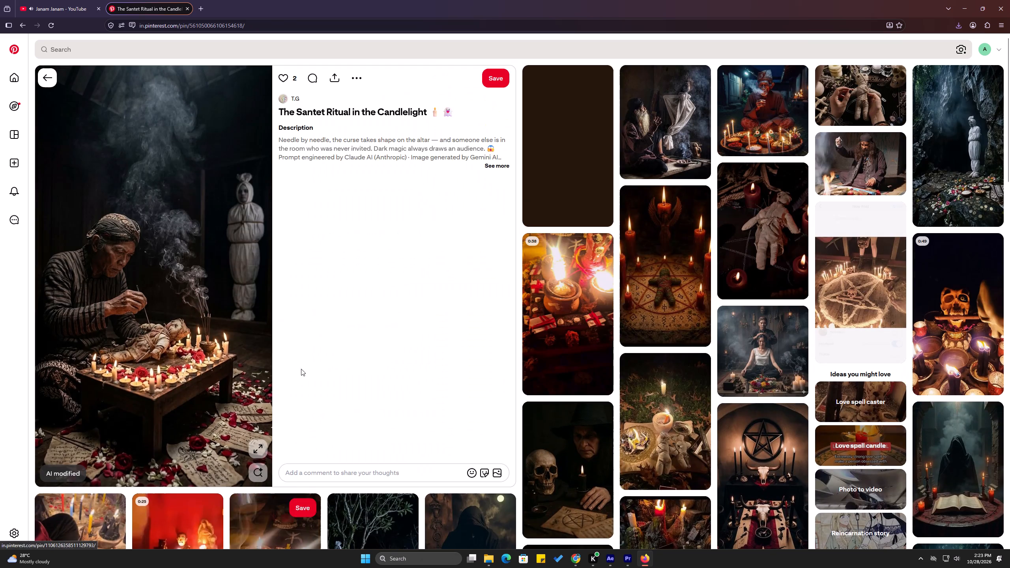
click(49, 78)
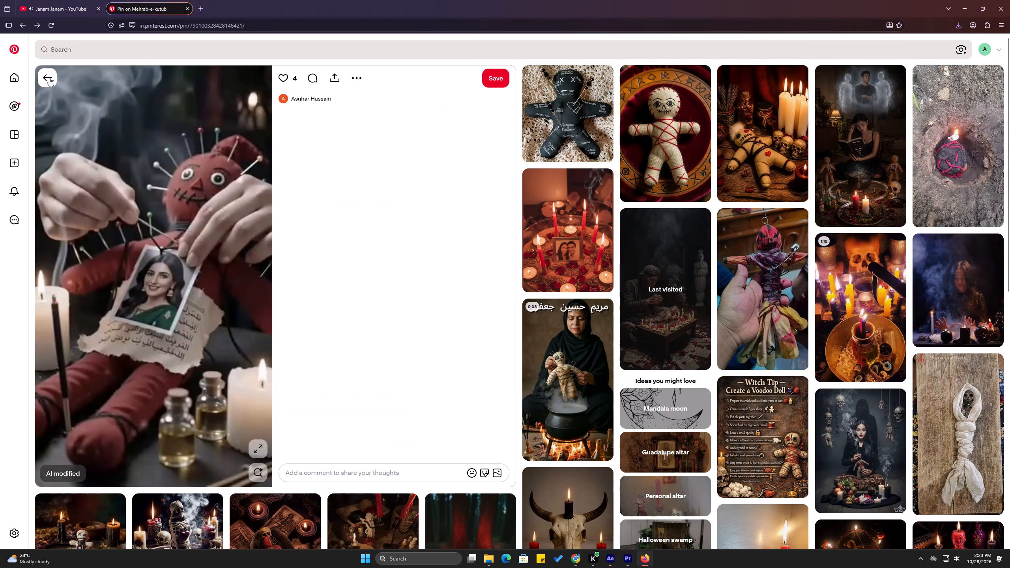
click(51, 70)
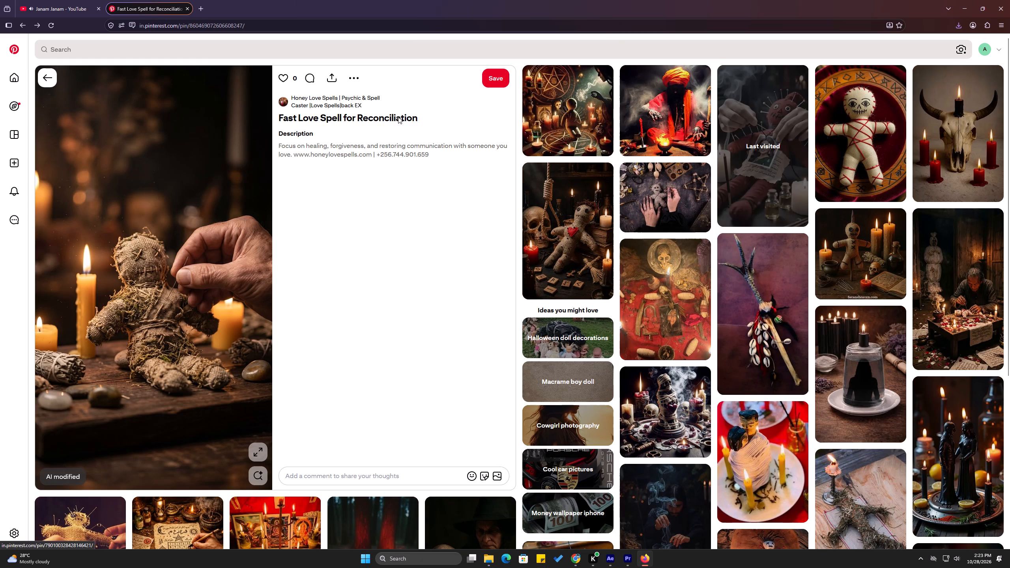
Save the straw voodoo doll image as a JPEG in the Downloads folder.
right_click(160, 311)
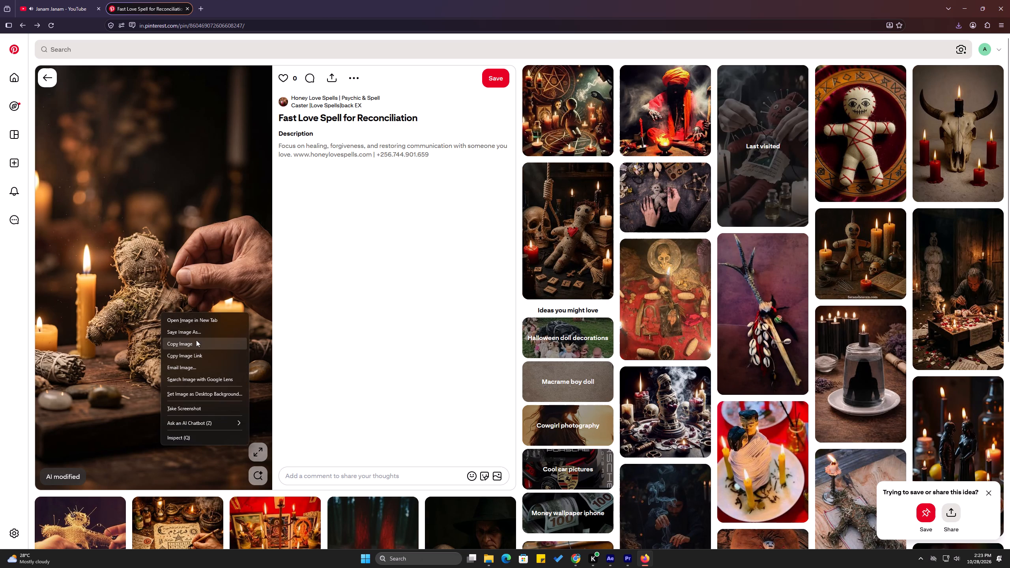
click(204, 330)
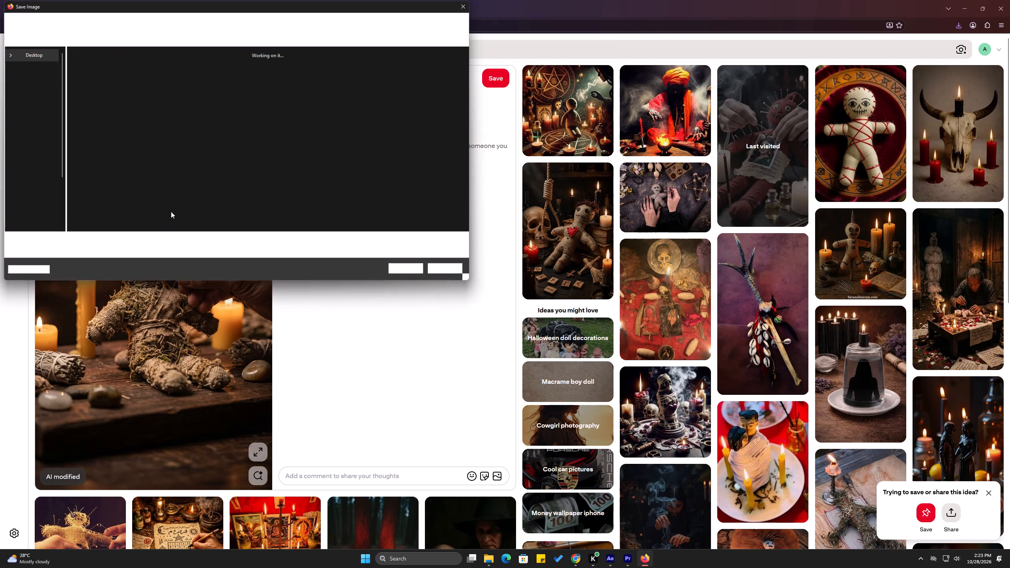
click(45, 76)
click(44, 69)
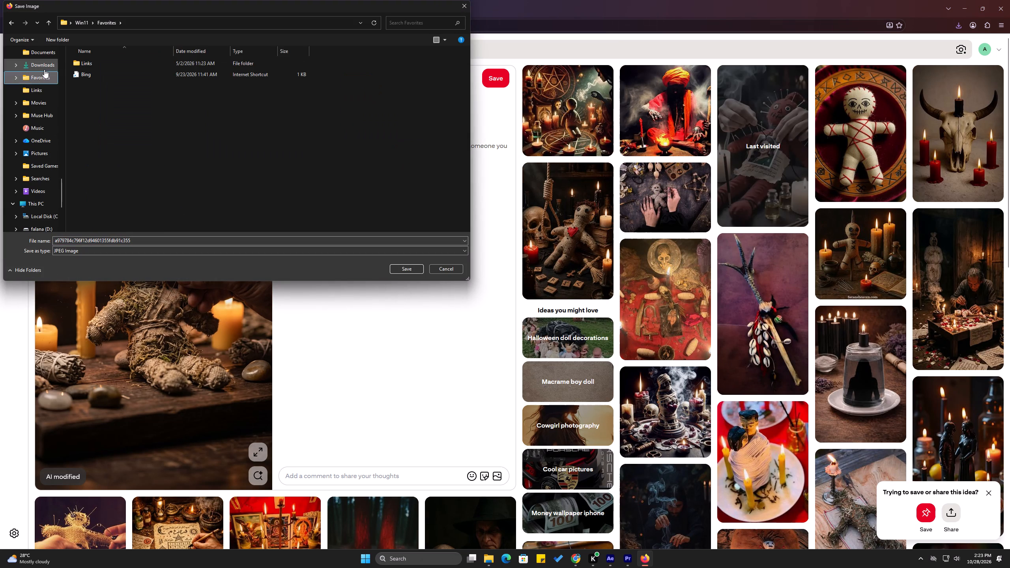
click(422, 269)
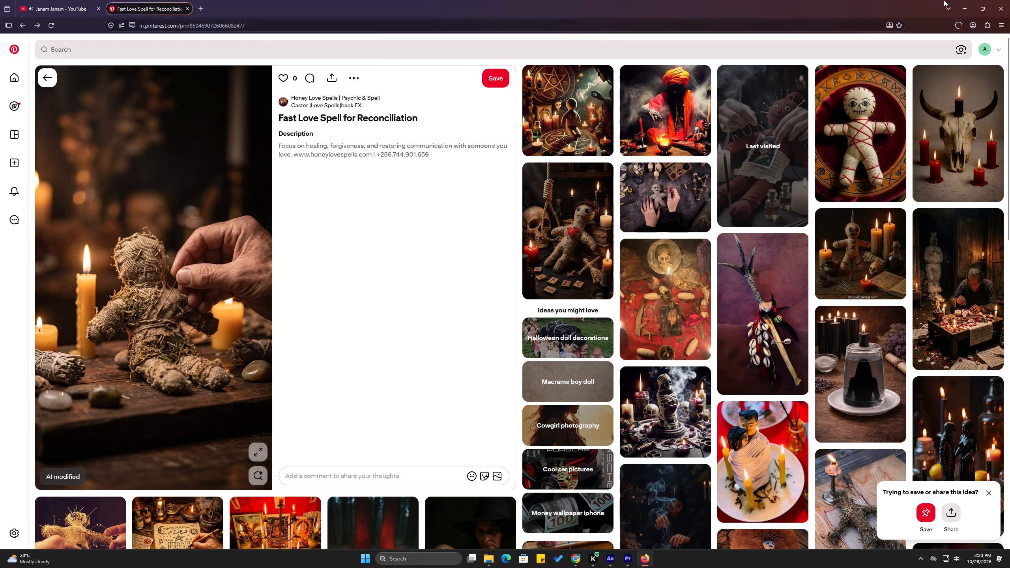
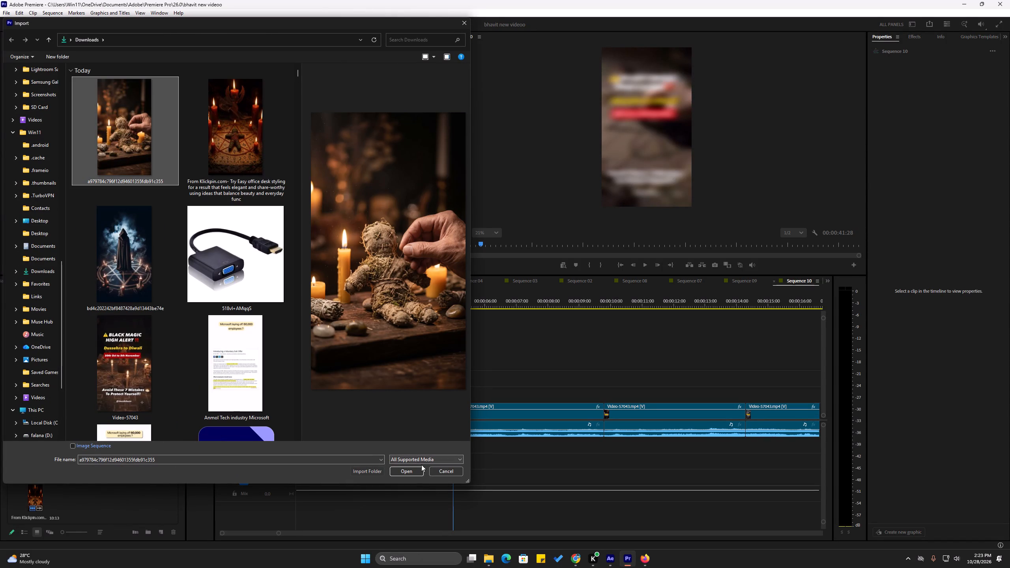
Import the straw voodoo doll image and place it on track V3 at 00:00:05:00, directly after the first replacement clip.
click(403, 467)
click(100, 497)
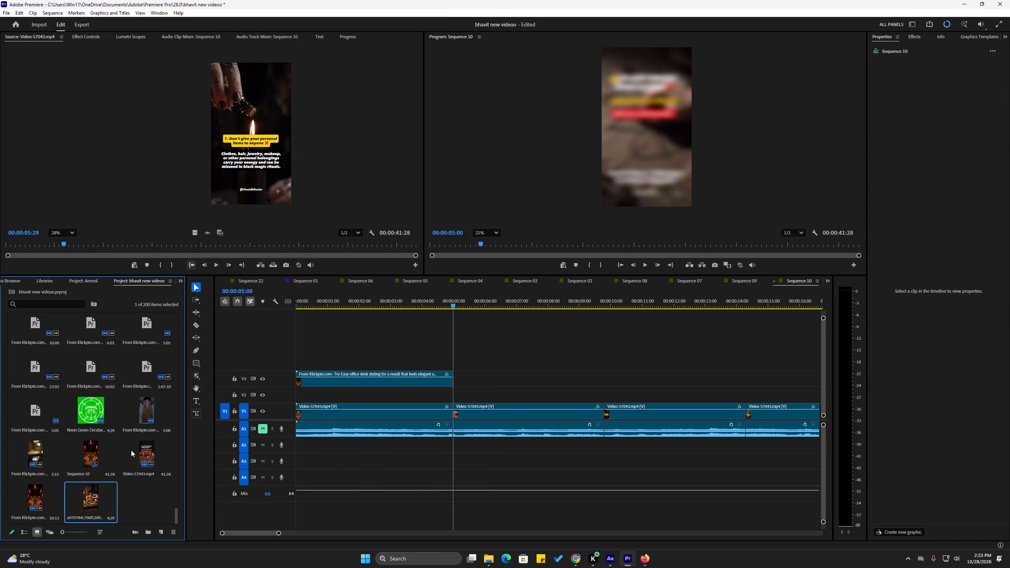
drag(91, 496, 453, 383)
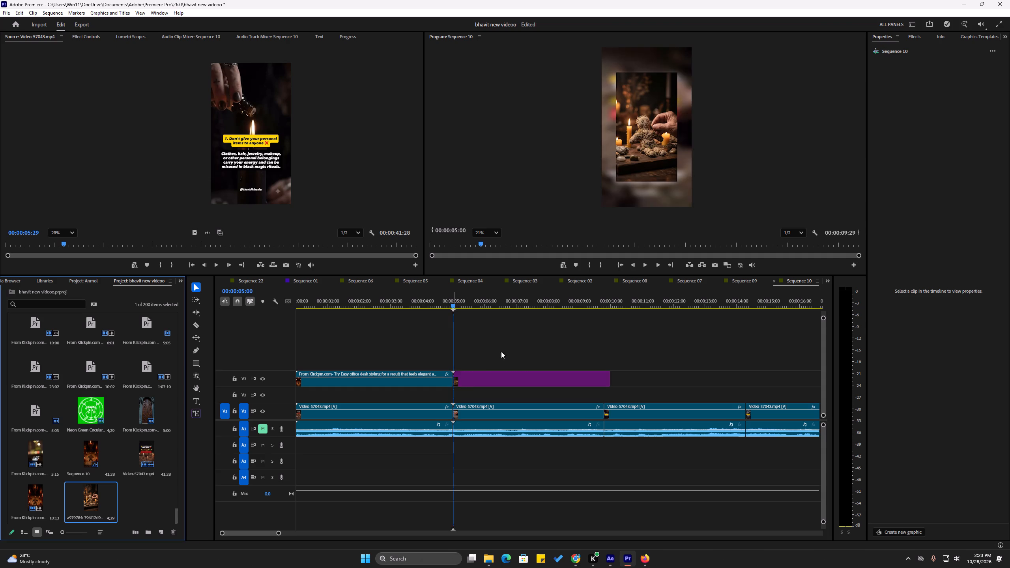
key(space)
key(space)
Scale the doll image to 267% and keyframe its opacity, rotation, anchor point and position at 00:00:05:00.
click(514, 382)
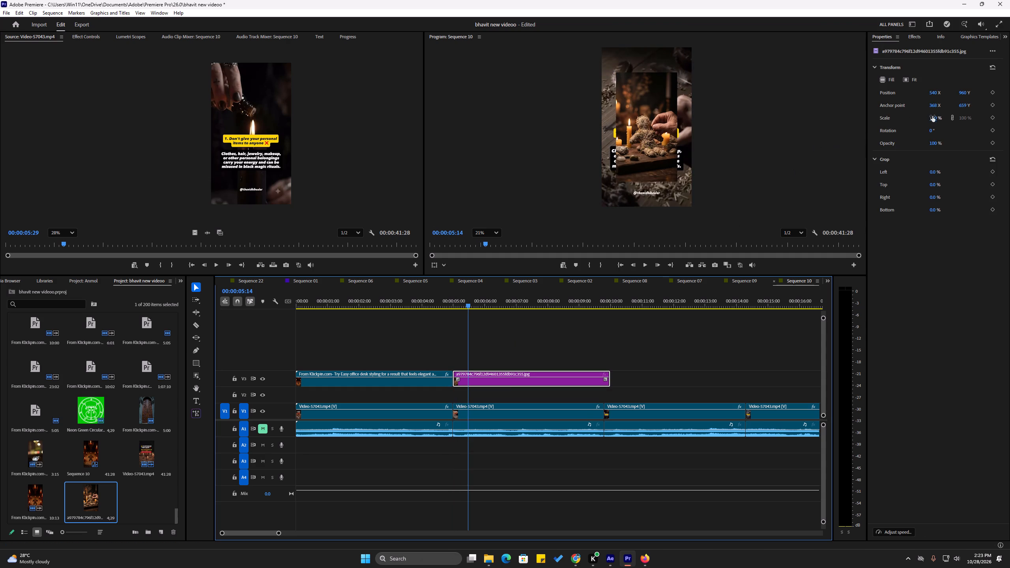
drag(933, 116, 1004, 123)
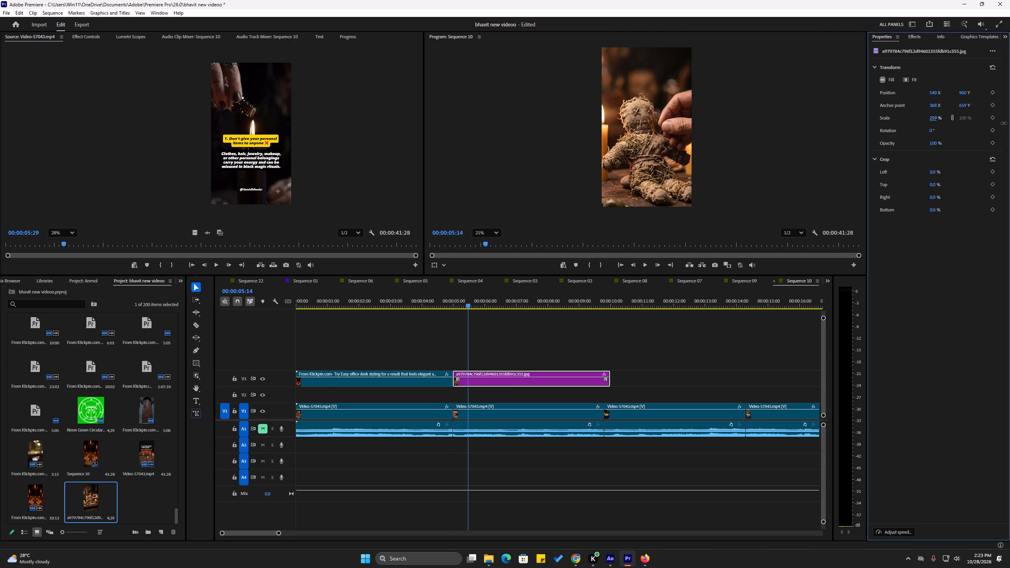
drag(1004, 123, 1009, 126)
drag(464, 303, 455, 304)
click(989, 143)
click(992, 133)
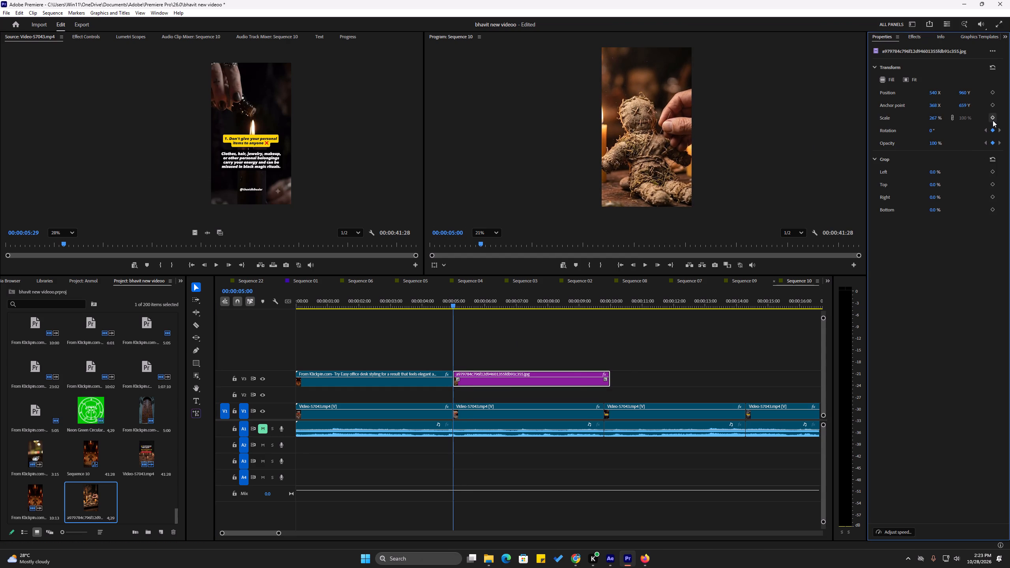
click(994, 105)
click(994, 91)
Trim the end of the doll image on V3 to match the end of the second Video-57043 clip beneath.
drag(577, 297, 606, 303)
drag(613, 377, 606, 378)
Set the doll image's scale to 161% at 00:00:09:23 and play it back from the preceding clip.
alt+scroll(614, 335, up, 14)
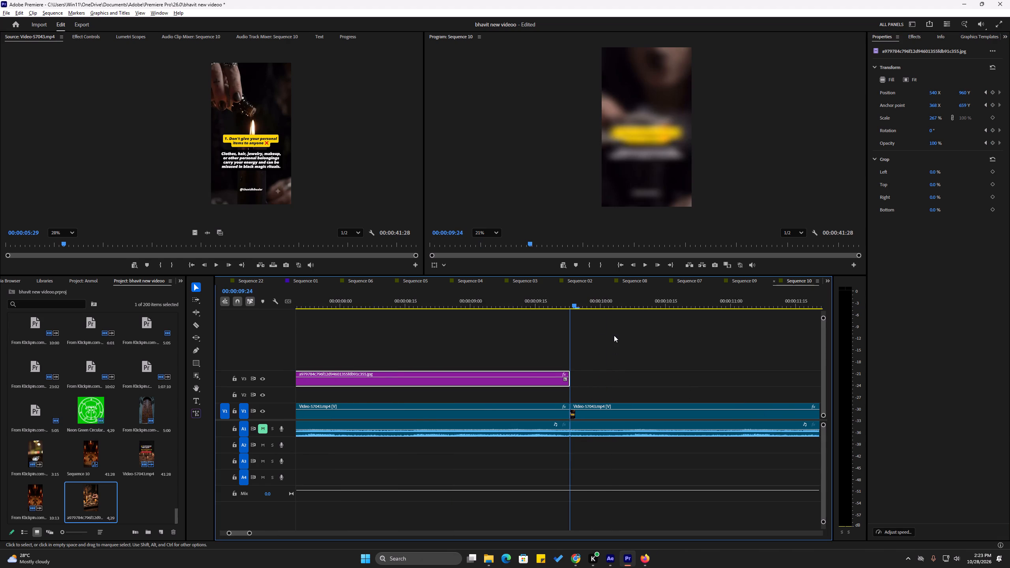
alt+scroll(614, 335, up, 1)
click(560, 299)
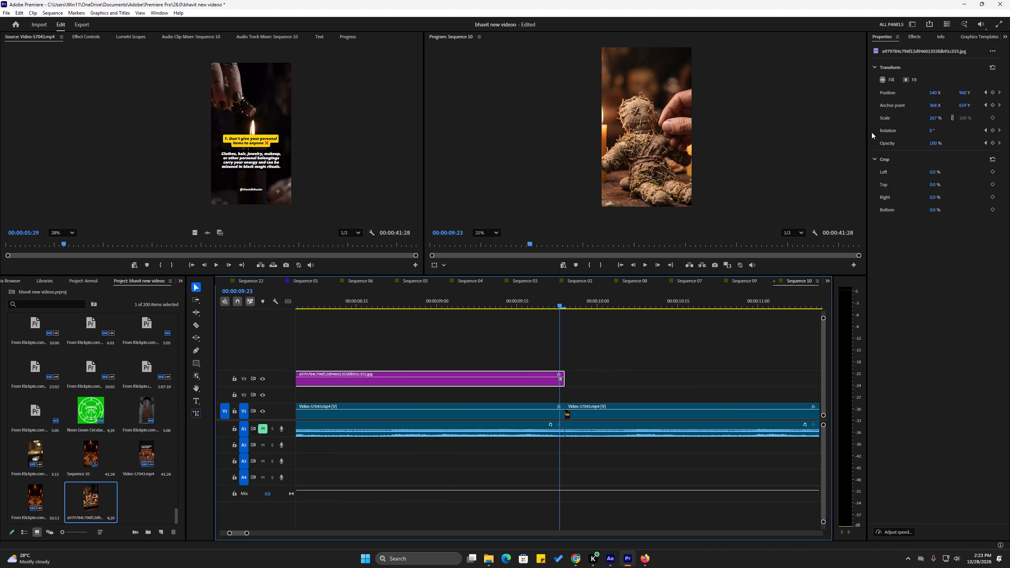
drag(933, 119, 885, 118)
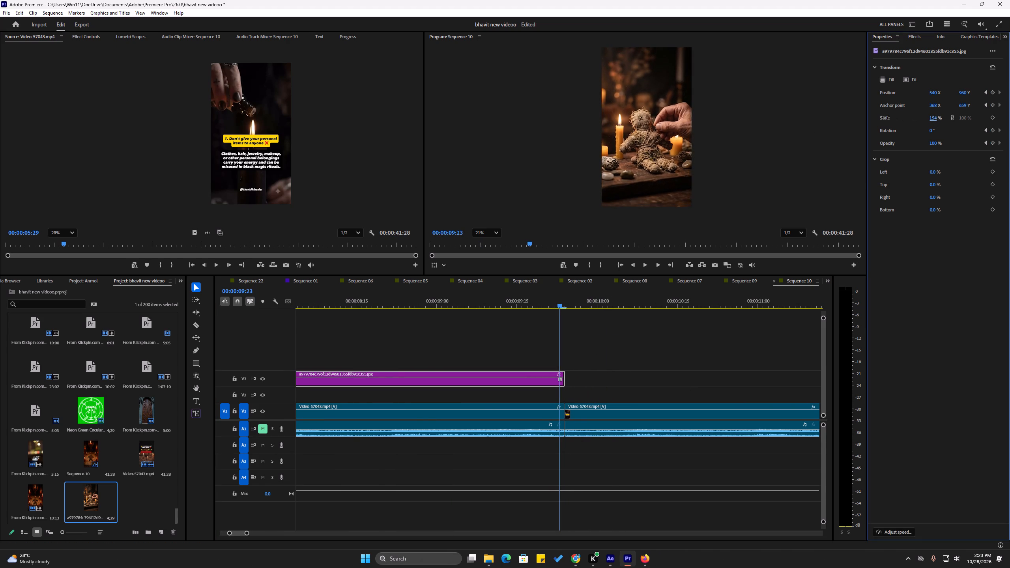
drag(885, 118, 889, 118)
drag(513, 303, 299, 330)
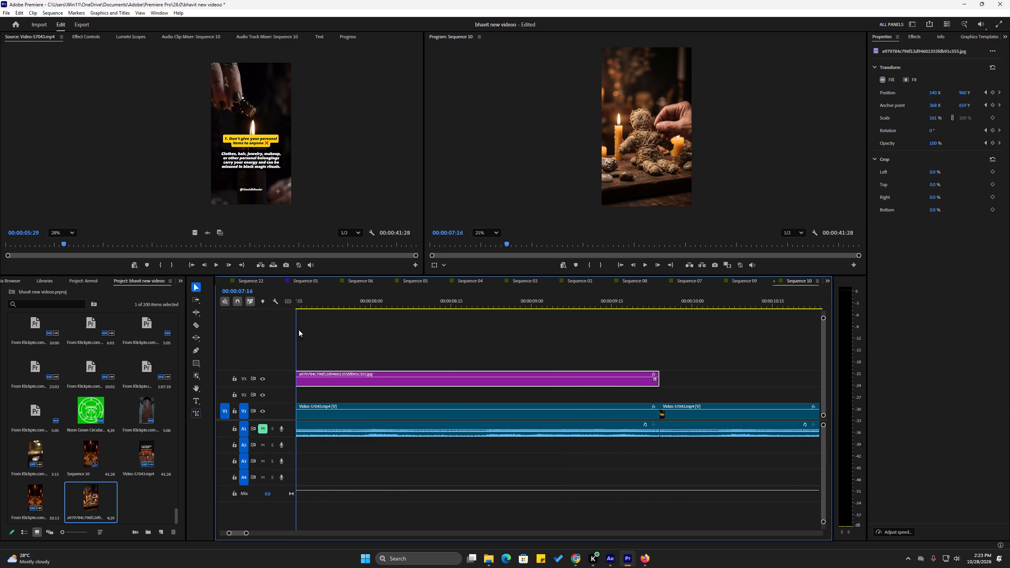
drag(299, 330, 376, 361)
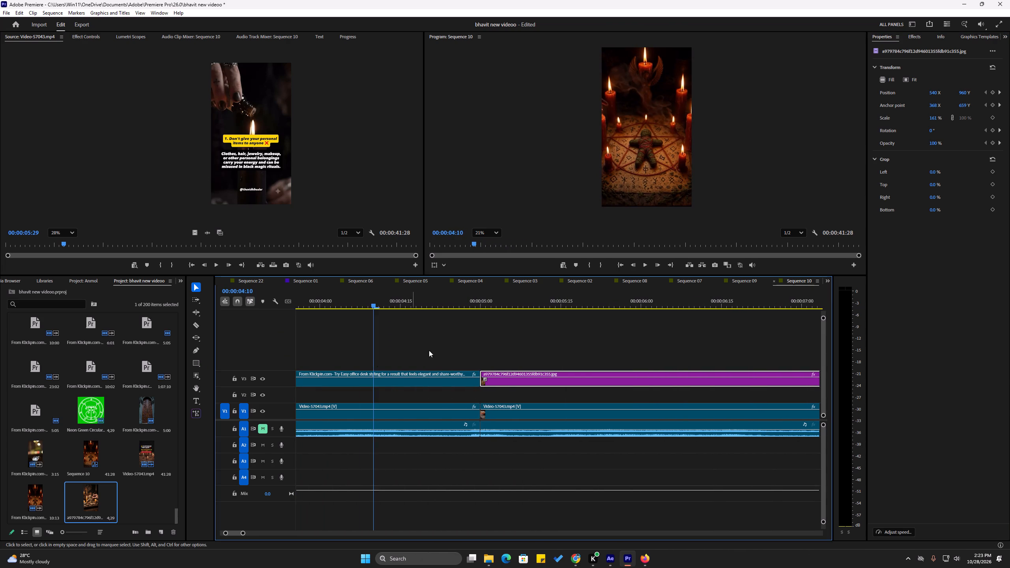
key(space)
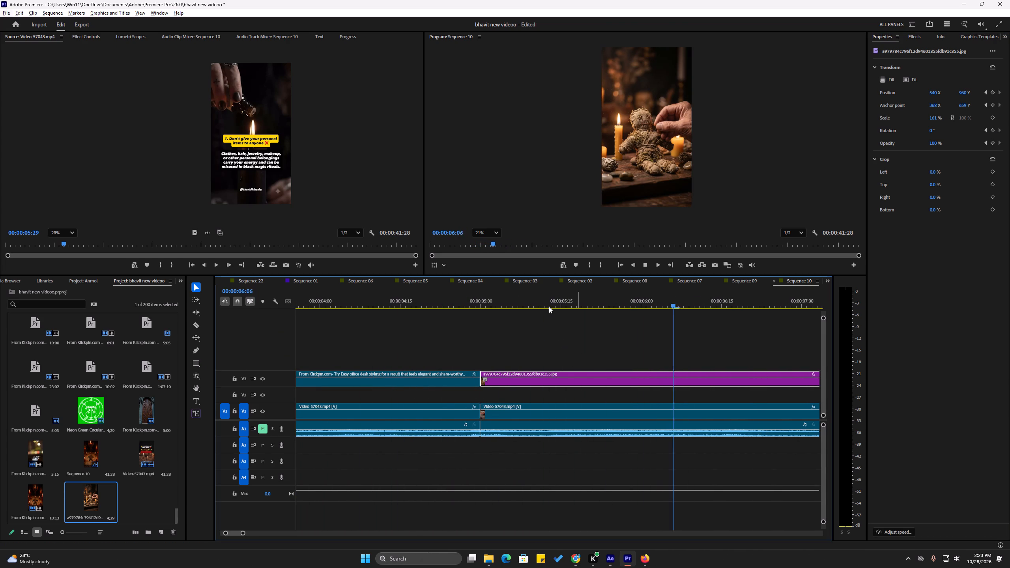
Set the doll image's scale to 260% at 00:00:05:00, add a scale keyframe there and play it back.
drag(543, 297, 479, 316)
click(511, 380)
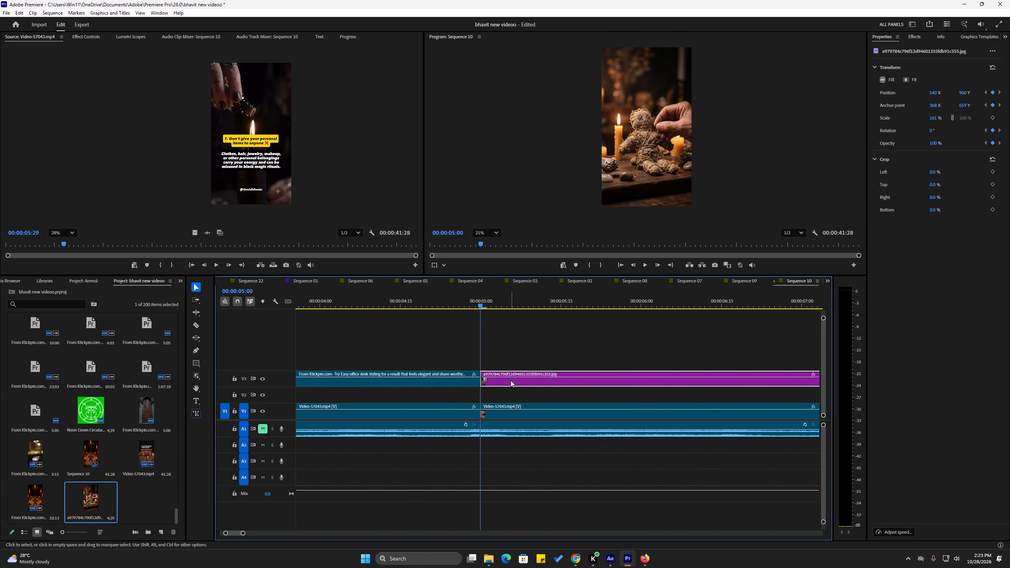
drag(932, 118, 969, 123)
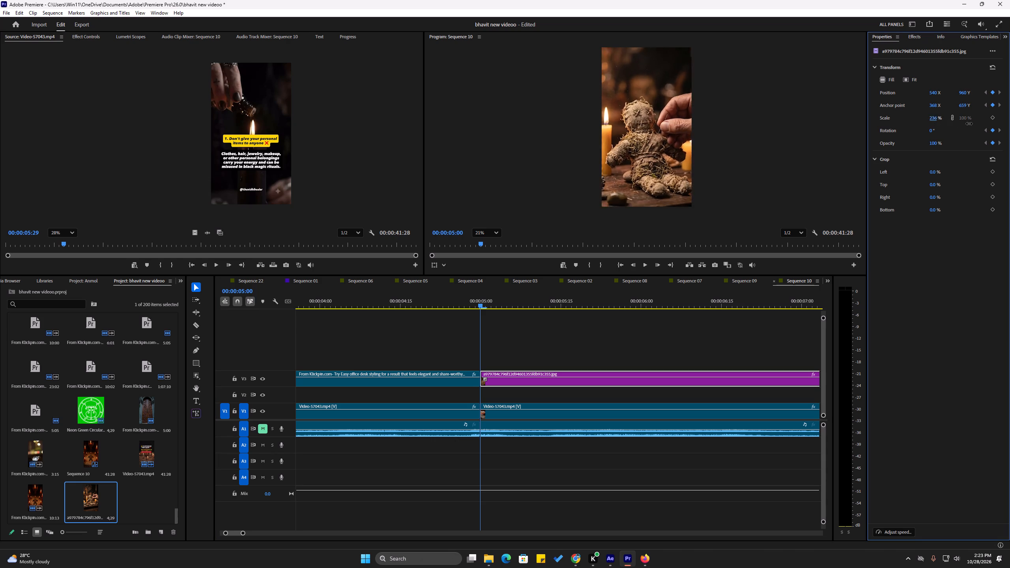
drag(969, 123, 978, 124)
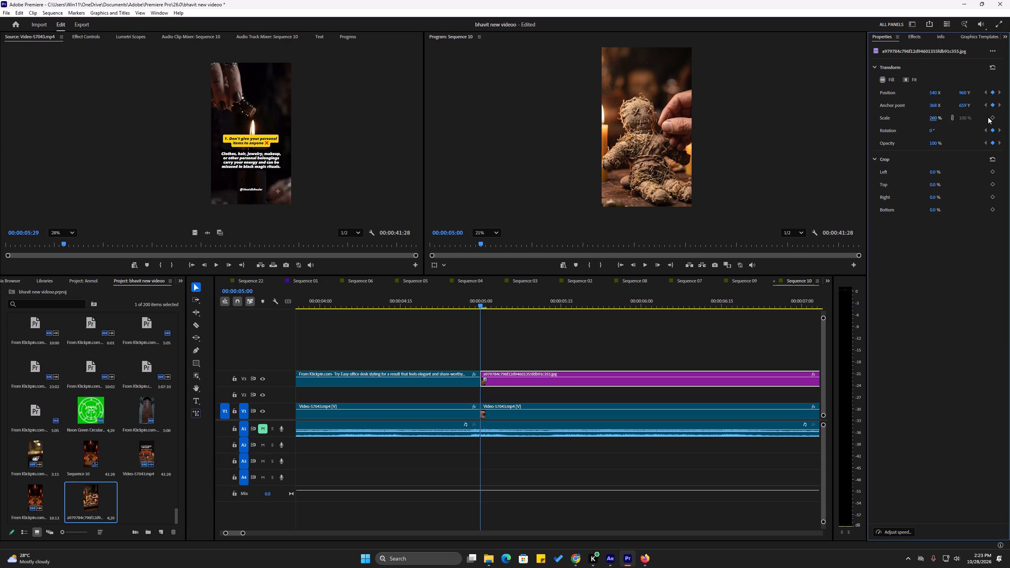
click(993, 115)
click(952, 118)
click(951, 118)
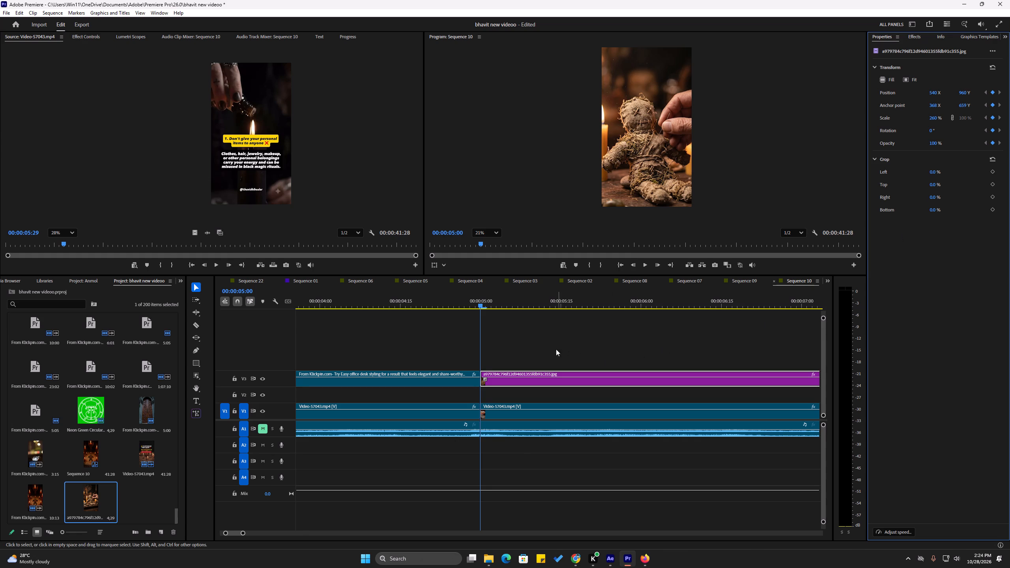
key(space)
alt+scroll(463, 324, down, 14)
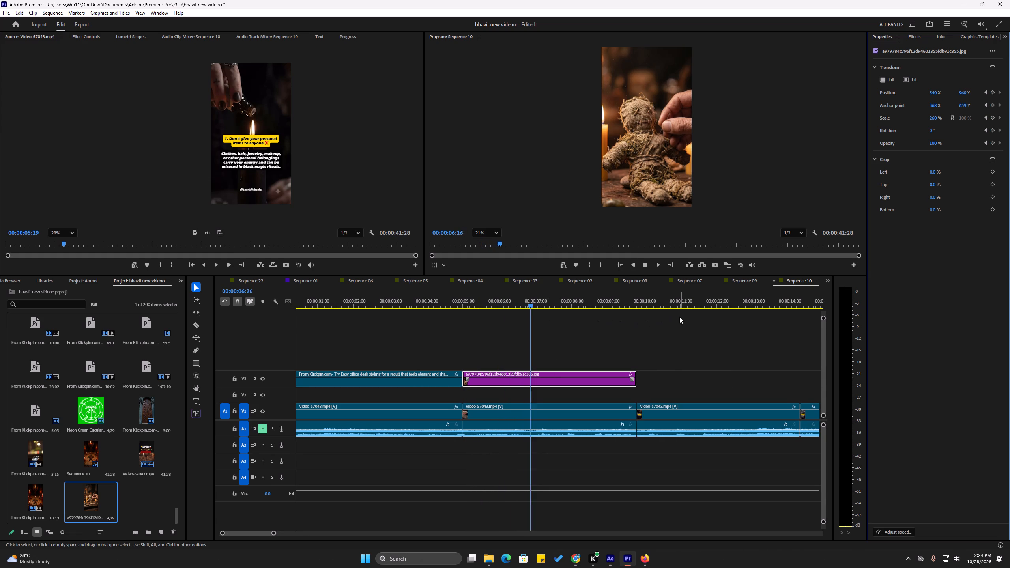
key(space)
Create a zoom-out by setting the doll image's scale to 163% at 00:00:09:21, and save the project.
drag(608, 301, 634, 305)
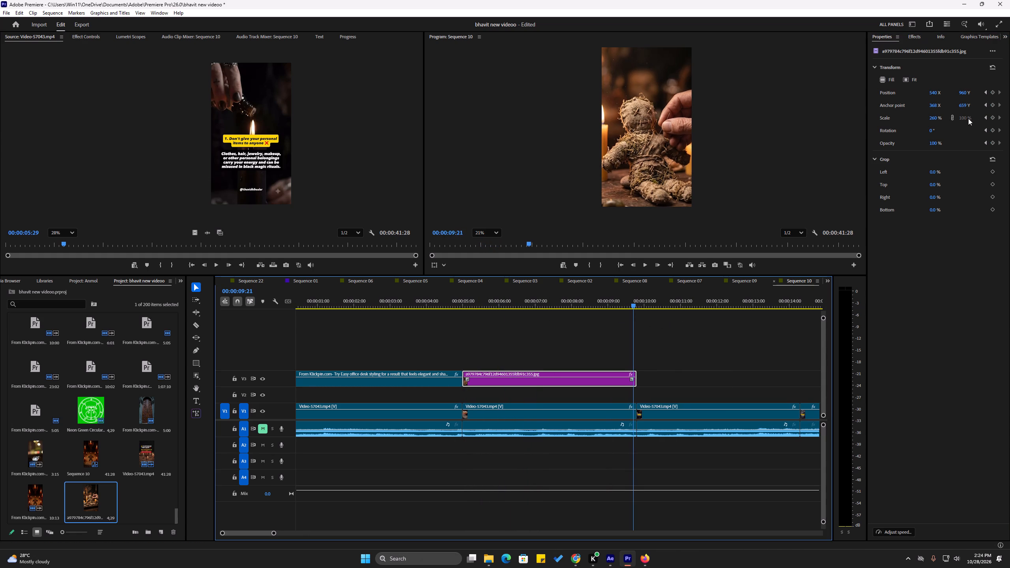
drag(934, 116, 887, 116)
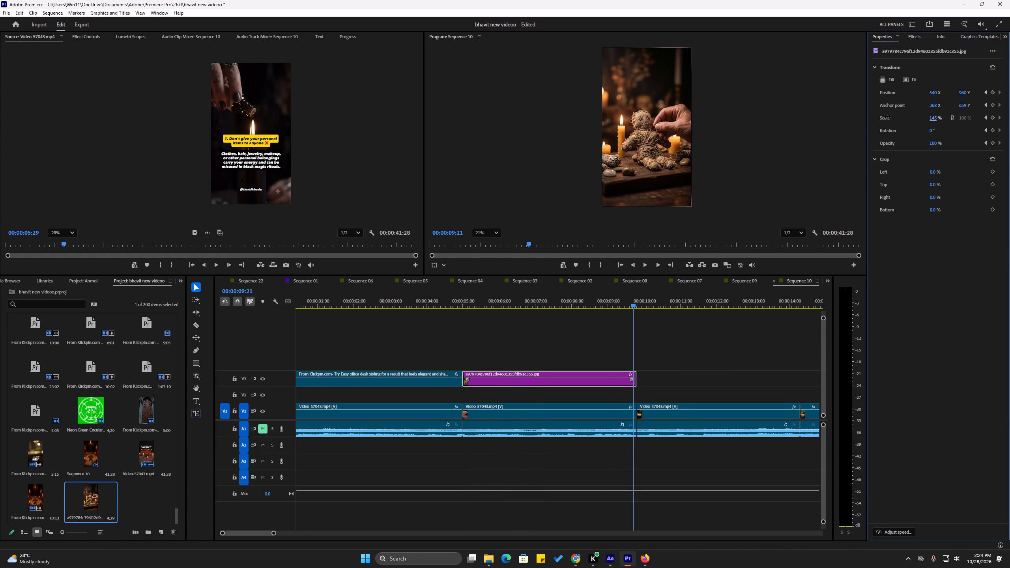
drag(887, 116, 896, 118)
click(462, 302)
key(space)
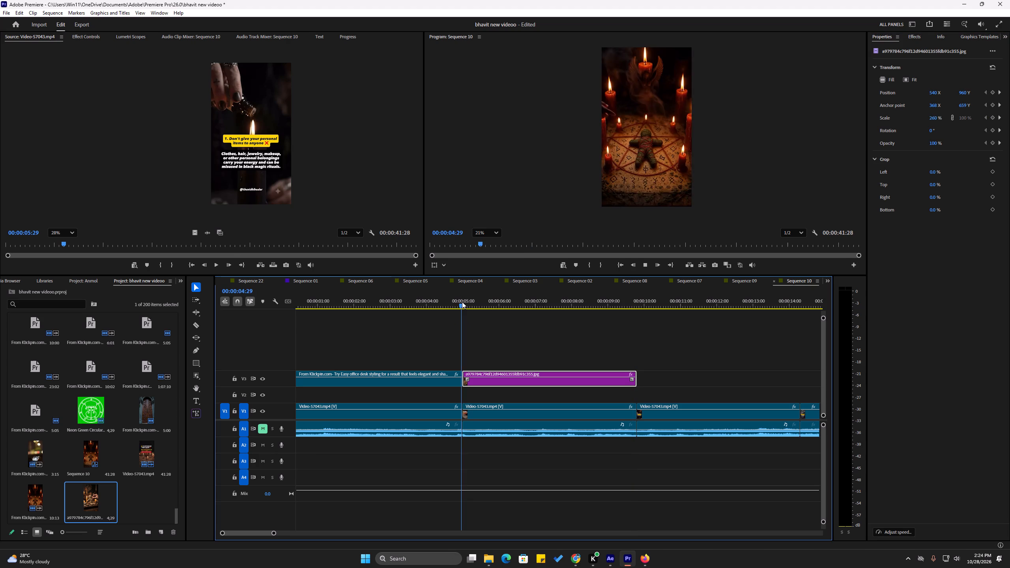
key(ctrl+s)
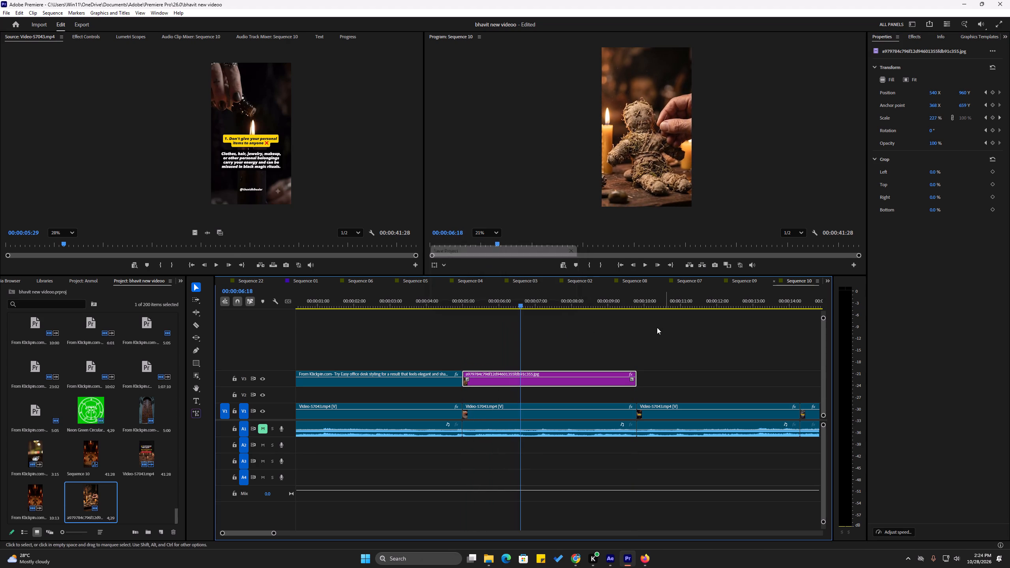
Review the doll image's zoom-out and the following "Don't eat food or sweets from strangers" shot in playback.
key(space)
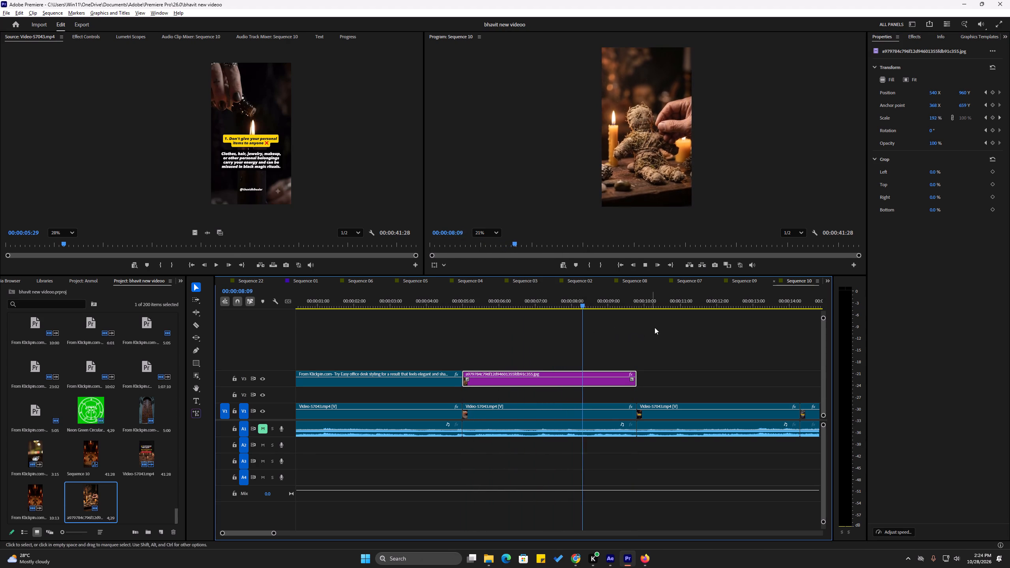
alt+scroll(655, 327, down, 1)
alt+scroll(676, 328, up, 5)
alt+scroll(554, 348, down, 3)
alt+scroll(647, 342, down, 1)
alt+scroll(647, 342, up, 5)
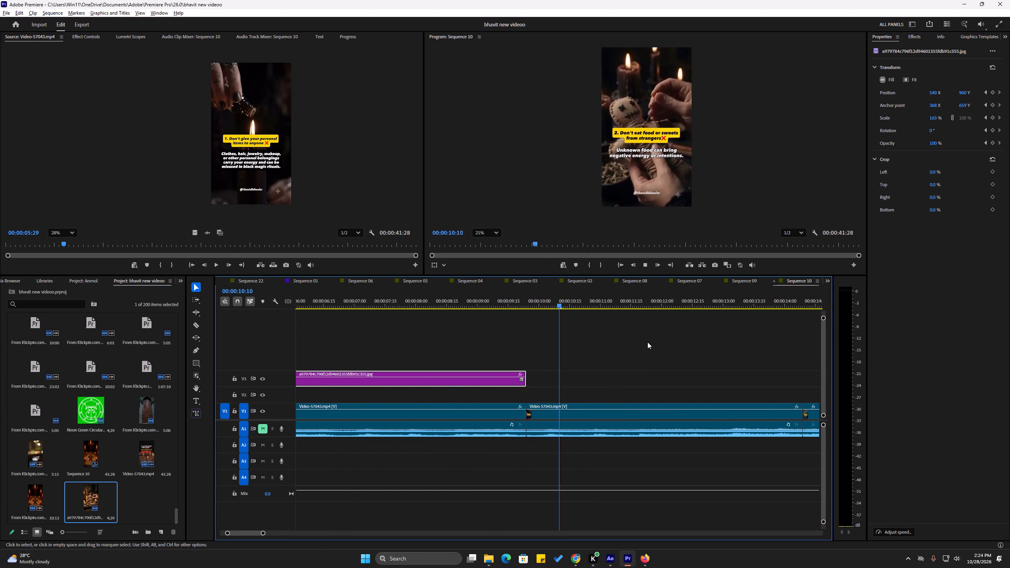
key(space)
key(space)
alt+scroll(495, 342, down, 7)
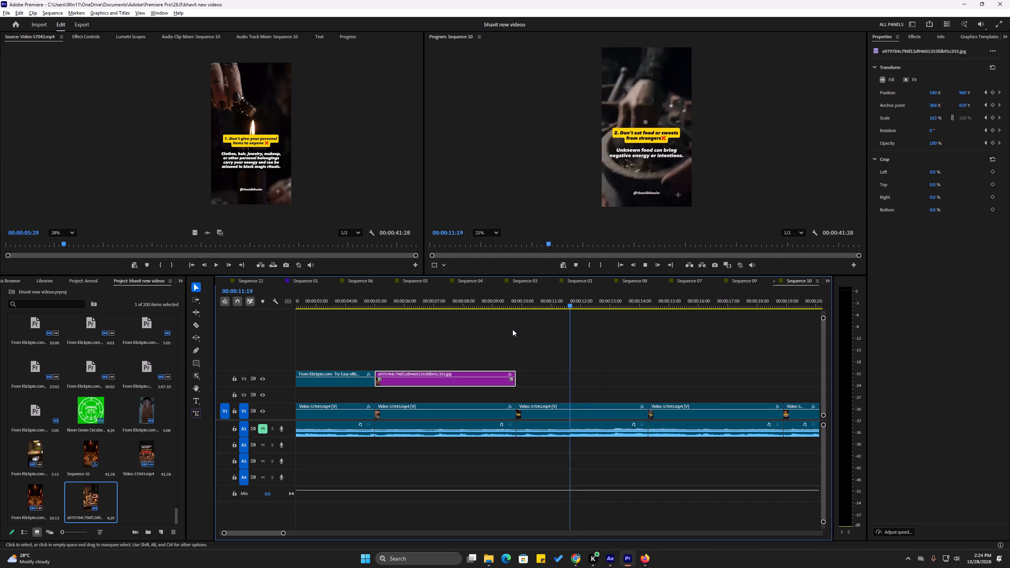
alt+scroll(561, 330, down, 2)
alt+scroll(612, 342, down, 4)
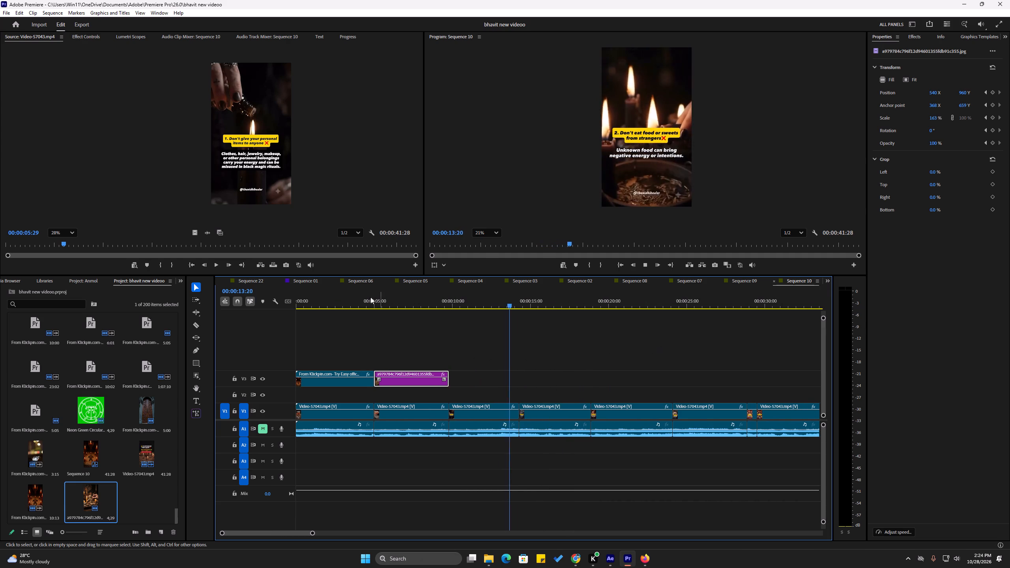
drag(368, 296, 364, 296)
key(space)
alt+scroll(348, 347, up, 1)
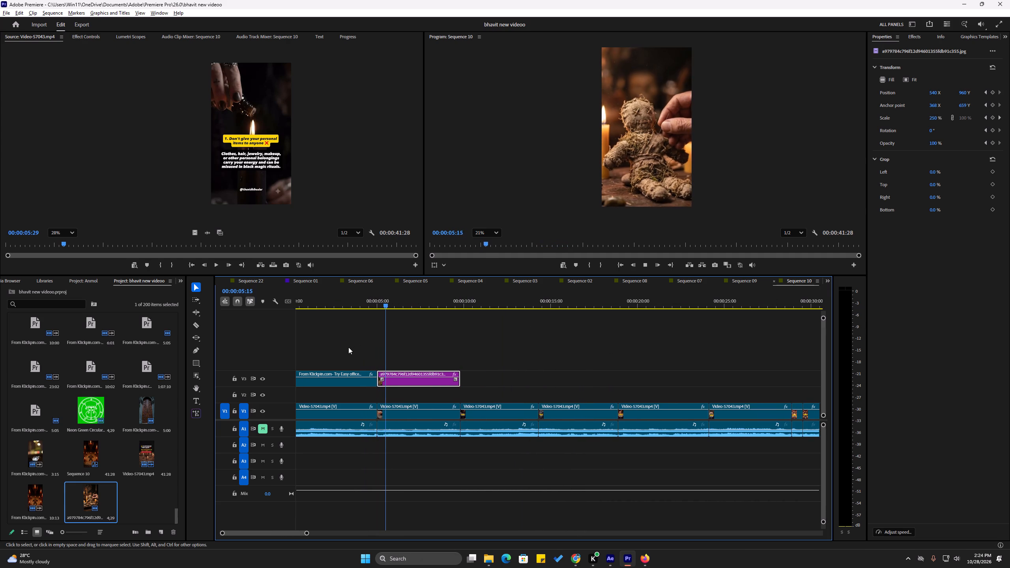
alt+scroll(391, 350, up, 2)
alt+scroll(473, 352, down, 1)
alt+scroll(497, 332, down, 2)
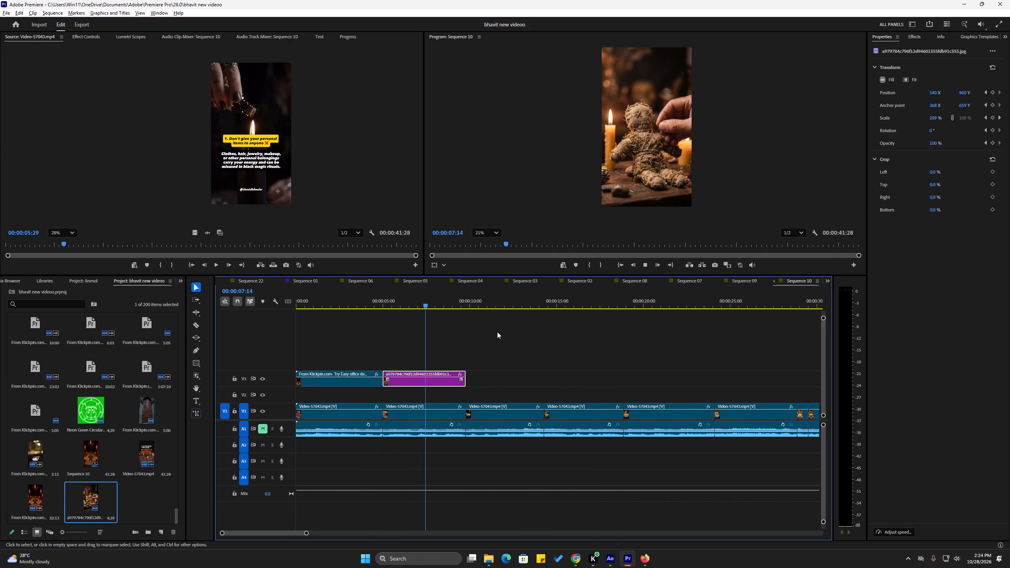
alt+scroll(497, 332, down, 1)
alt+scroll(477, 334, up, 1)
key(space)
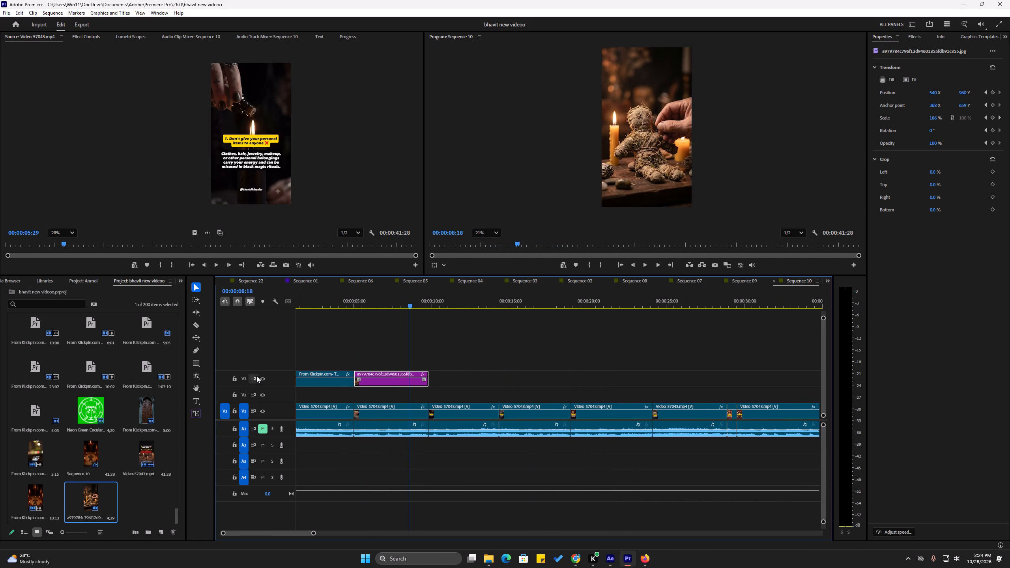
Hide track V3 temporarily to check the original shot and text underneath at 00:00:06:28.
click(260, 376)
drag(371, 297, 385, 318)
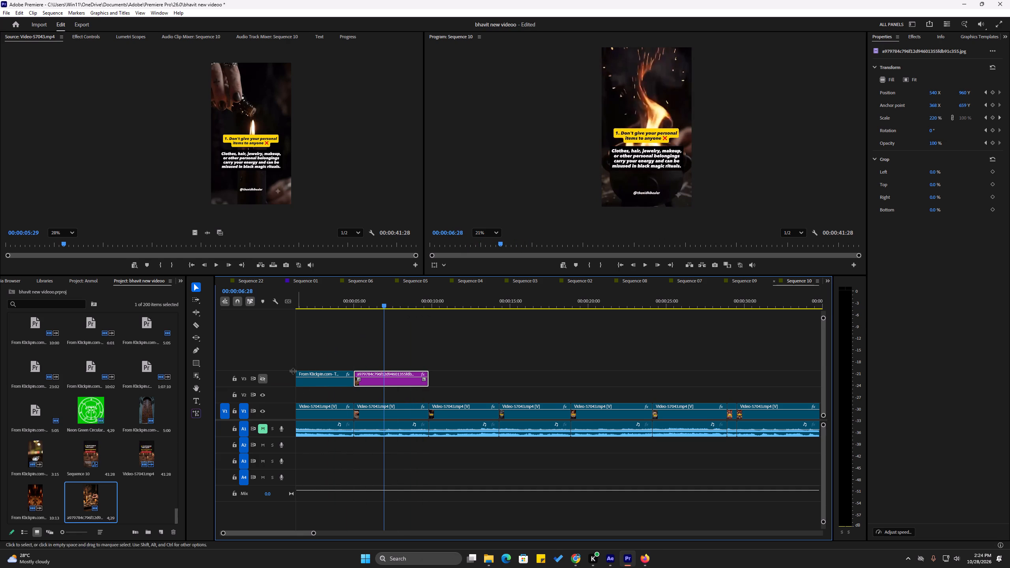
click(266, 381)
Play the doll image through into the second tip's shot and save the project.
key(space)
alt+scroll(427, 328, down, 1)
alt+scroll(419, 334, up, 5)
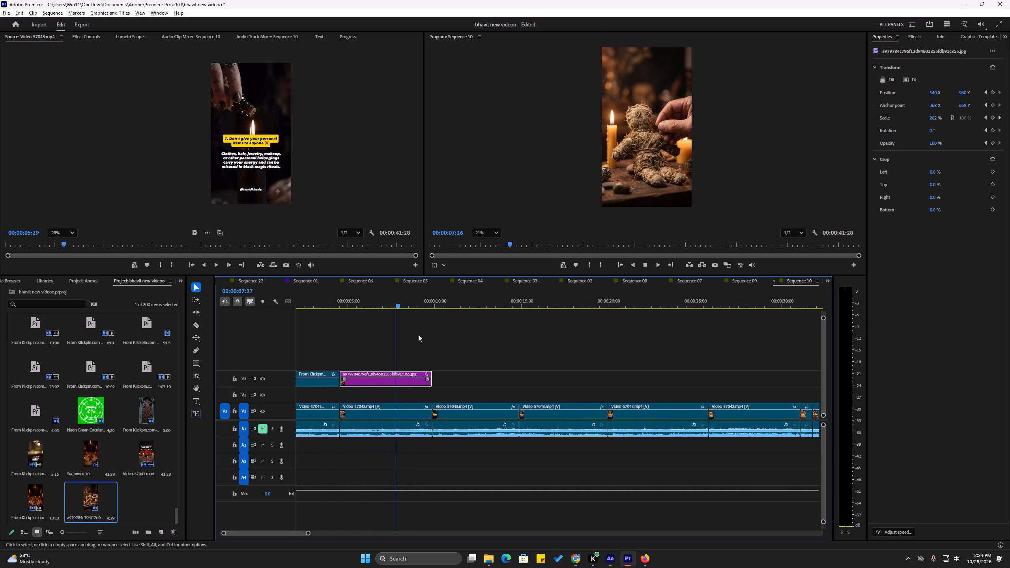
alt+scroll(380, 353, up, 8)
alt+scroll(485, 353, down, 2)
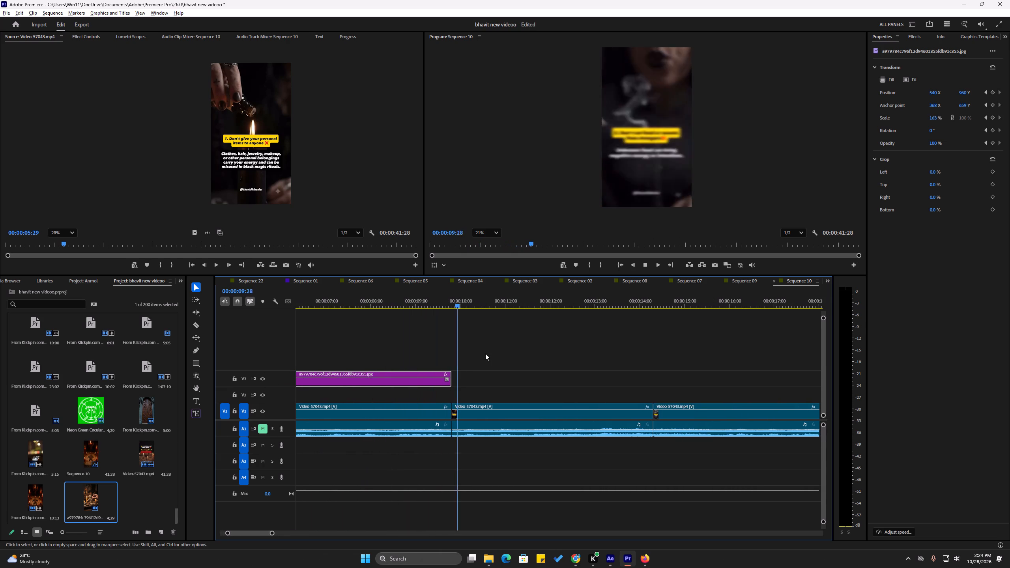
alt+scroll(485, 353, down, 2)
key(space)
key(ctrl+s)
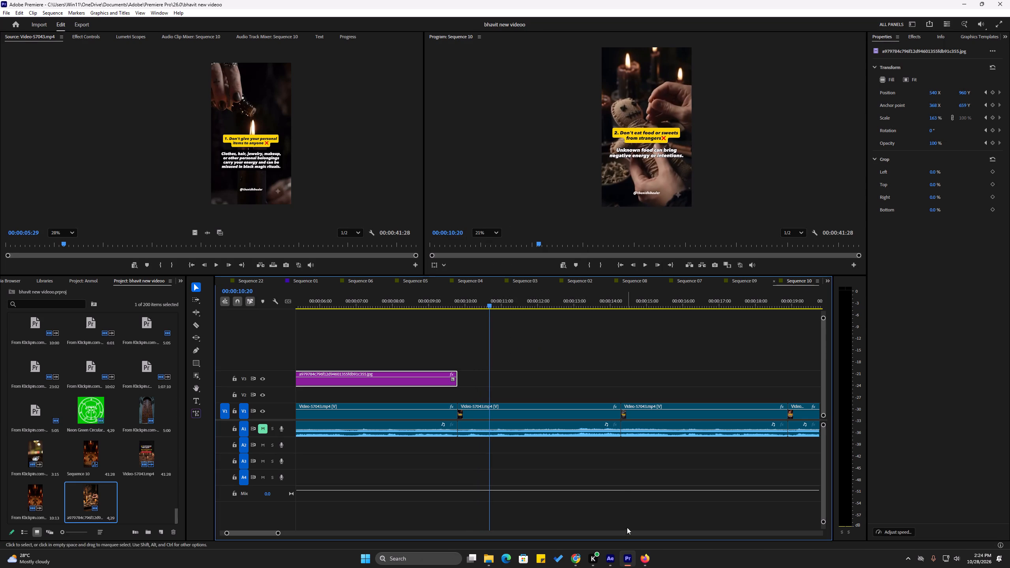
Switch to Pinterest in Firefox, browse the ideas related to the voodoo doll pin and preview the "let love finds you." ritual video.
click(639, 561)
scroll(345, 238, down, 4)
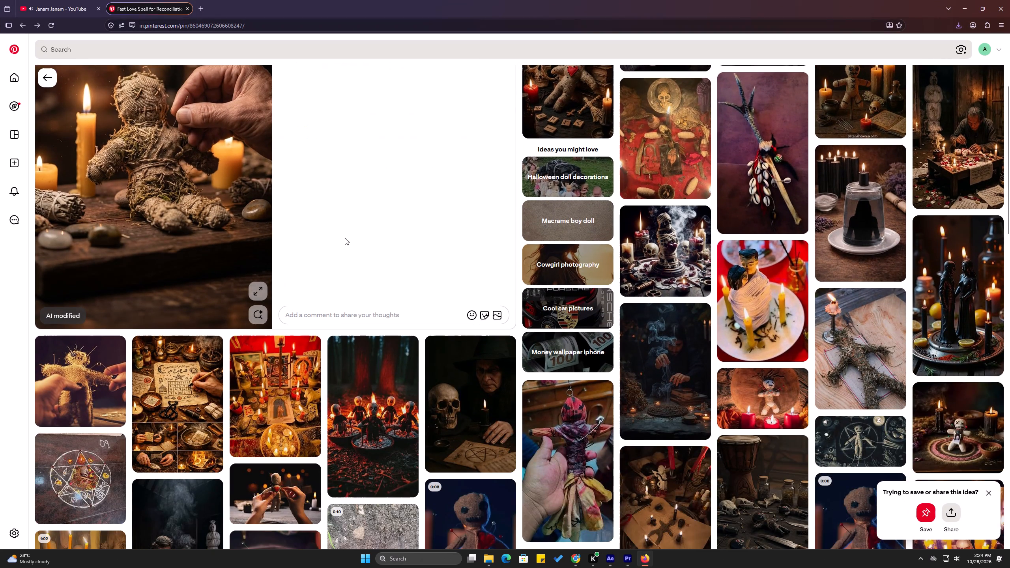
scroll(327, 359, down, 3)
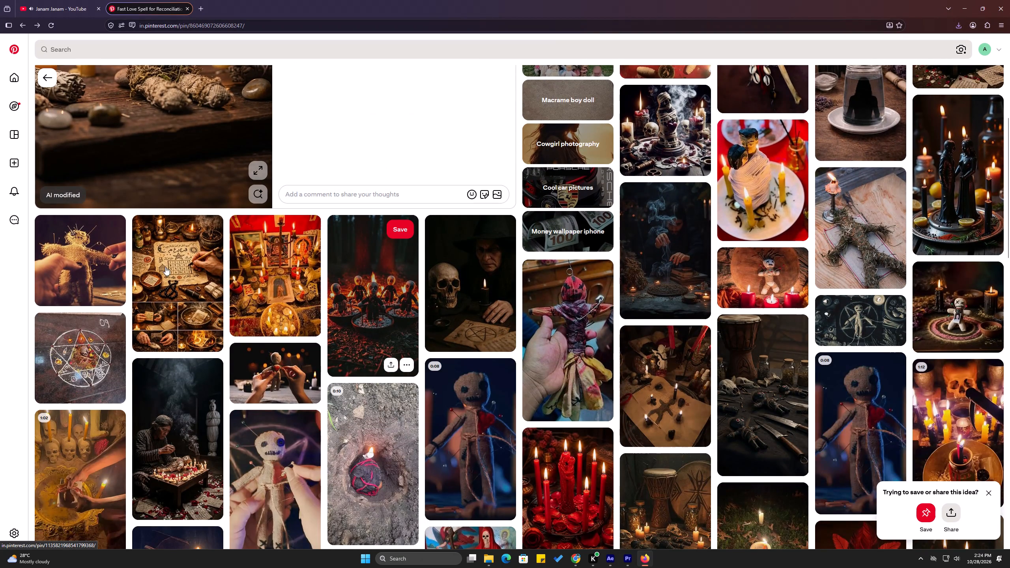
scroll(157, 272, down, 4)
scroll(317, 325, down, 2)
scroll(177, 288, down, 5)
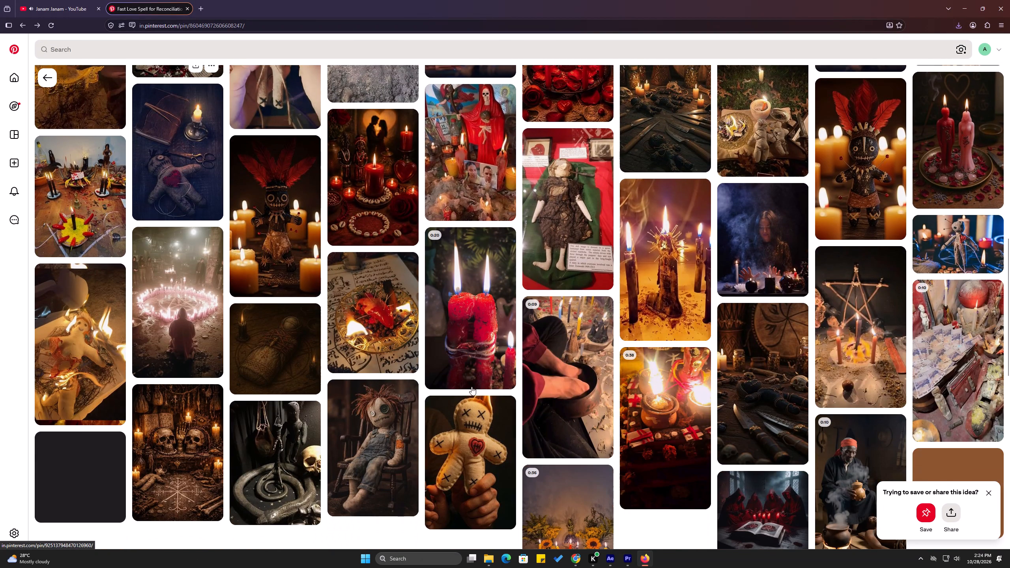
click(577, 389)
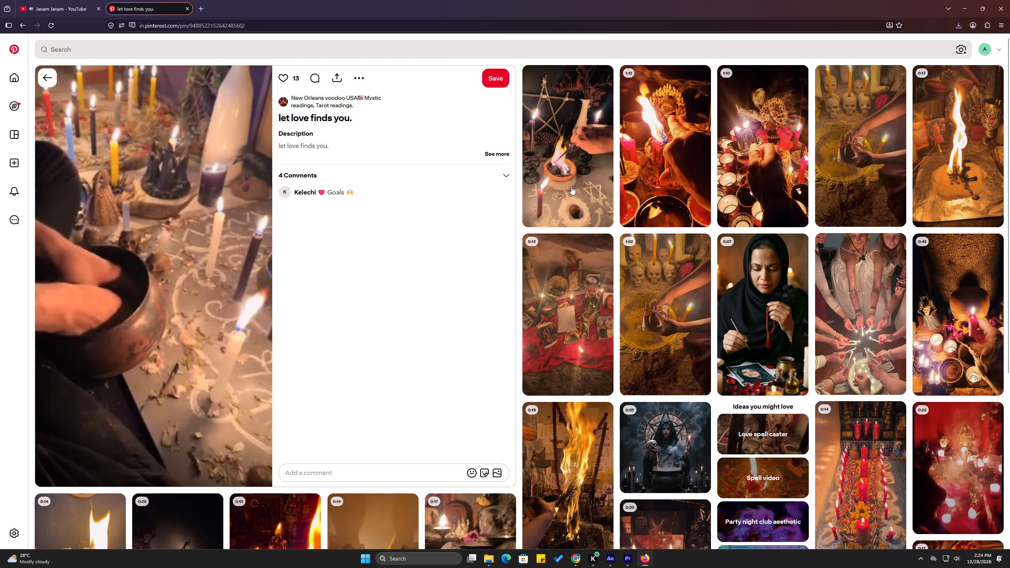
click(131, 292)
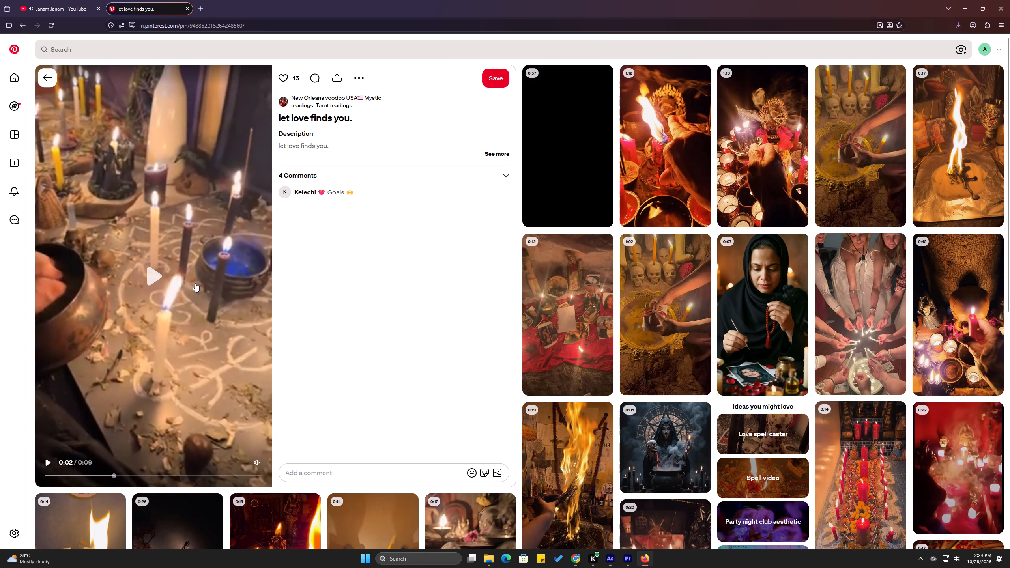
Examine the skull-and-candle altar pin and preview the "black magic for love marriage and wealth" video as possible footage.
click(887, 157)
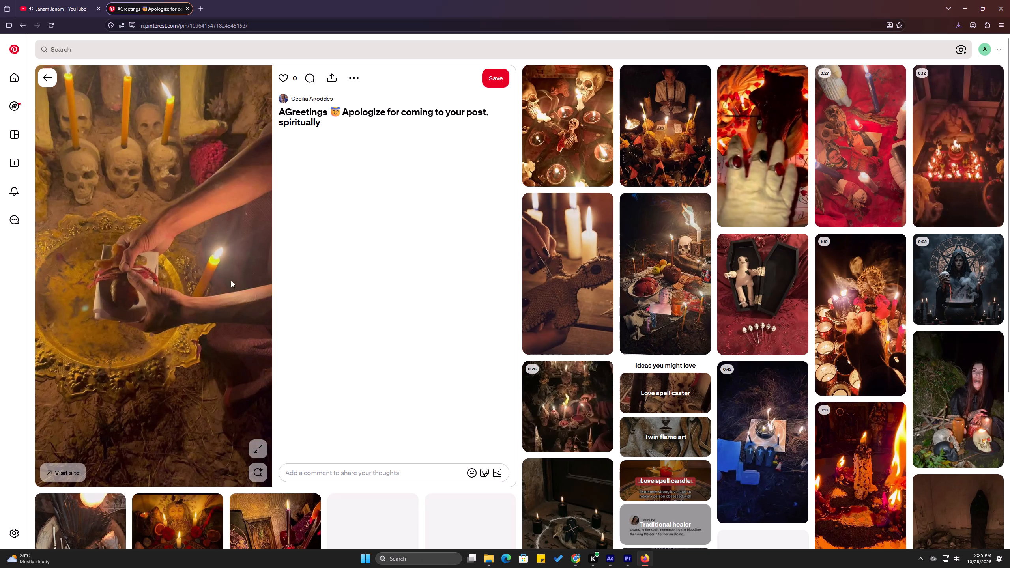
click(769, 168)
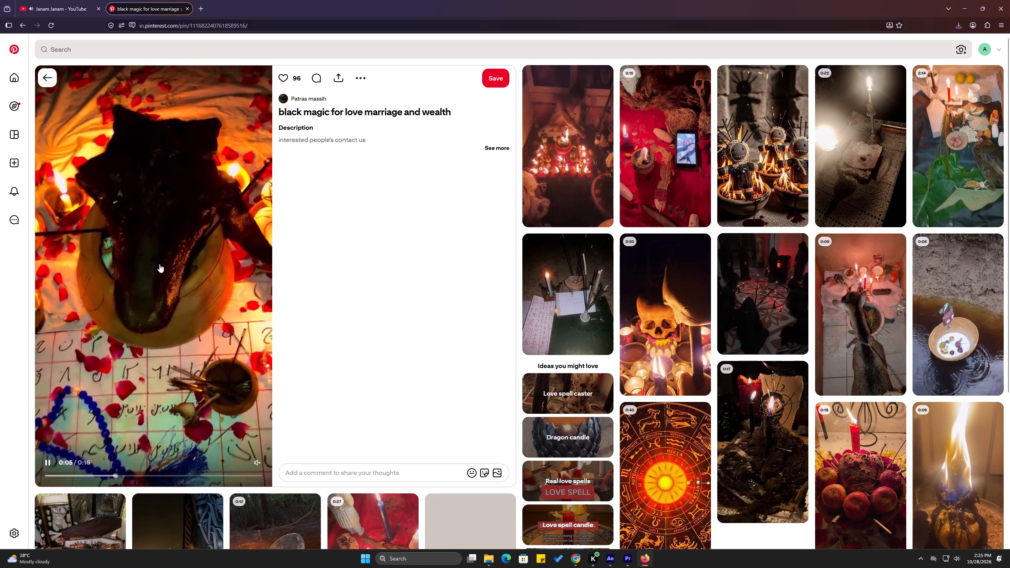
click(159, 264)
click(167, 256)
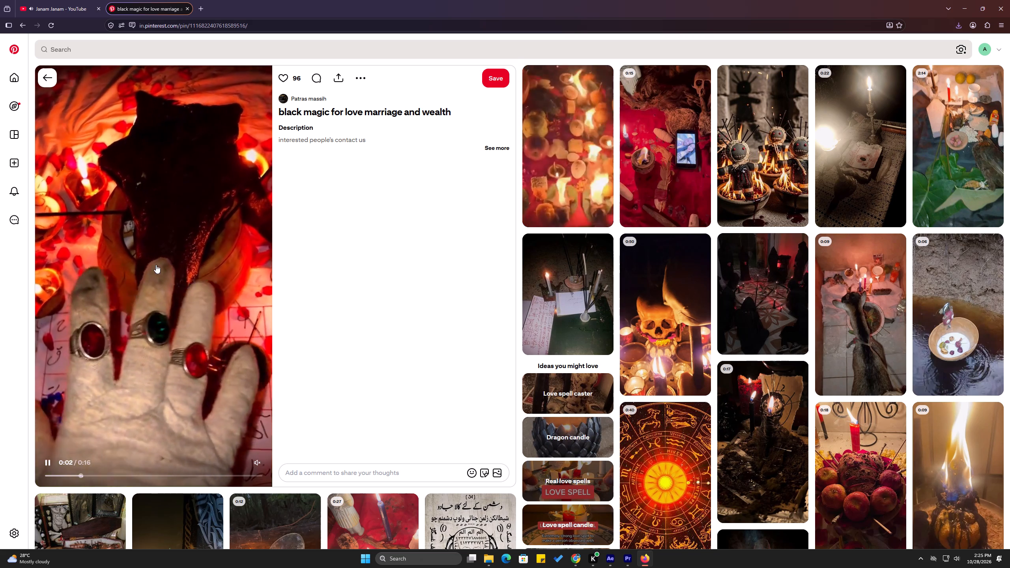
click(156, 265)
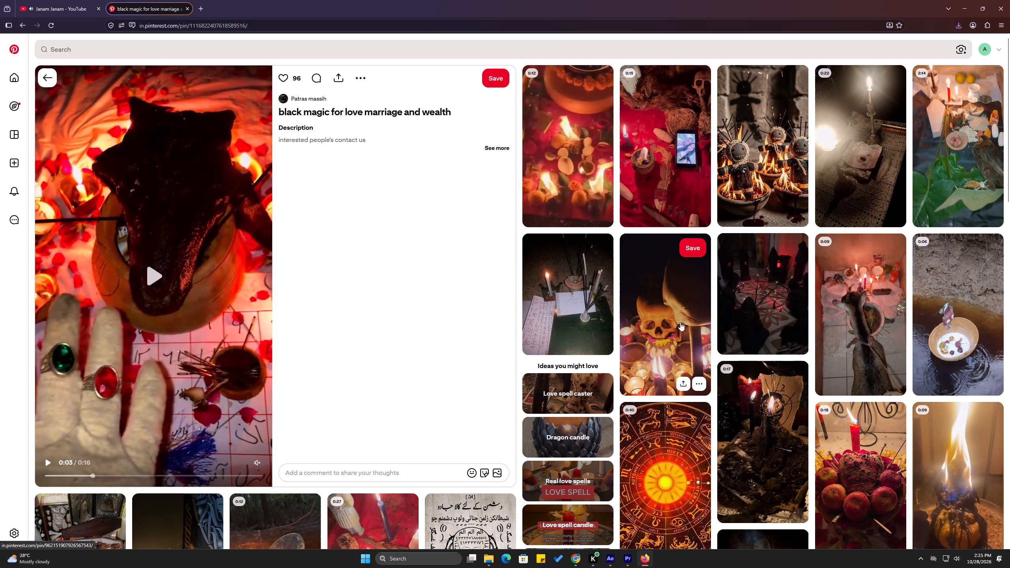
scroll(847, 463, down, 6)
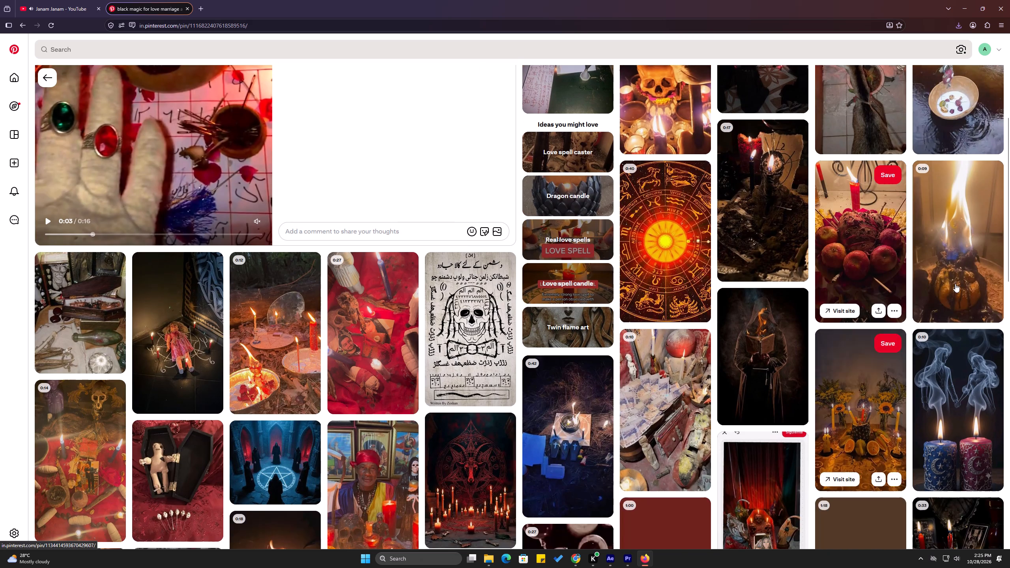
scroll(963, 258, up, 3)
scroll(972, 354, up, 5)
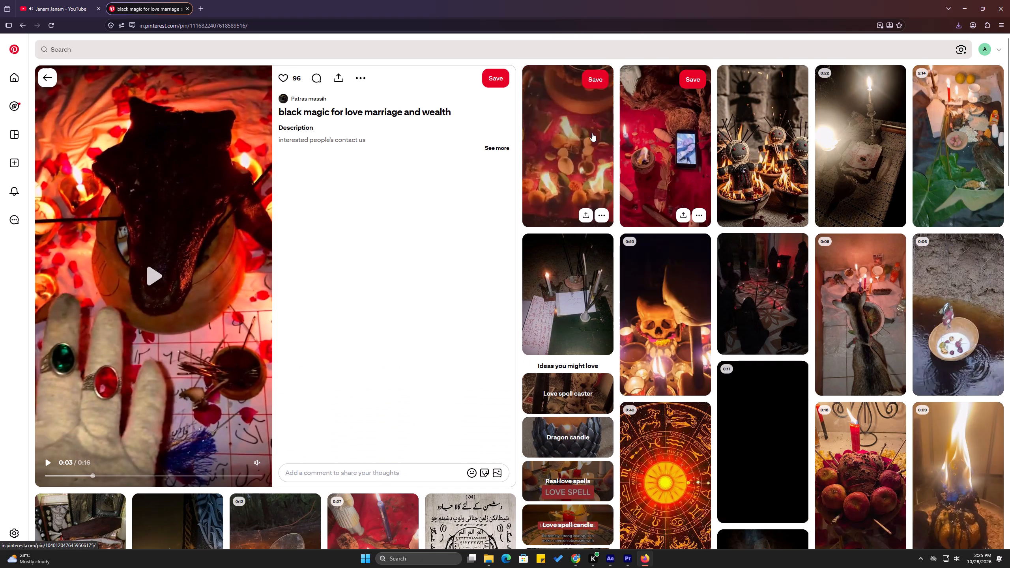
Examine the burning "Voodoo" dolls pin, return to the altar pin's suggestions and preview the "Through the dark night" skull ritual video.
click(771, 161)
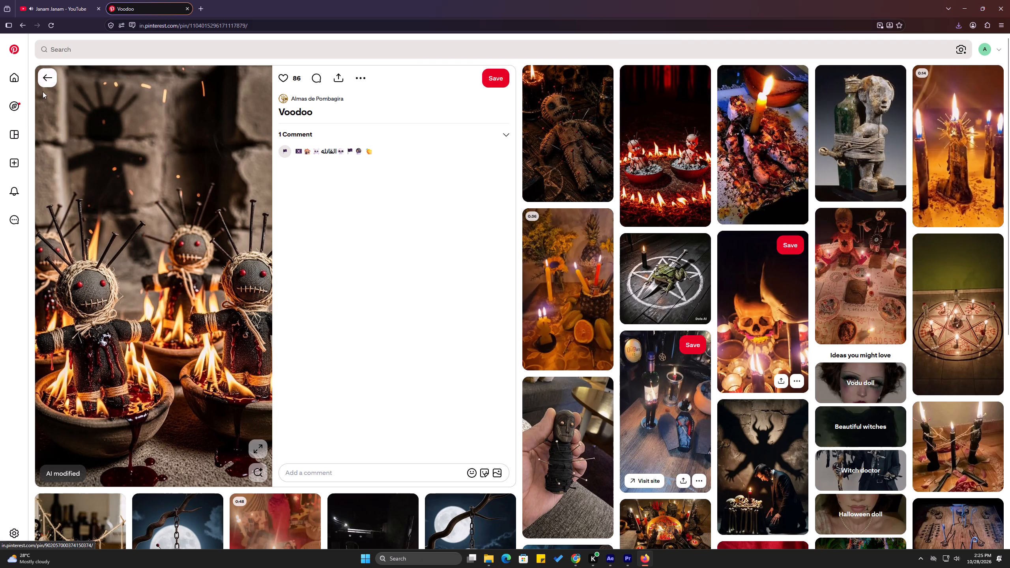
click(46, 82)
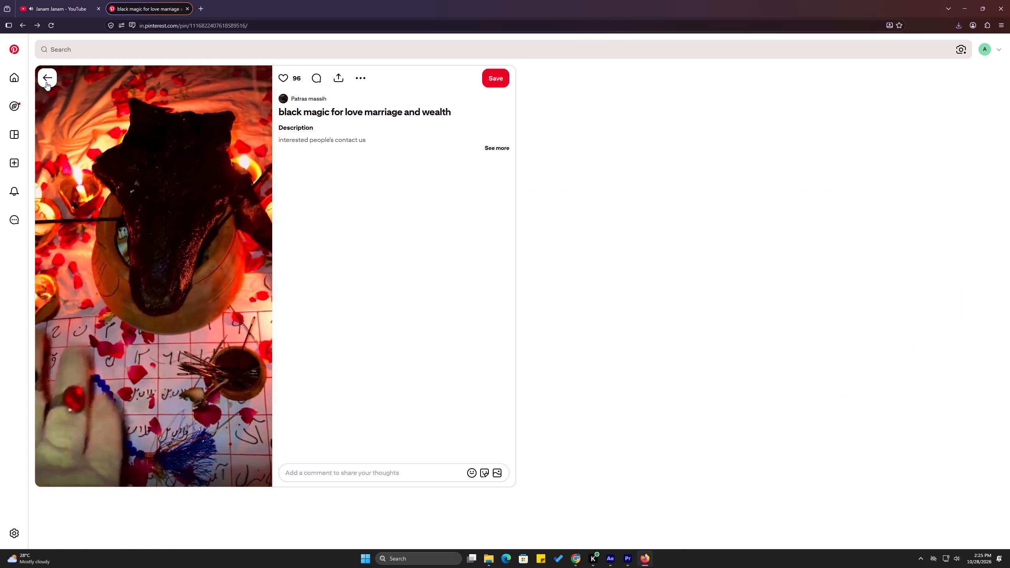
click(46, 82)
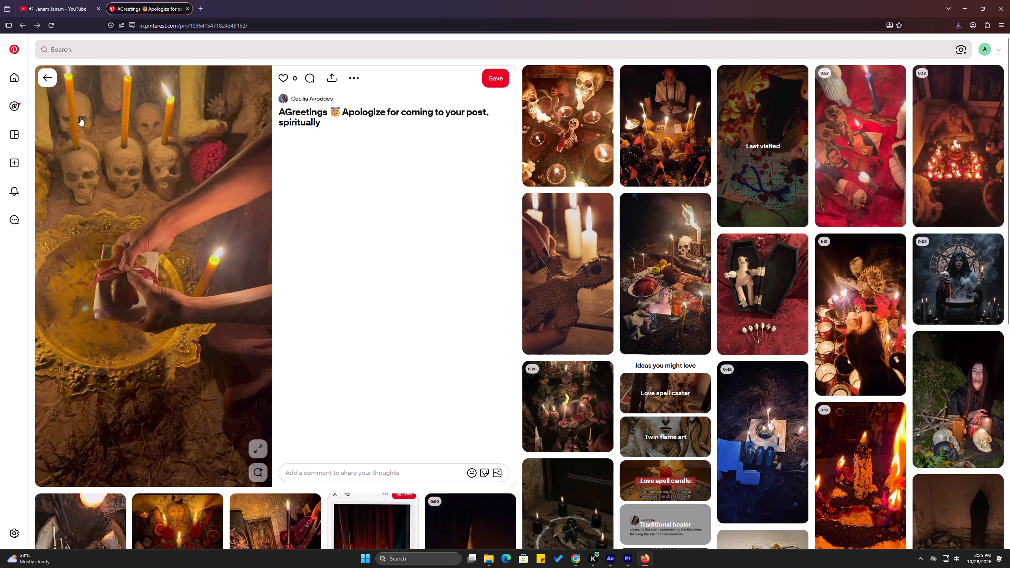
scroll(164, 235, down, 6)
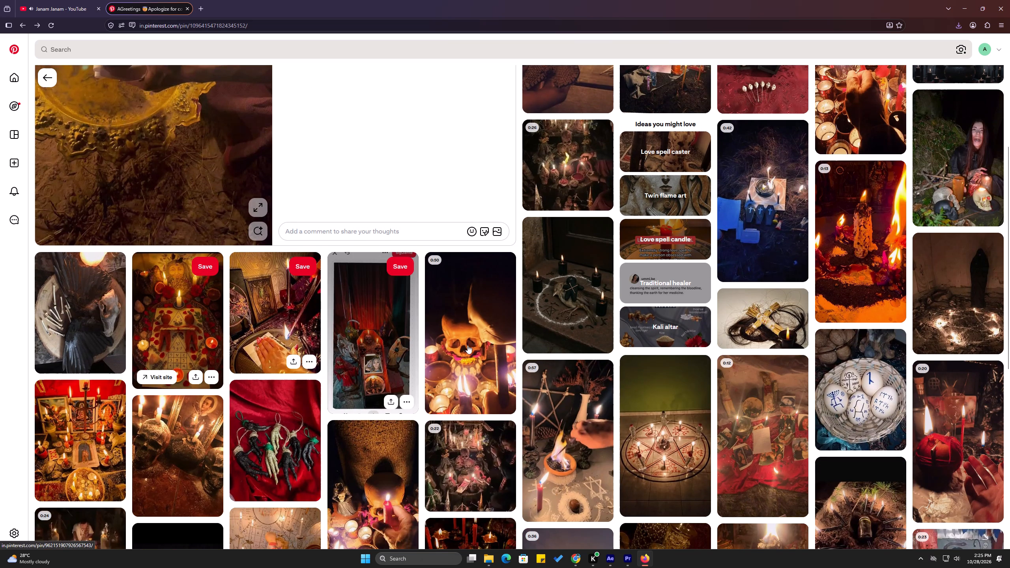
click(470, 341)
click(470, 341)
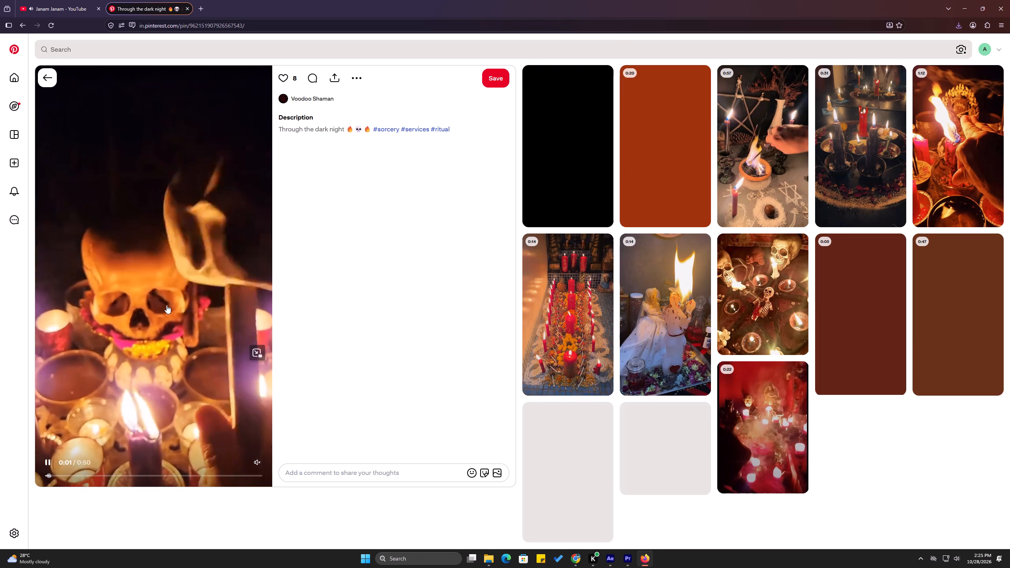
click(166, 305)
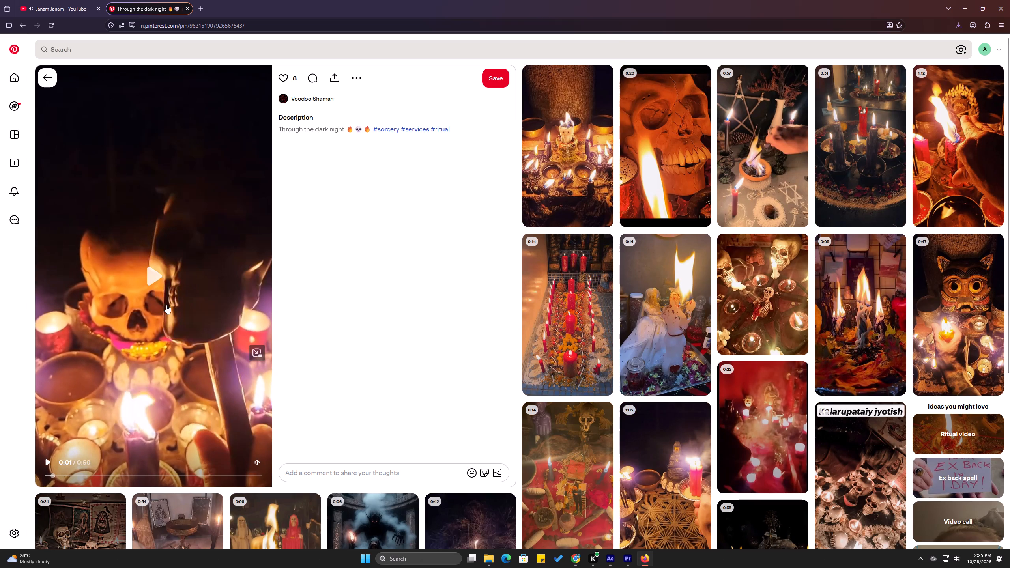
click(166, 305)
click(160, 281)
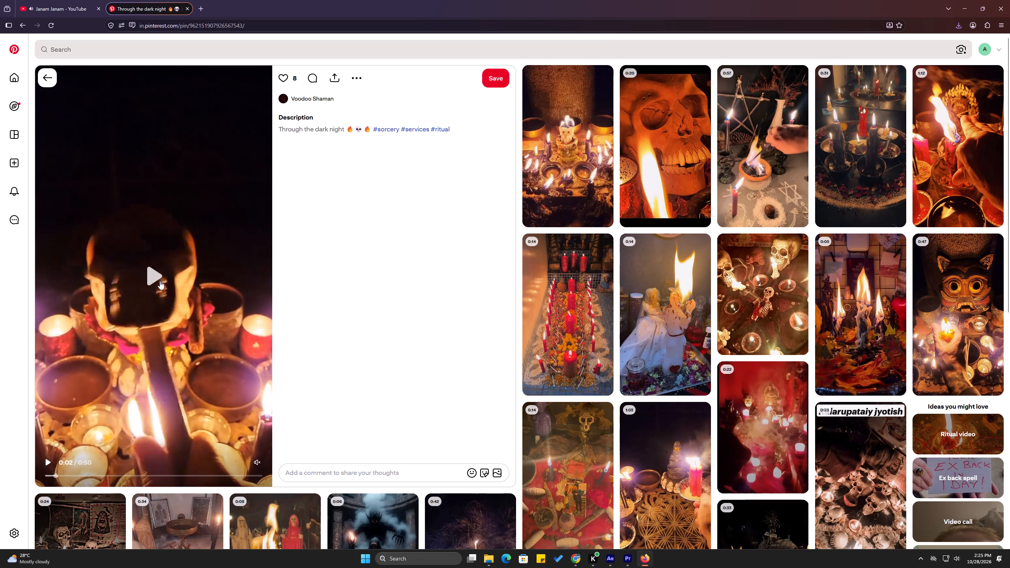
Switch to Premiere and play the reference Video-57043.mp4 from the first tip through the second tip's candle shots.
click(27, 0)
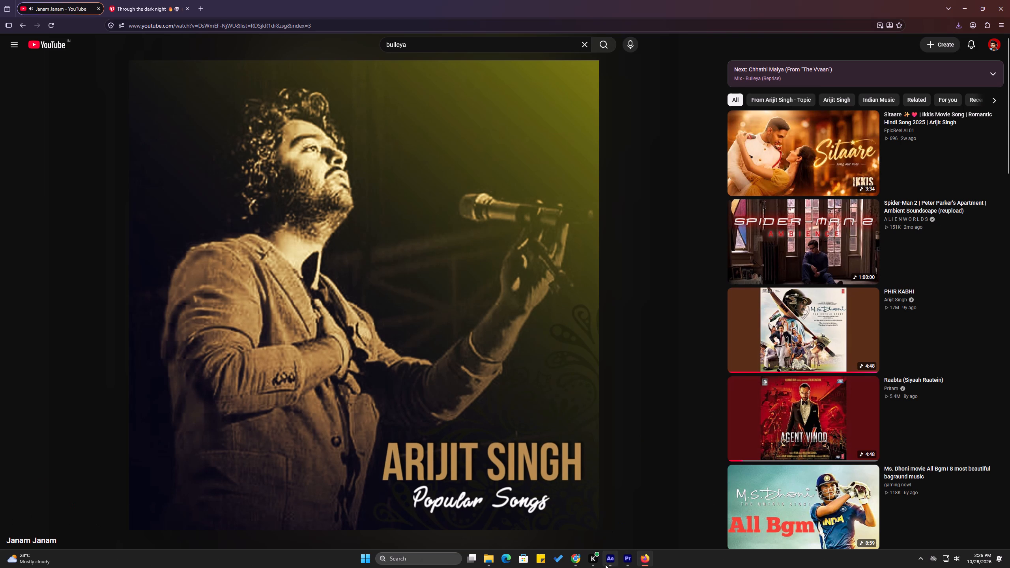
click(634, 562)
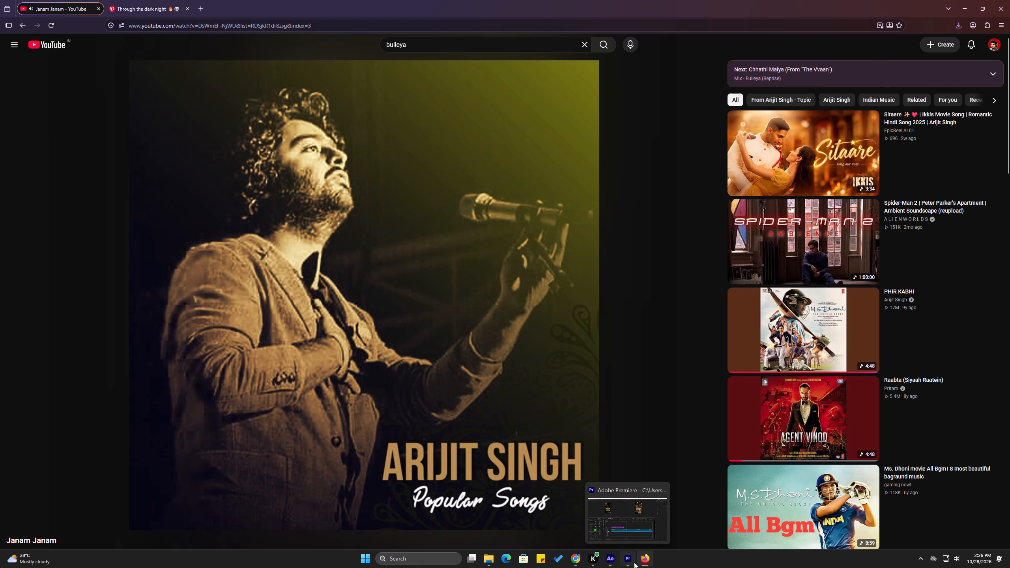
double_click(266, 145)
key(space)
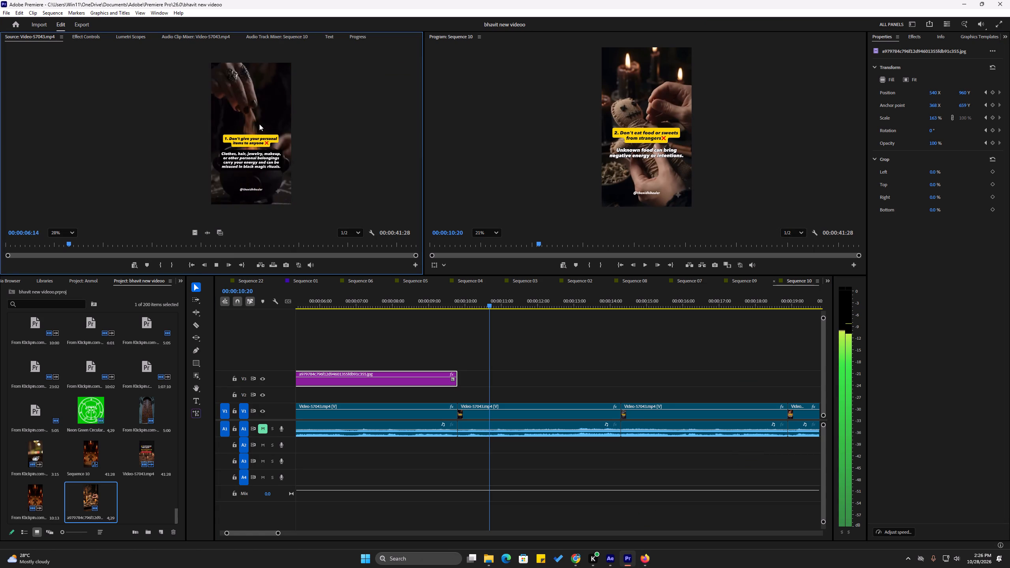
scroll(255, 117, up, 5)
scroll(281, 112, down, 4)
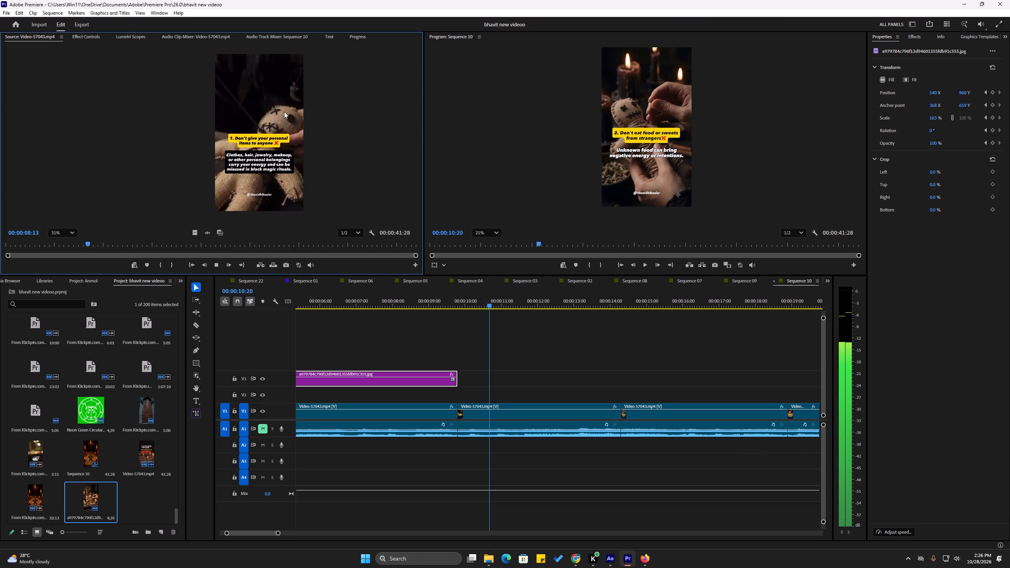
middle_drag(309, 118, 297, 112)
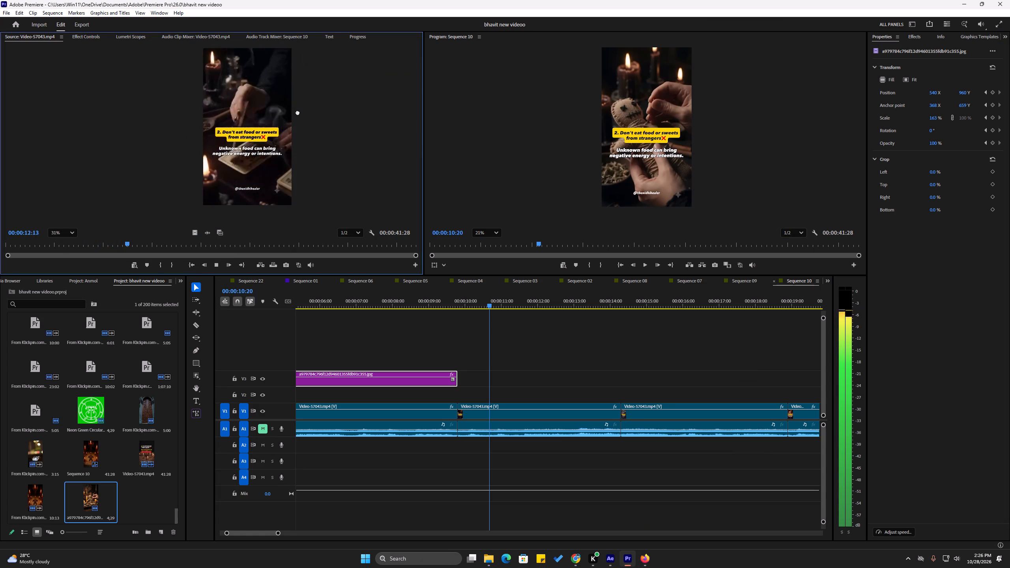
key(space)
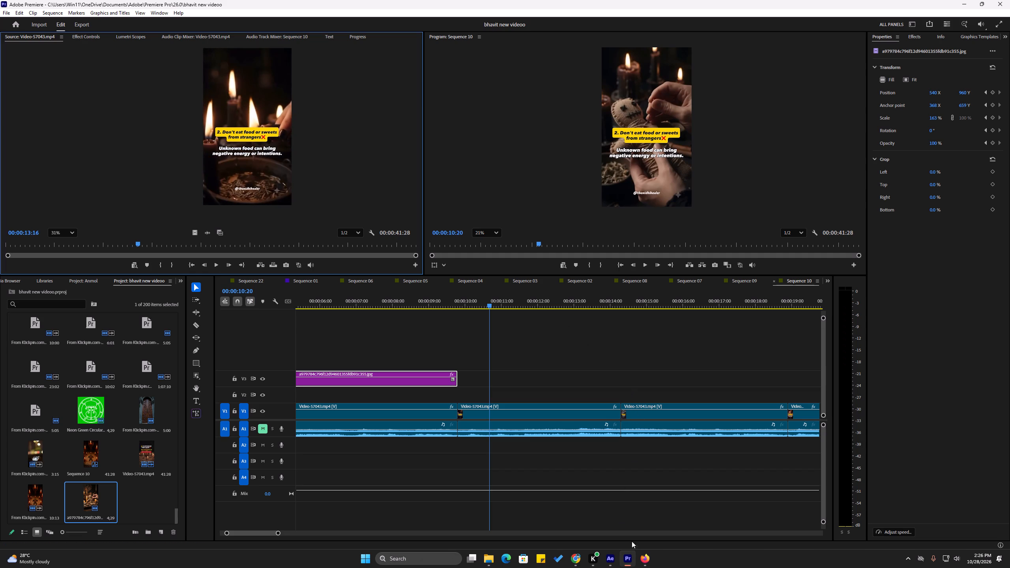
Return to Pinterest and preview the "rituel d'amour" and "Customized Ritual Work" candle videos as footage for the second tip.
click(643, 560)
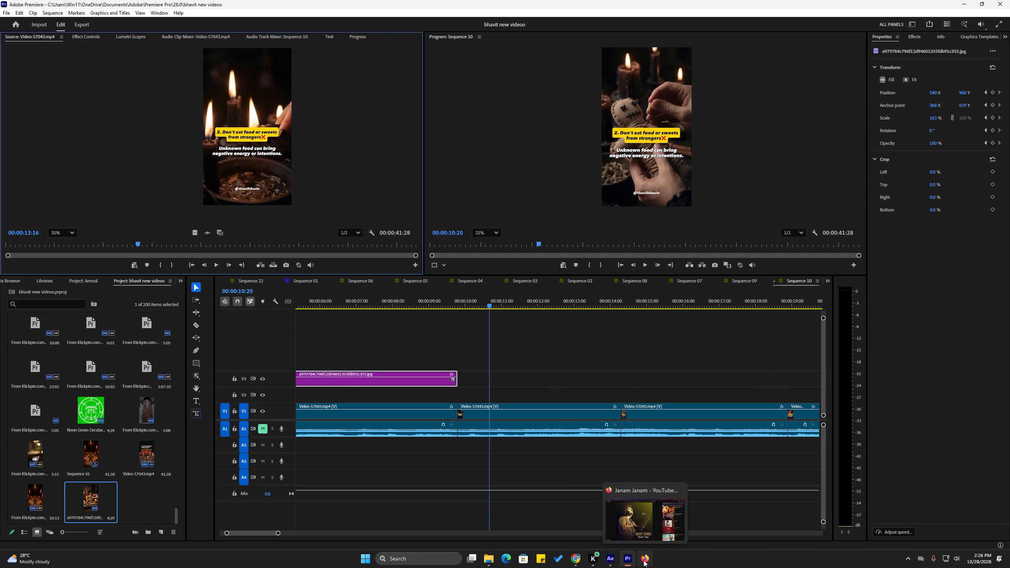
click(642, 558)
click(642, 558)
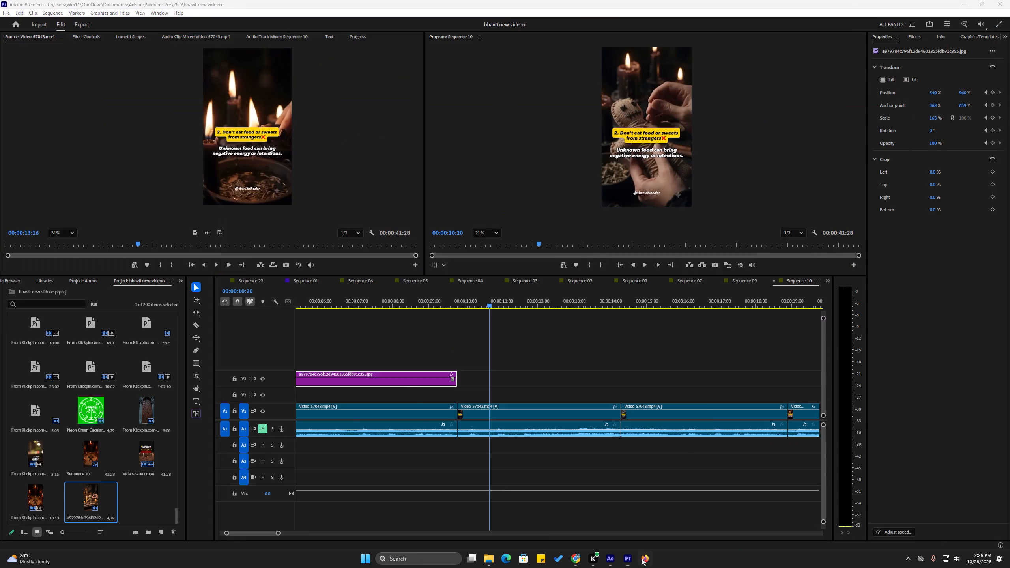
click(176, 0)
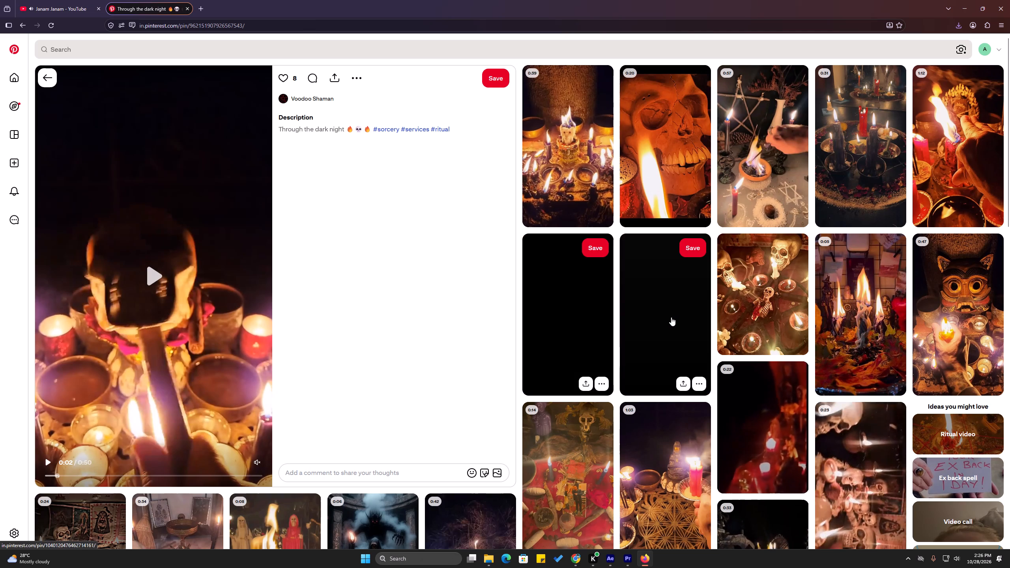
click(579, 314)
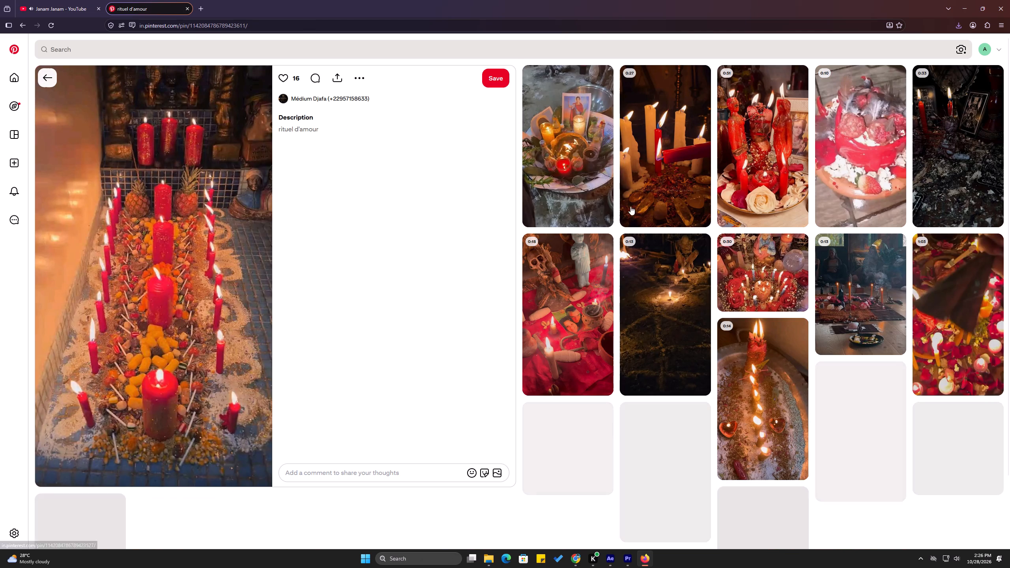
click(662, 163)
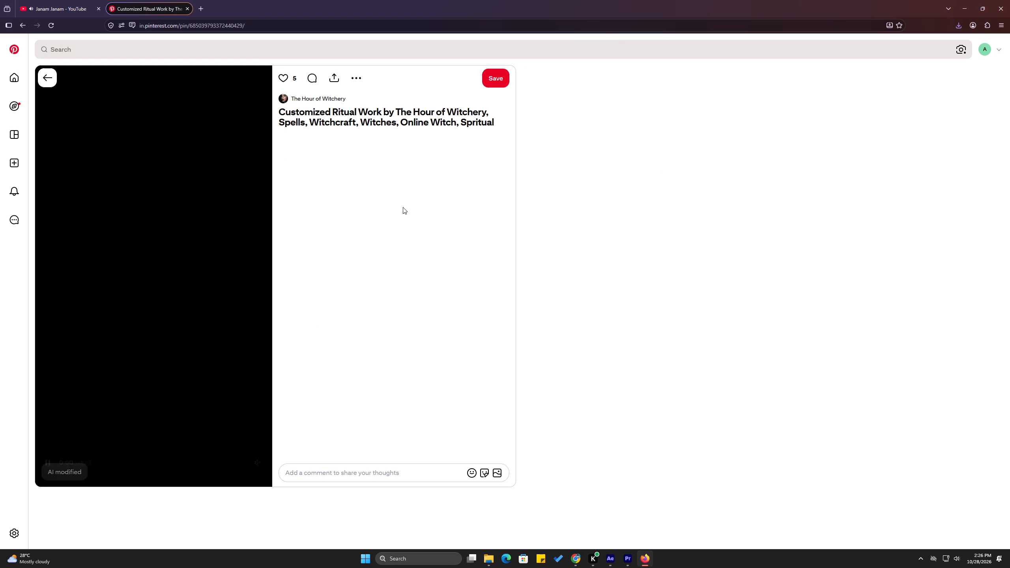
click(152, 316)
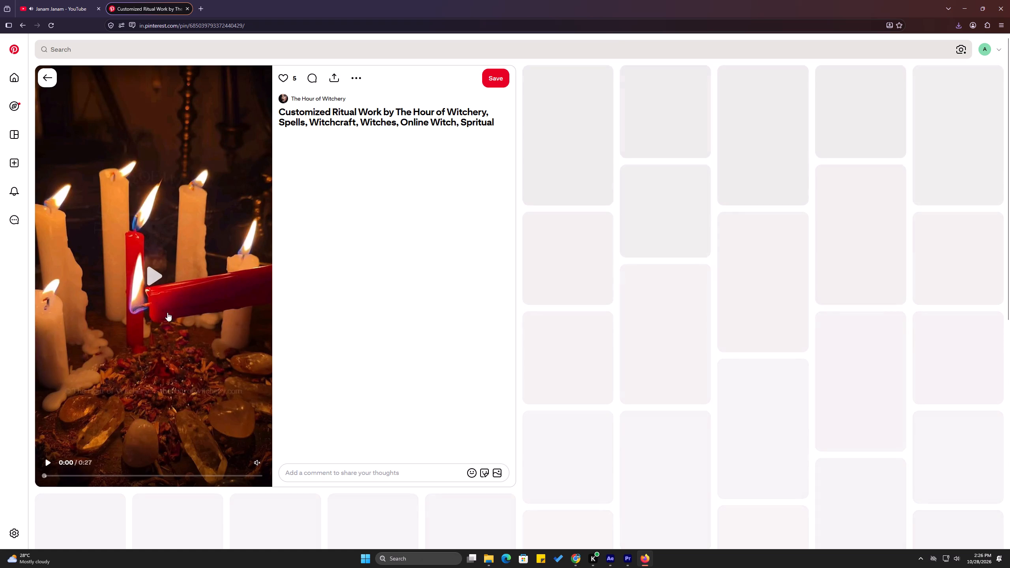
click(155, 272)
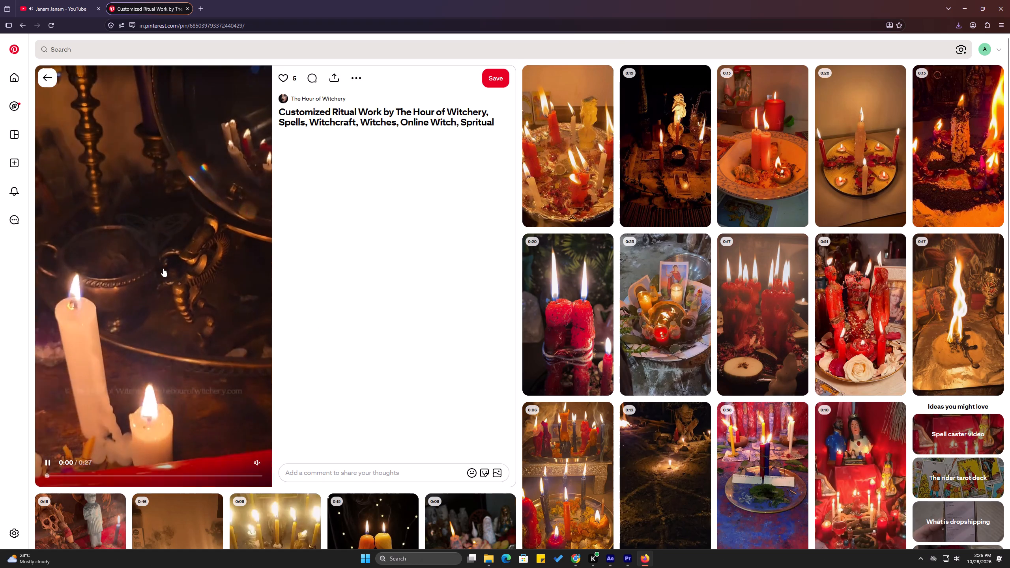
click(163, 268)
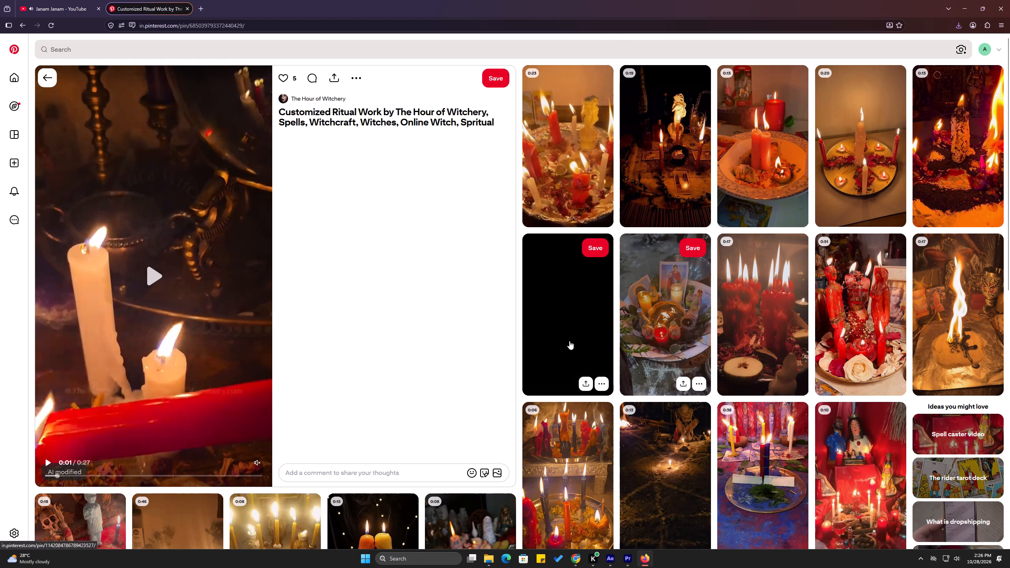
scroll(569, 341, down, 2)
Open the 12-second "witchcraft" candle ritual video, preview it and copy its share link.
click(675, 405)
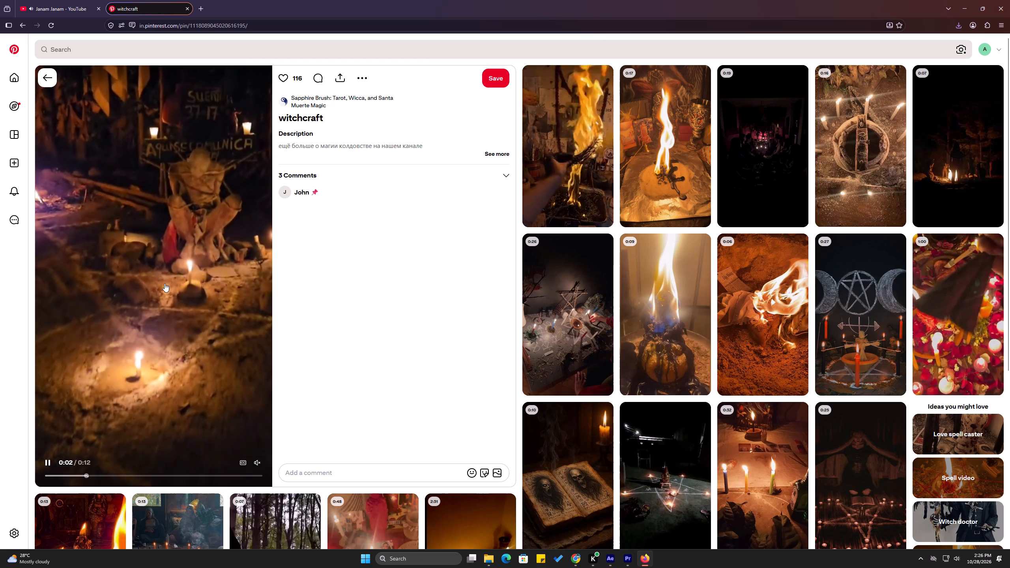
click(165, 283)
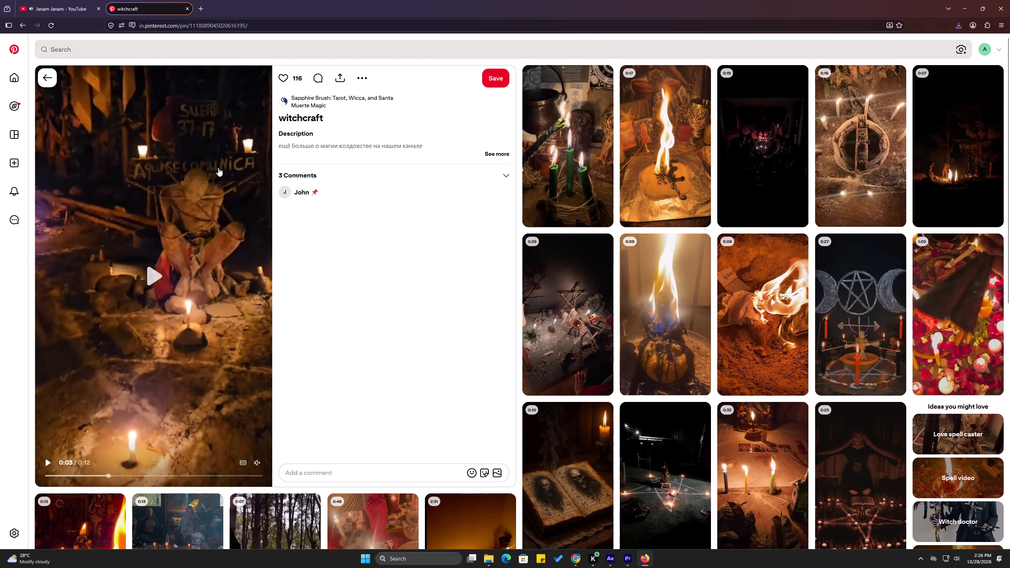
click(344, 77)
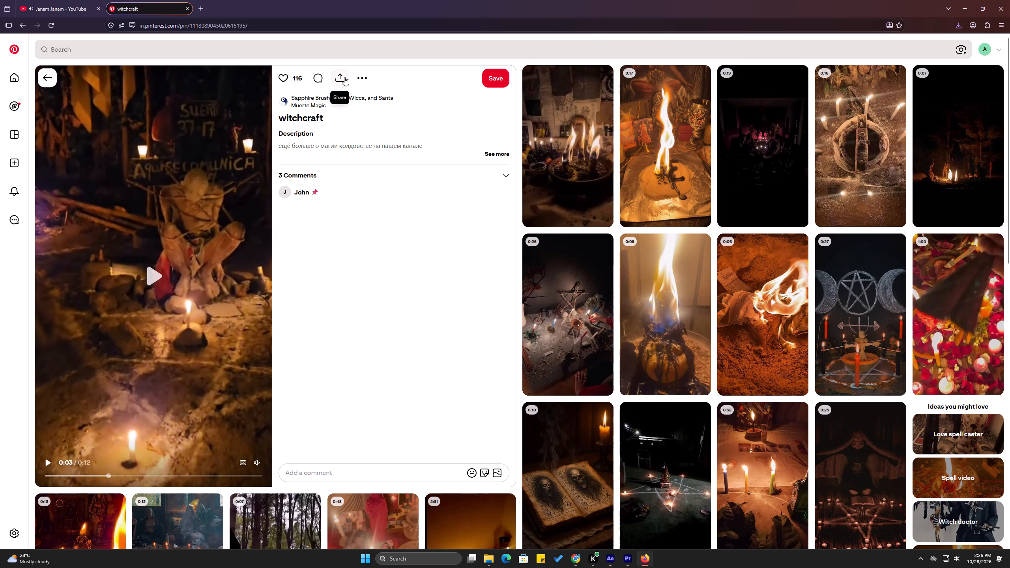
double_click(276, 122)
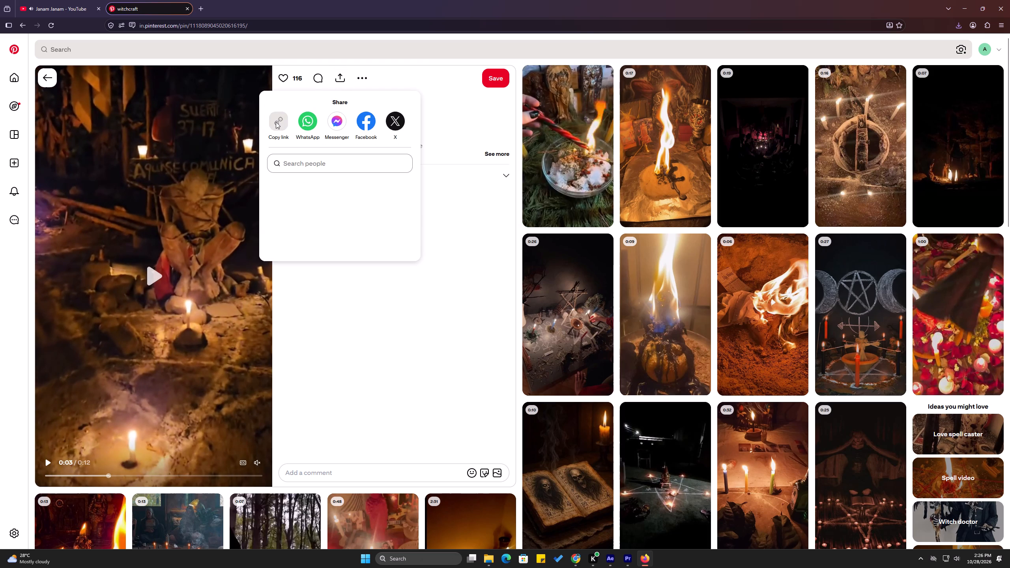
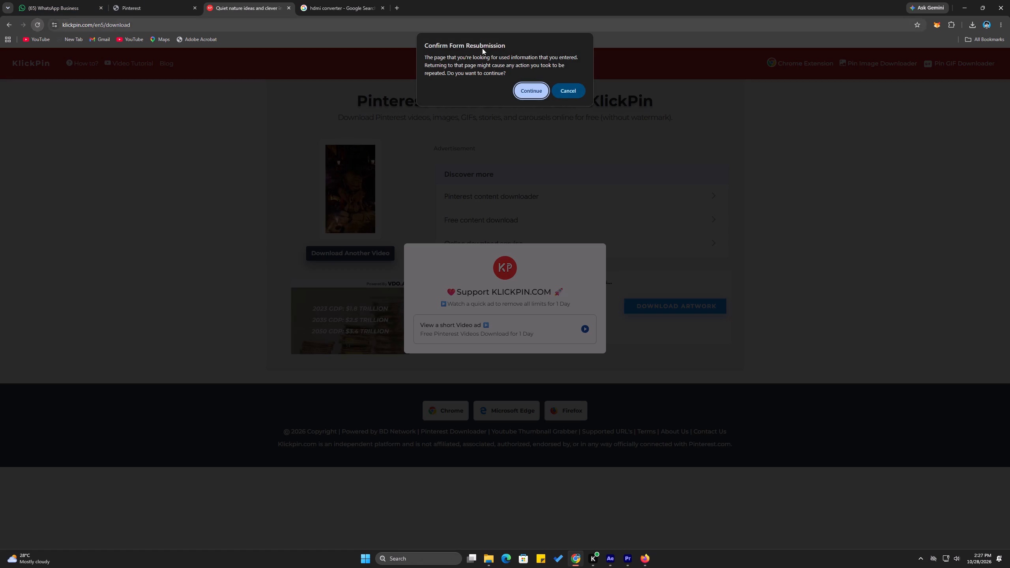
Resubmit the form to reload the KlickPin download page for the "Quiet nature ideas and clever inspiration for busy days" video.
click(540, 90)
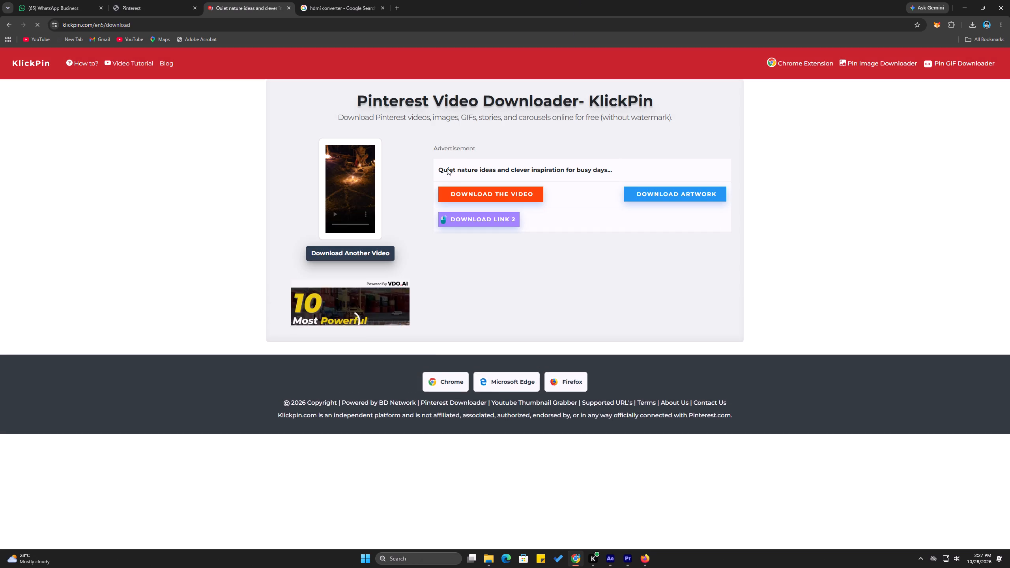
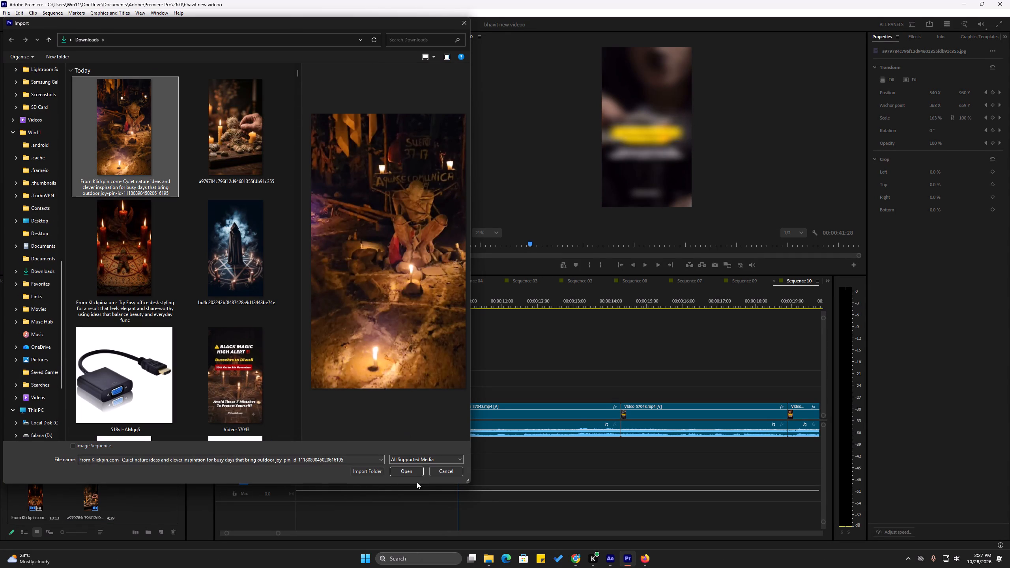
Import the downloaded Klickpin "Quiet nature ideas" candle ritual video from Downloads into the project and open it for source preview.
click(408, 470)
double_click(138, 493)
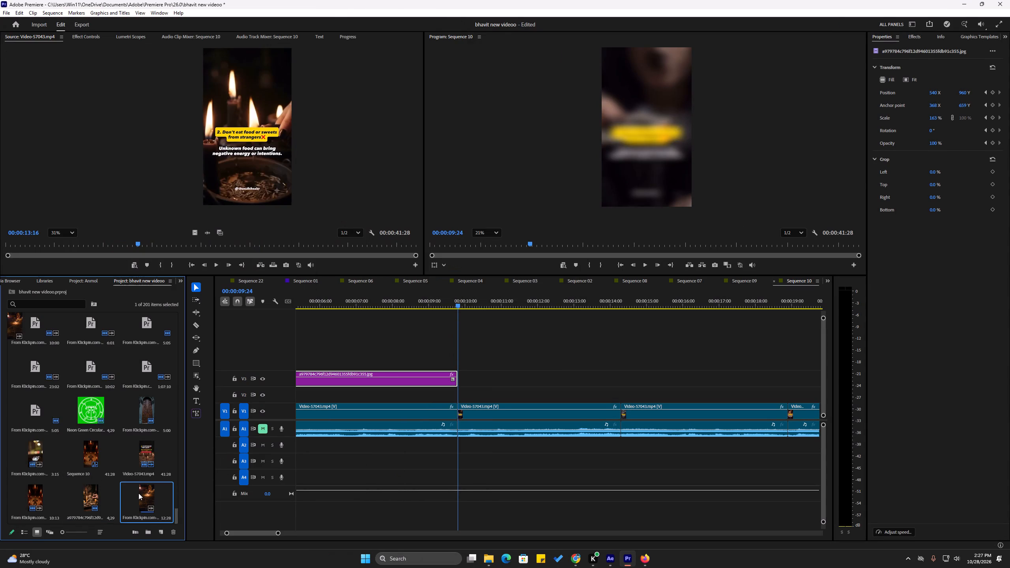
Place the 12:28 KlickPin candle ritual clip on V3 directly after the still image, starting at 00:00:09:24.
scroll(250, 101, down, 2)
drag(197, 233, 541, 322)
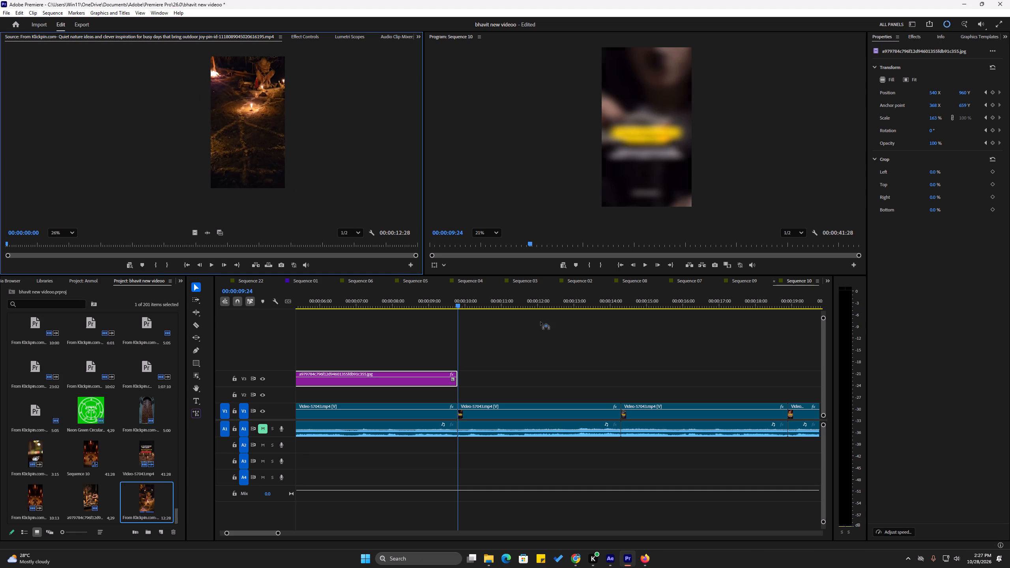
drag(541, 322, 458, 380)
Cut about the first half second off the candle ritual clip on V3 and close the gap against the still image.
key(space)
key(c)
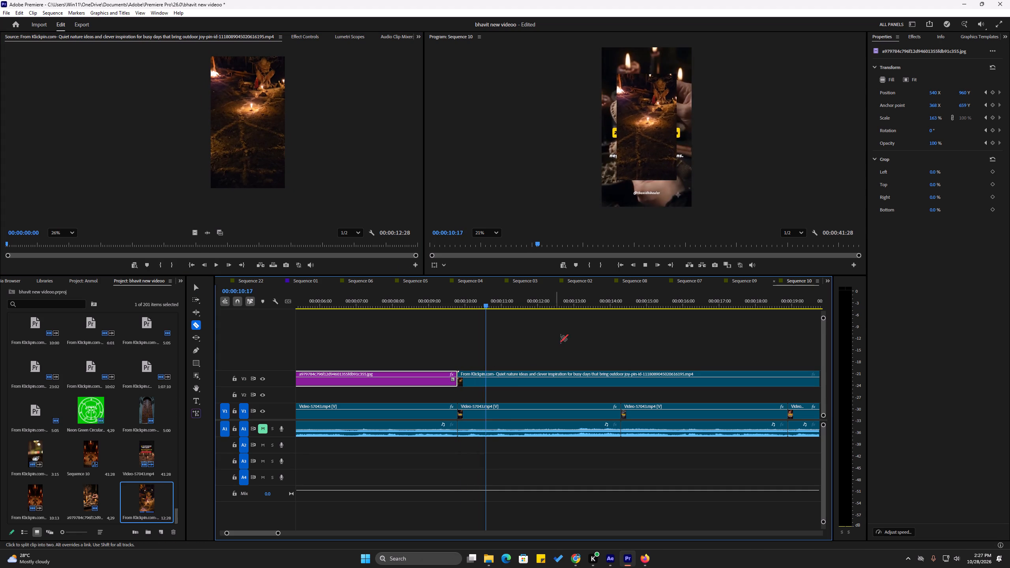
key(space)
click(475, 382)
key(v)
click(469, 383)
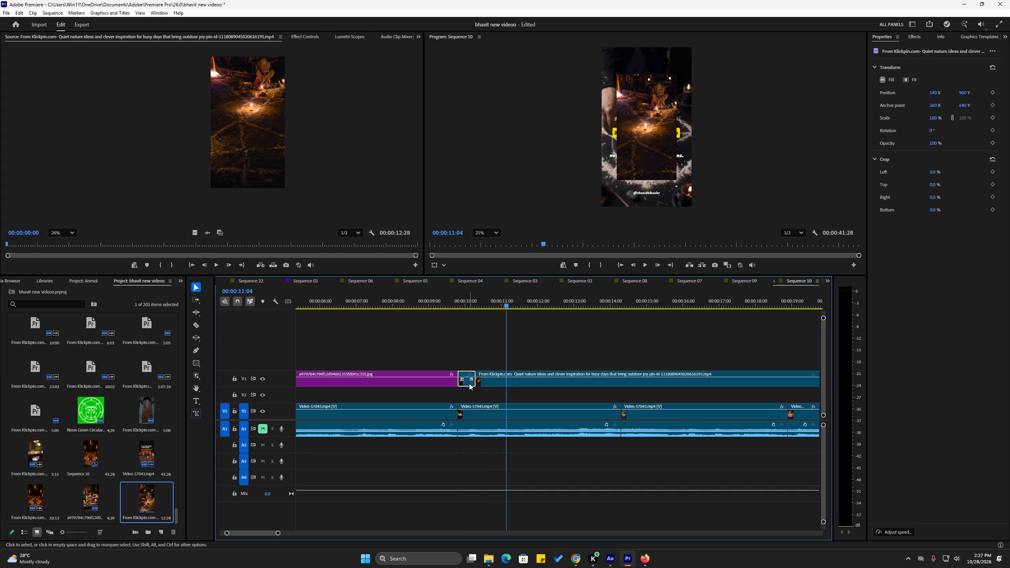
key(Delete)
drag(543, 386, 524, 386)
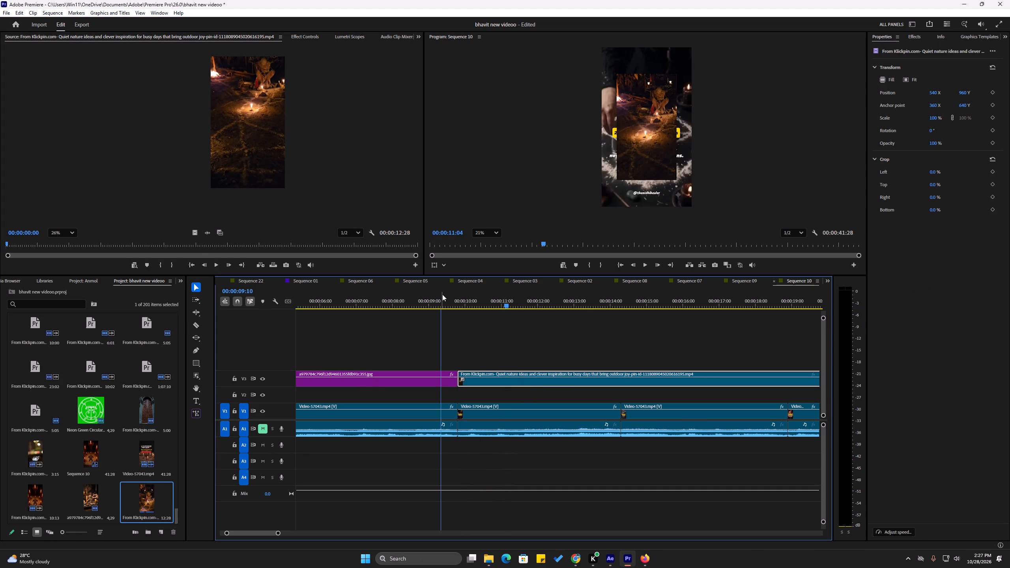
Cut off the ritual clip's excess and trim its end to match the end of the second tip's shot on V1.
click(442, 294)
key(space)
key(c)
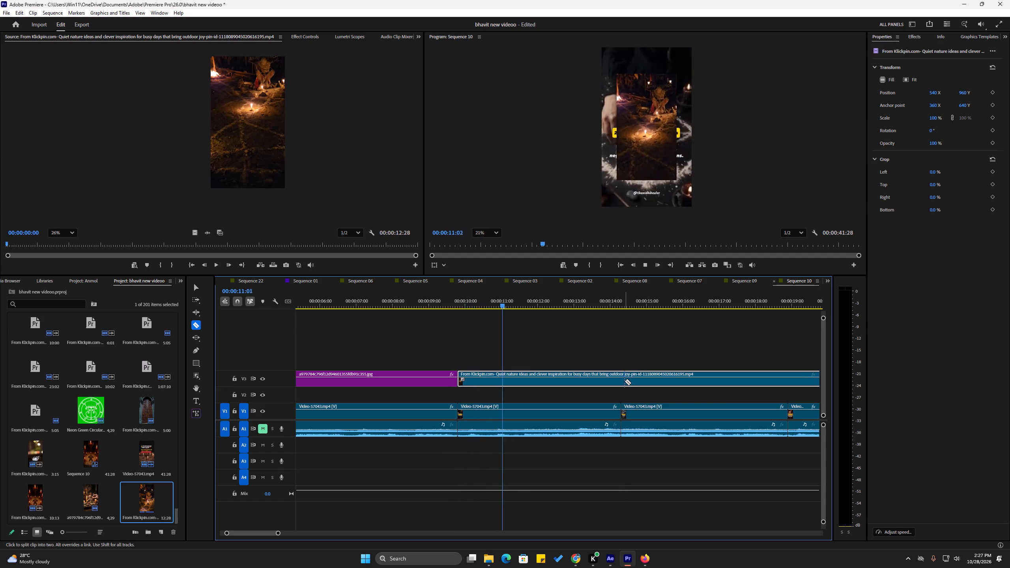
click(625, 381)
key(v)
click(642, 379)
key(Delete)
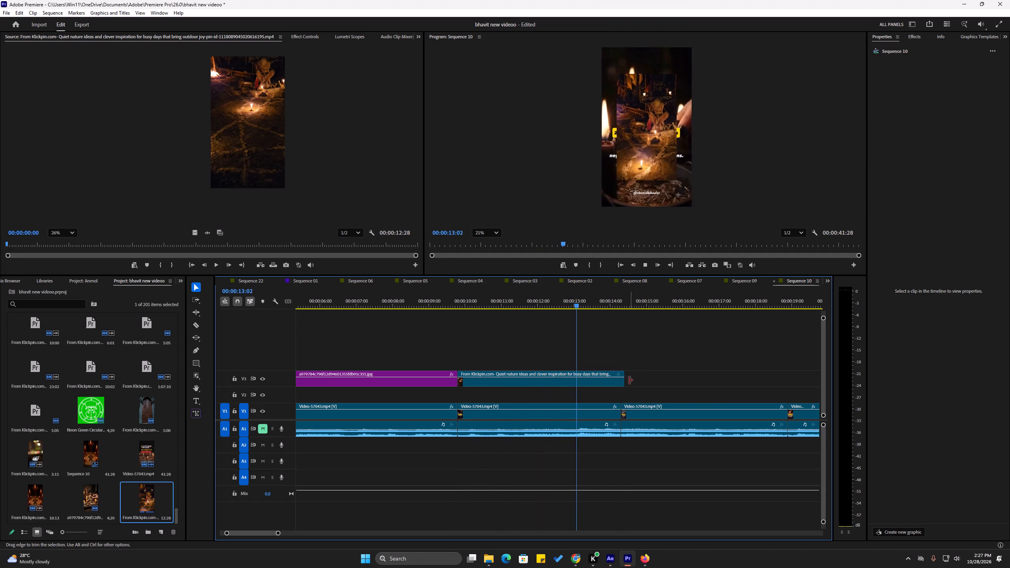
drag(625, 379, 621, 379)
key(space)
Scale the ritual clip on V3 to 175 % so it fills the vertical frame.
drag(530, 300, 526, 300)
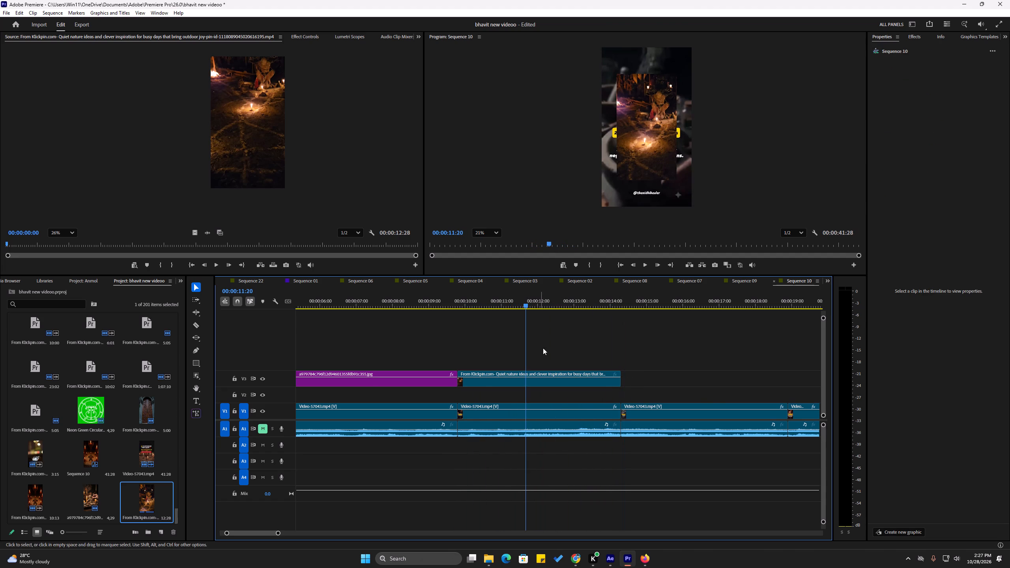
click(547, 375)
drag(935, 118, 969, 124)
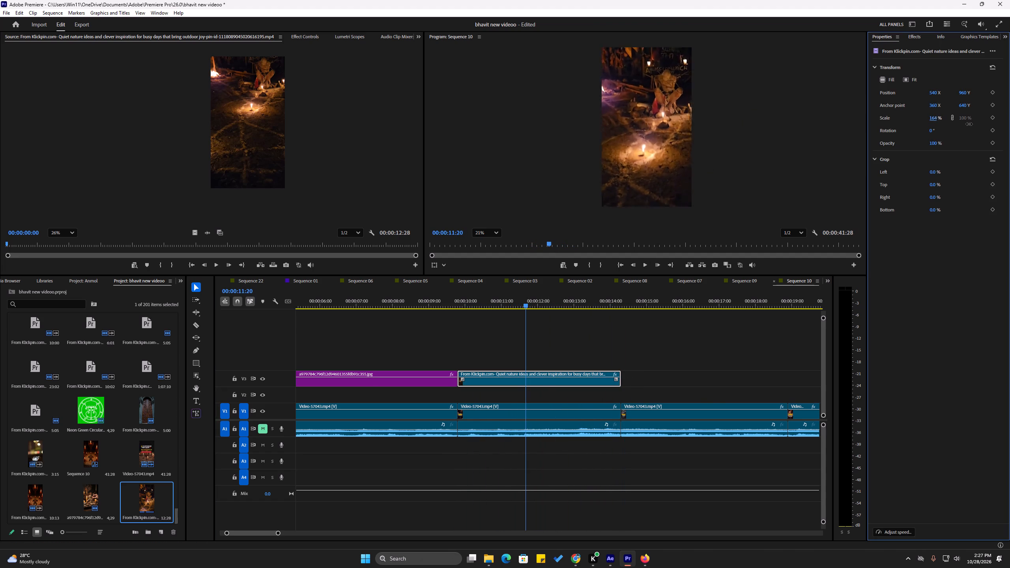
drag(969, 124, 971, 124)
Play the new second-tip shot into the third tip and save the project.
key(space)
alt+scroll(397, 331, down, 3)
alt+scroll(620, 323, up, 5)
alt+scroll(544, 333, down, 3)
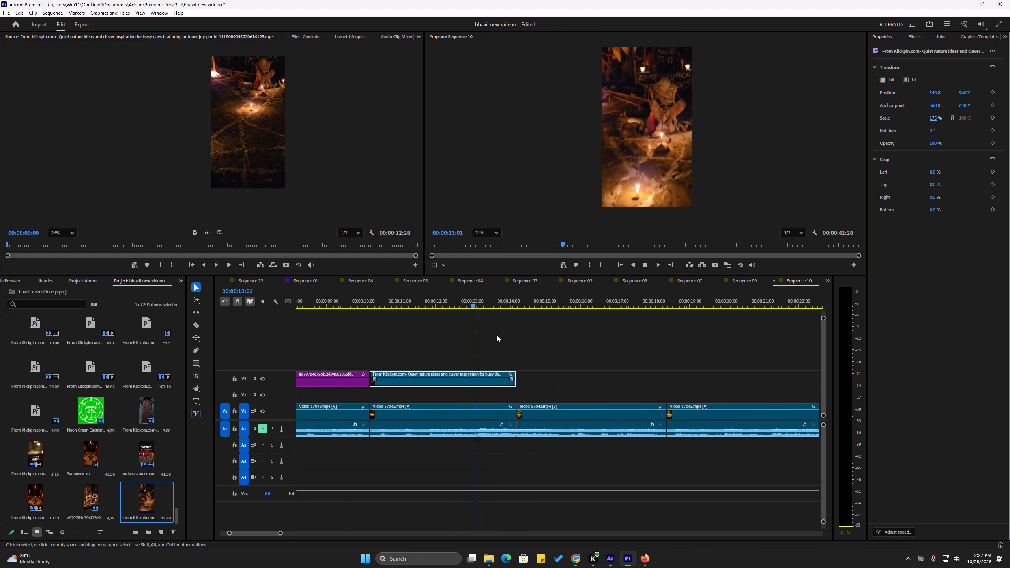
alt+scroll(568, 330, up, 5)
alt+scroll(554, 337, down, 3)
key(space)
key(ctrl+s)
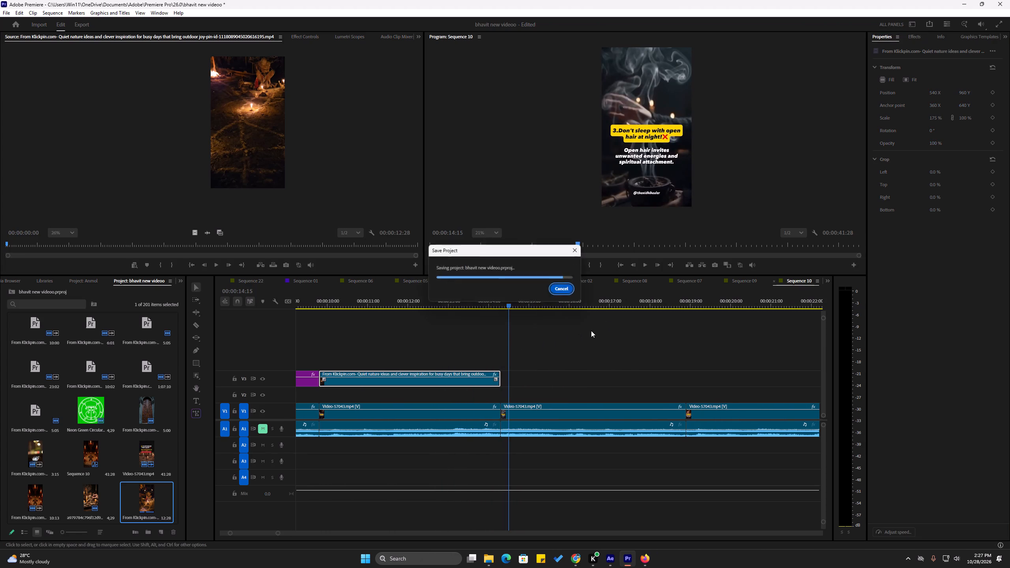
Review the second tip's ritual shot and its cut into the third tip, replaying the hand ritual scene that needs replacing.
alt+scroll(648, 361, down, 3)
click(397, 299)
key(space)
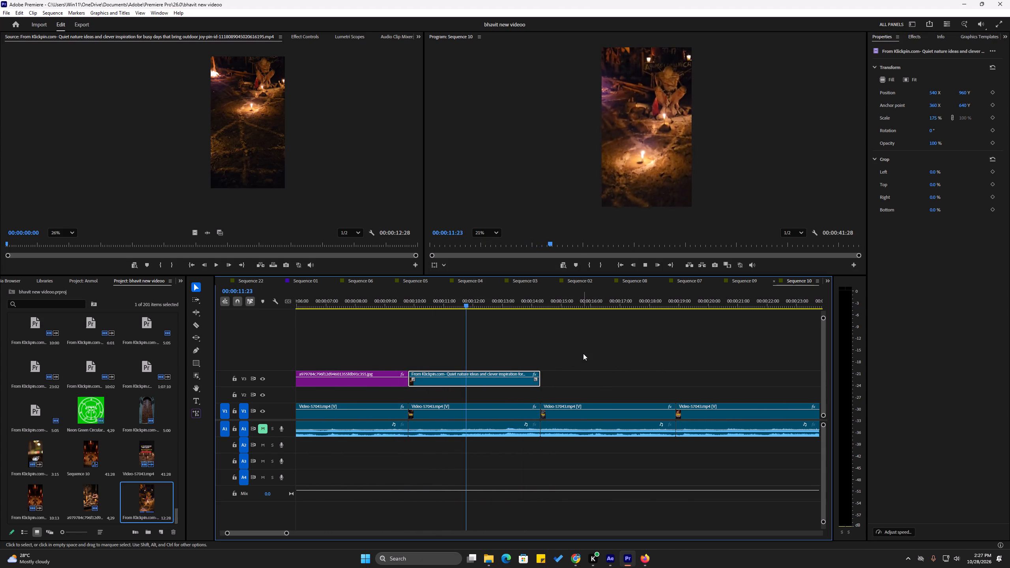
key(space)
key(ctrl+s)
key(space)
alt+scroll(540, 343, down, 2)
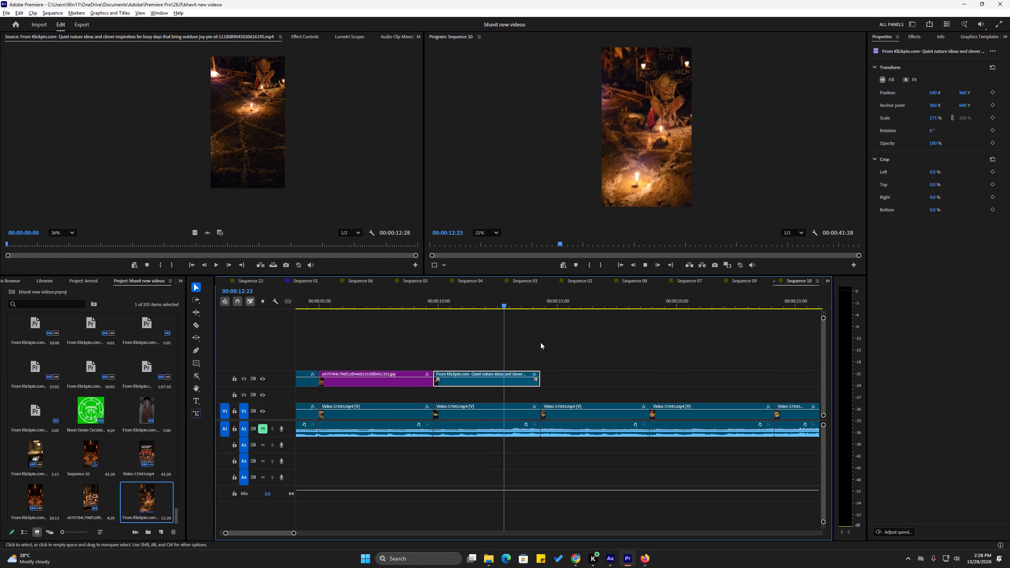
alt+scroll(548, 336, up, 7)
alt+scroll(552, 331, down, 3)
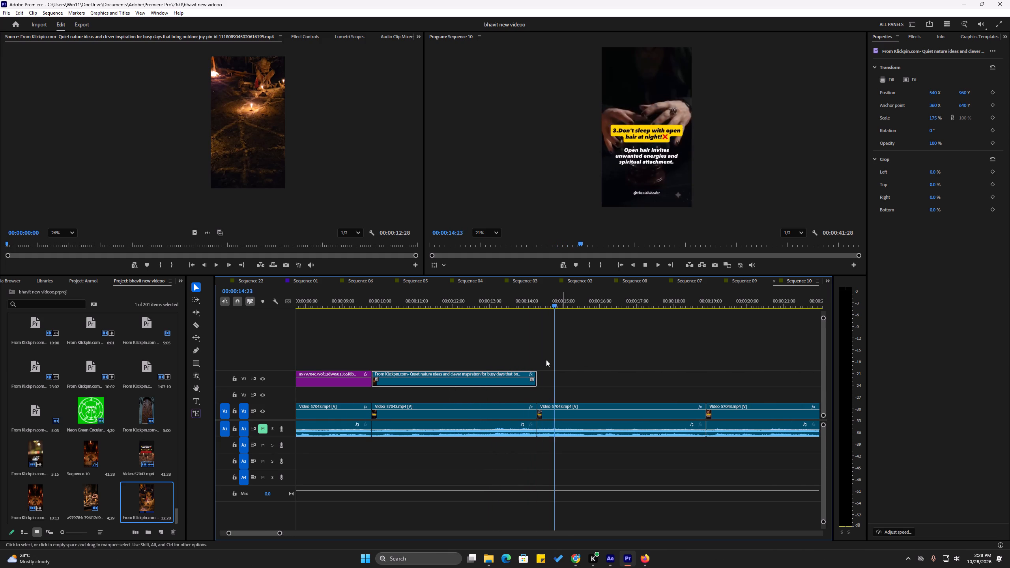
key(space)
key(ctrl+s)
click(530, 300)
key(space)
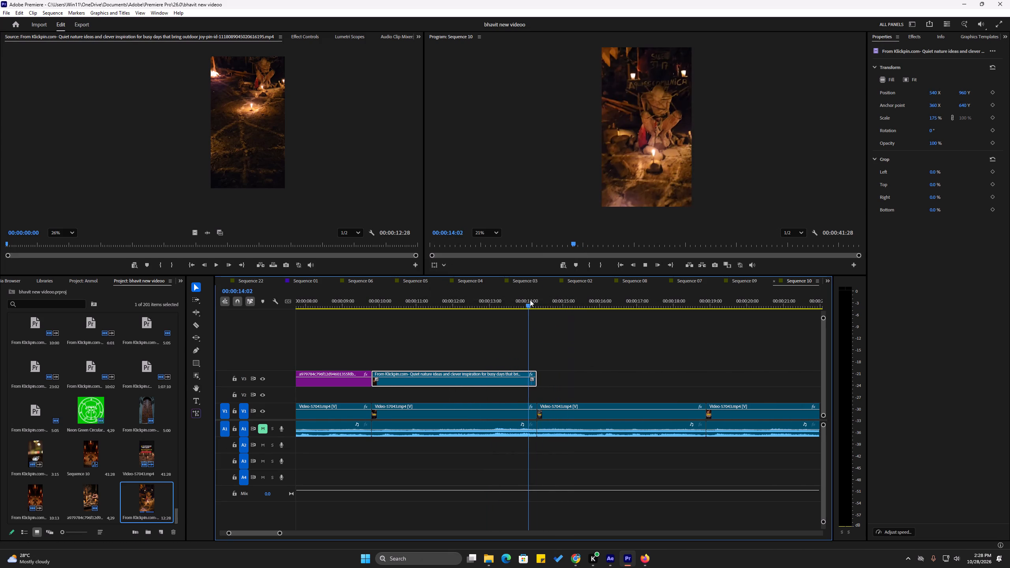
key(space)
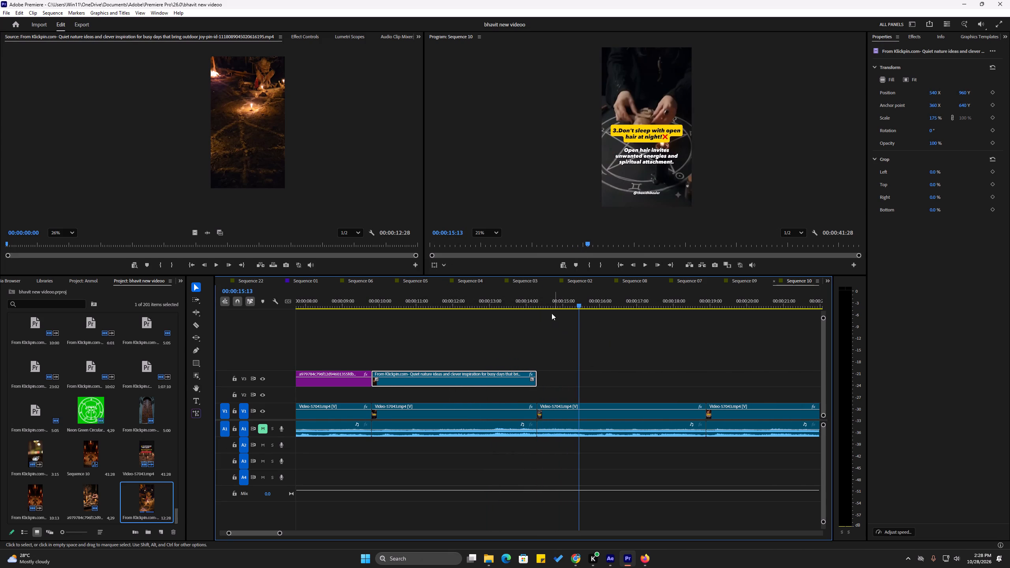
drag(545, 302, 511, 298)
key(space)
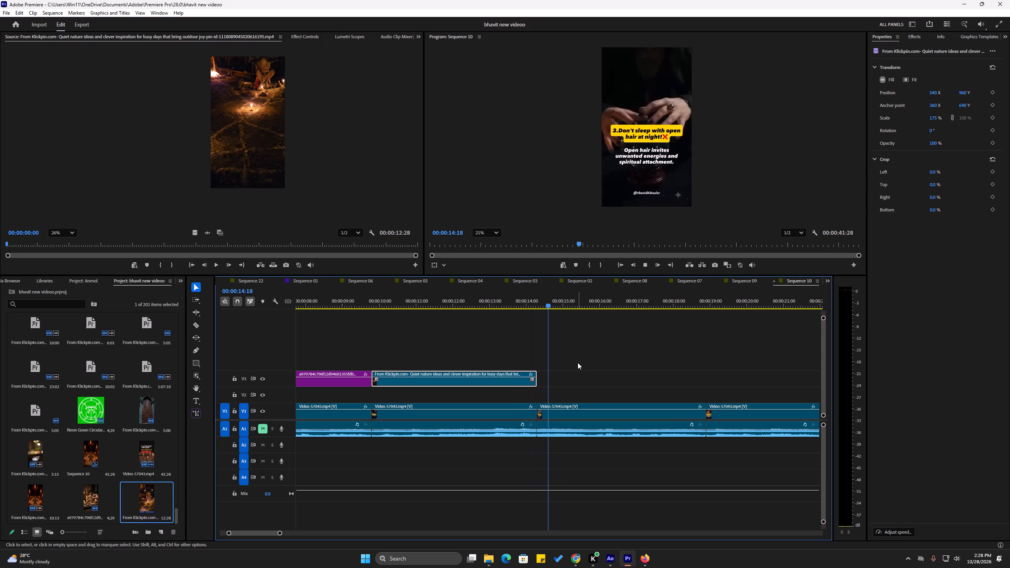
key(space)
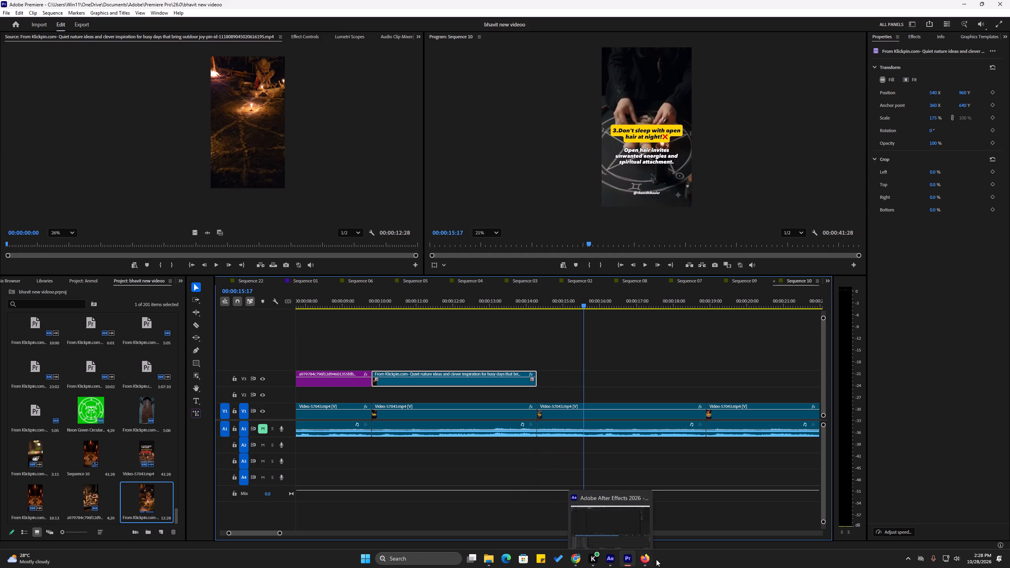
Switch to Pinterest in Firefox and preview the 26-second "Spirituality" ritual table video from the suggestions.
click(646, 563)
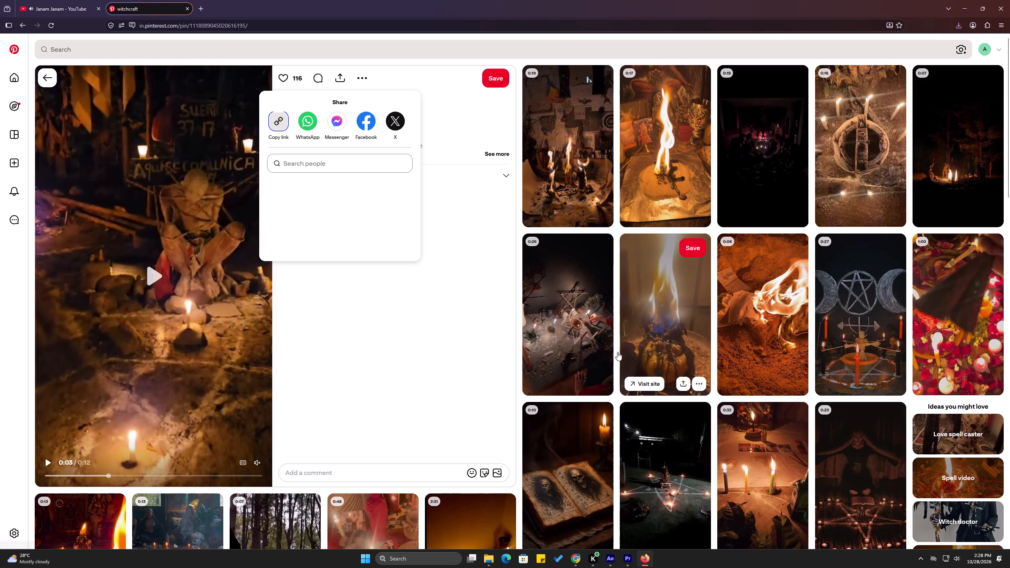
click(575, 321)
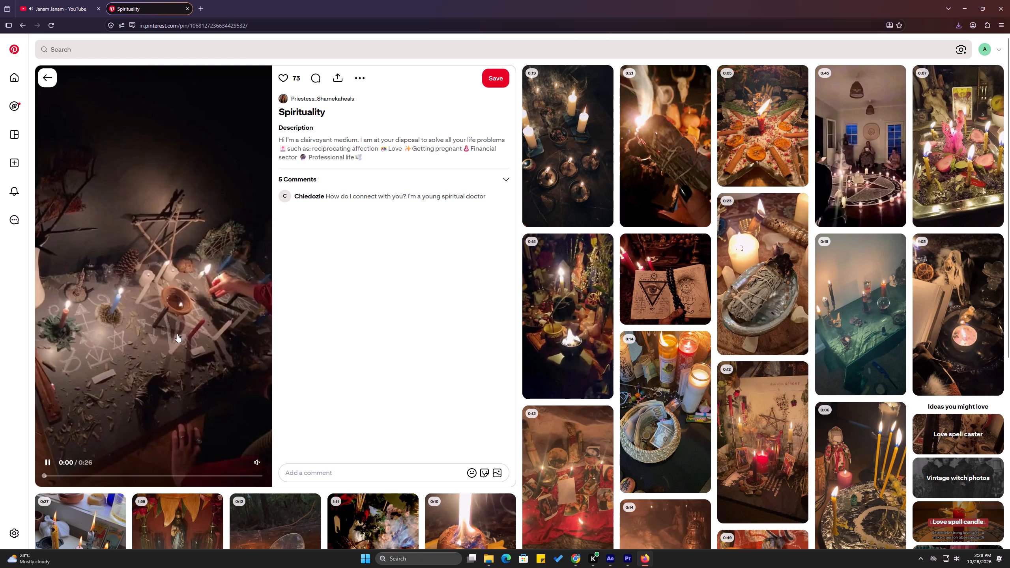
Open the 19-second "Negativity Removal Spell" candle video, preview it and copy its share link.
click(582, 154)
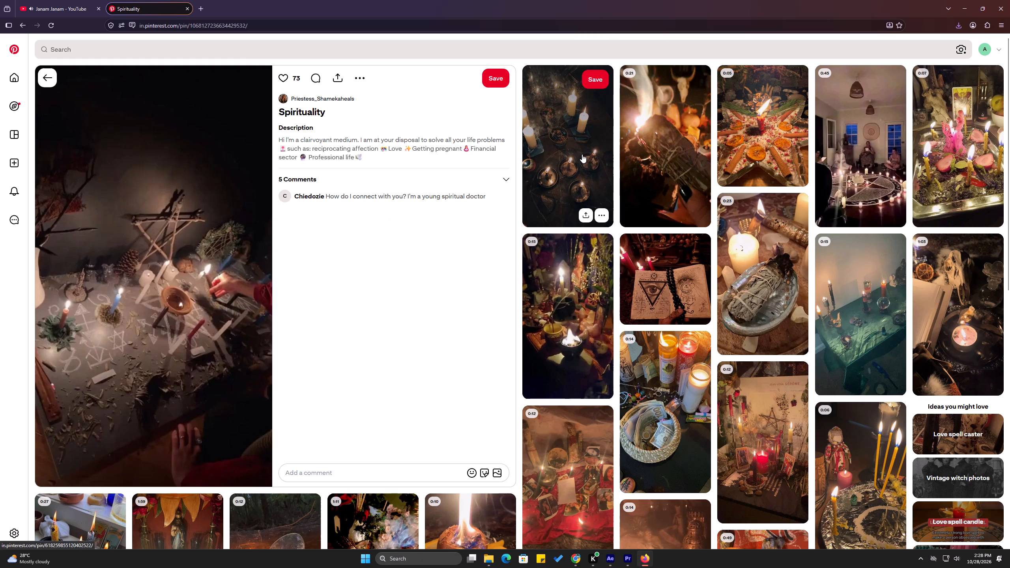
click(582, 154)
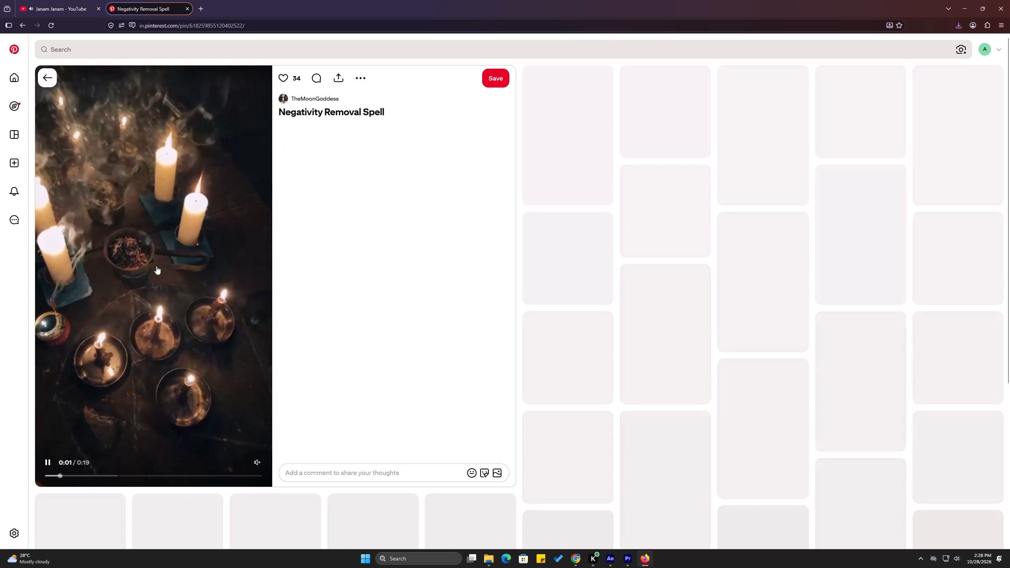
click(156, 266)
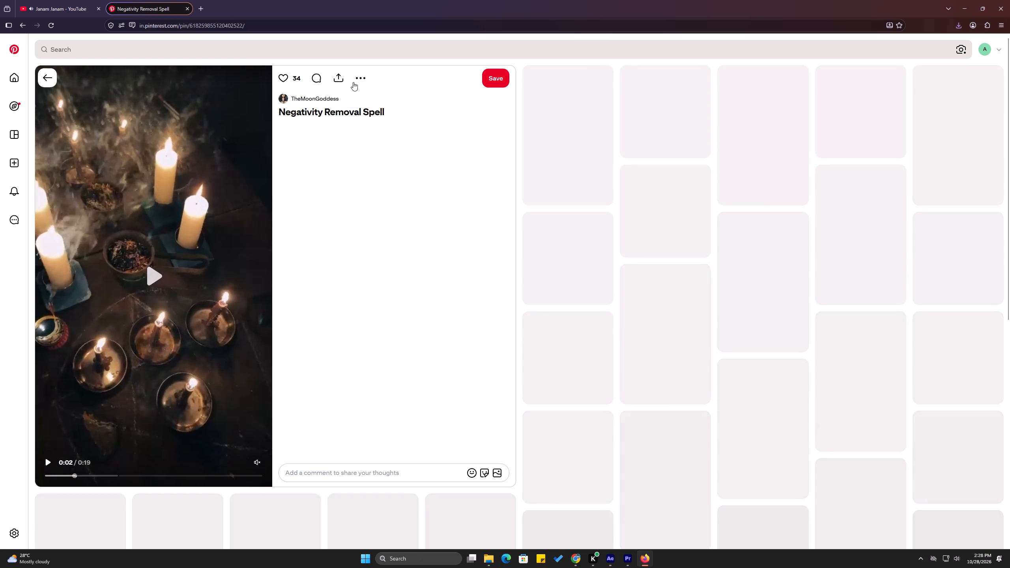
click(344, 80)
triple_click(279, 118)
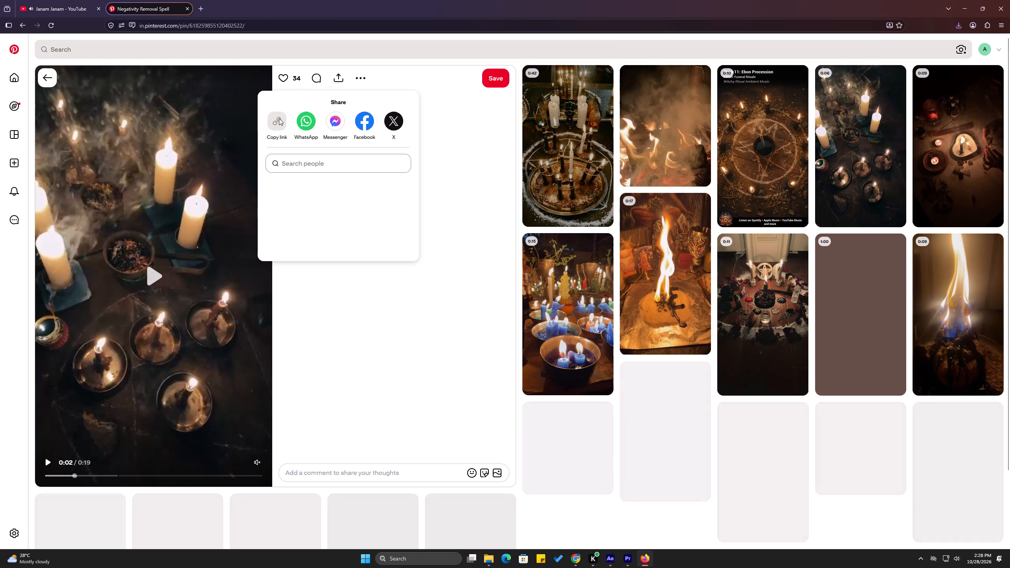
triple_click(279, 118)
triple_click(279, 118)
triple_click(279, 118)
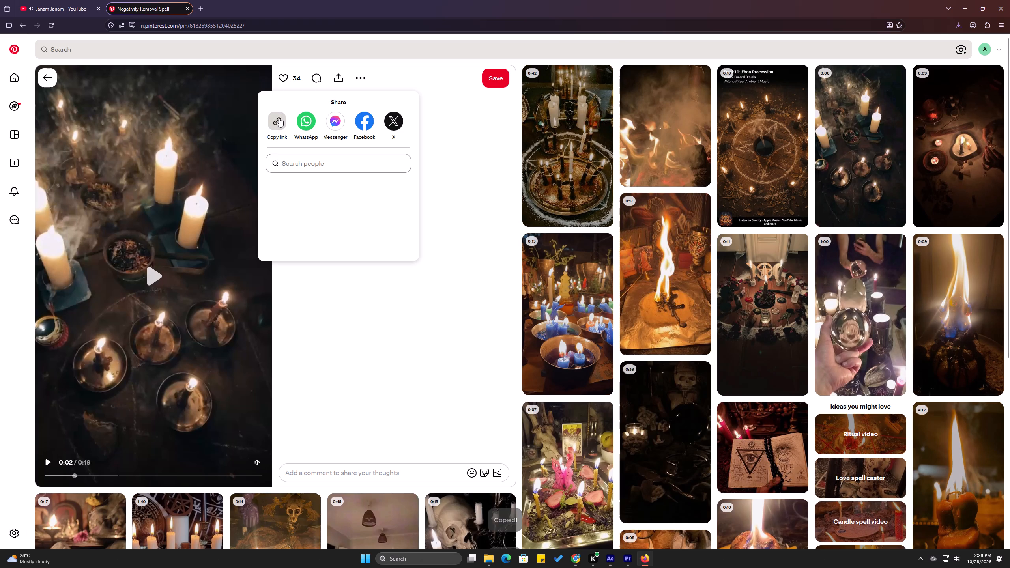
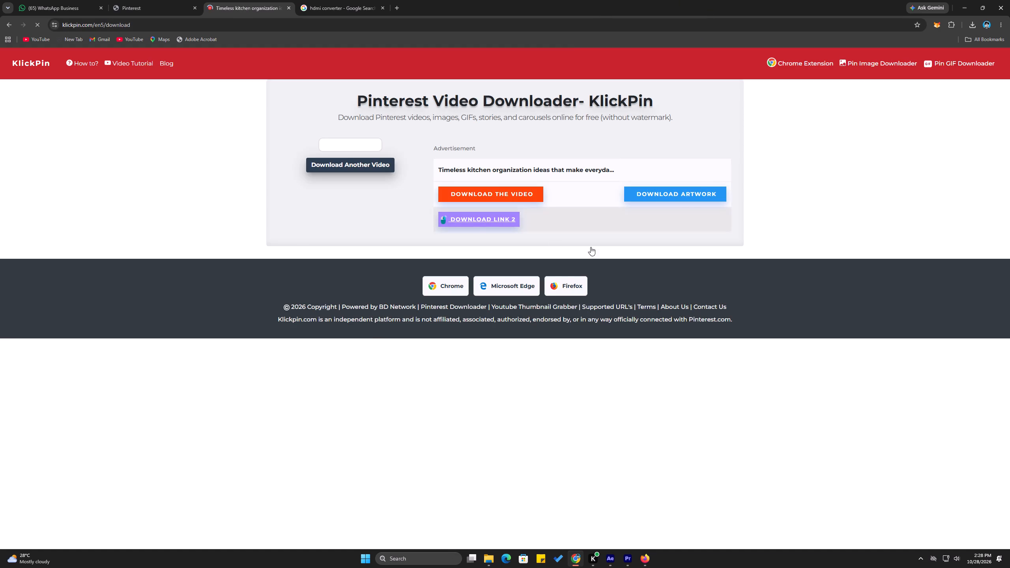
Download the "Negativity Removal Spell" candle video from KlickPin and return to Premiere.
click(482, 310)
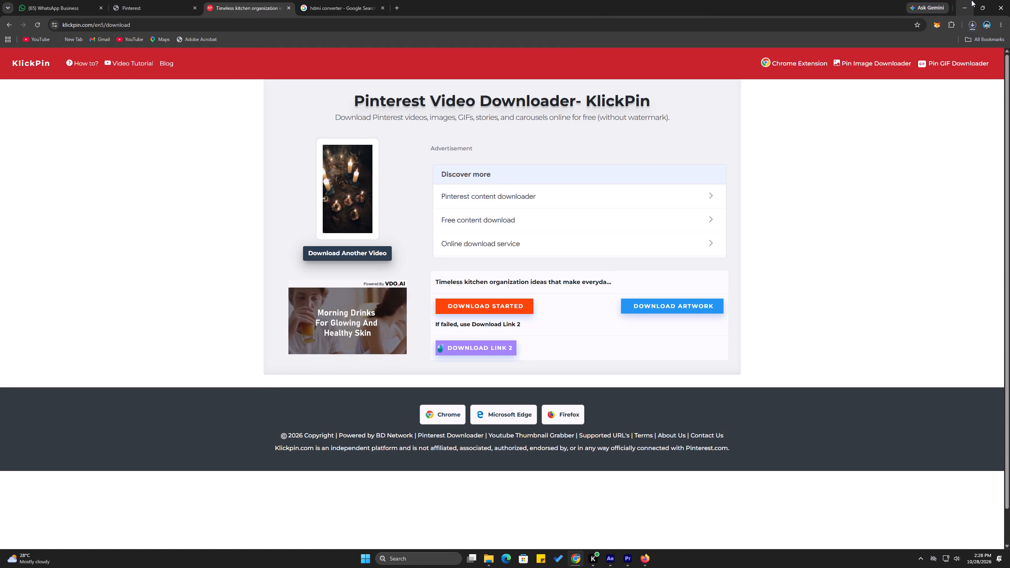
click(971, 0)
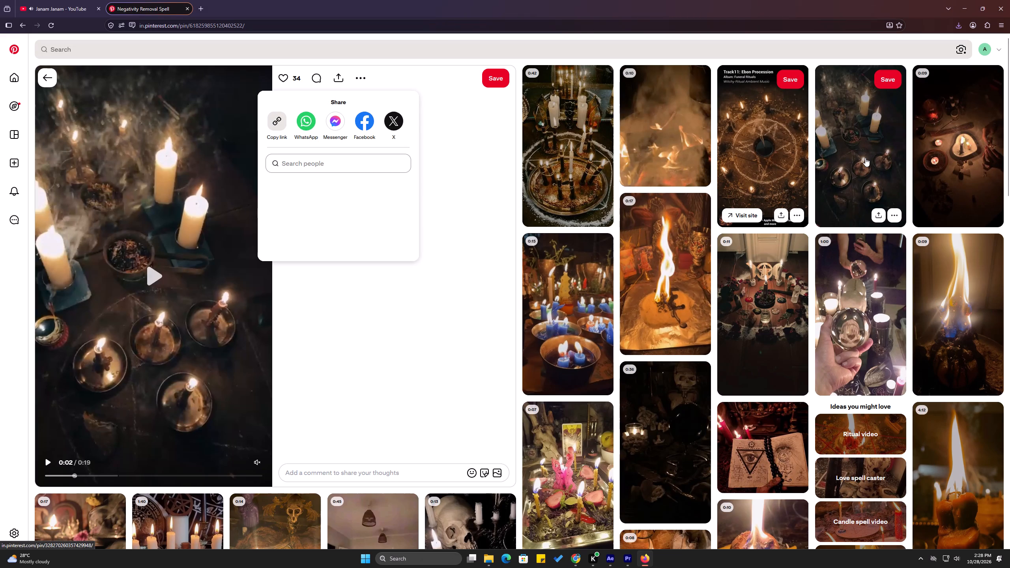
click(958, 0)
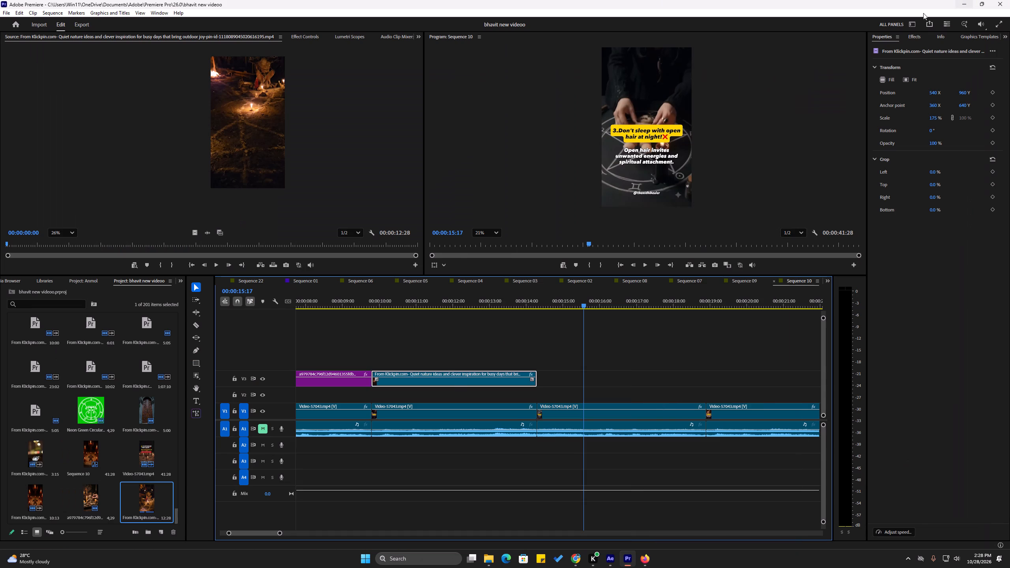
With the playhead at the third tip's start, import the downloaded candle video from Downloads and open it in the Source monitor.
drag(543, 299, 537, 298)
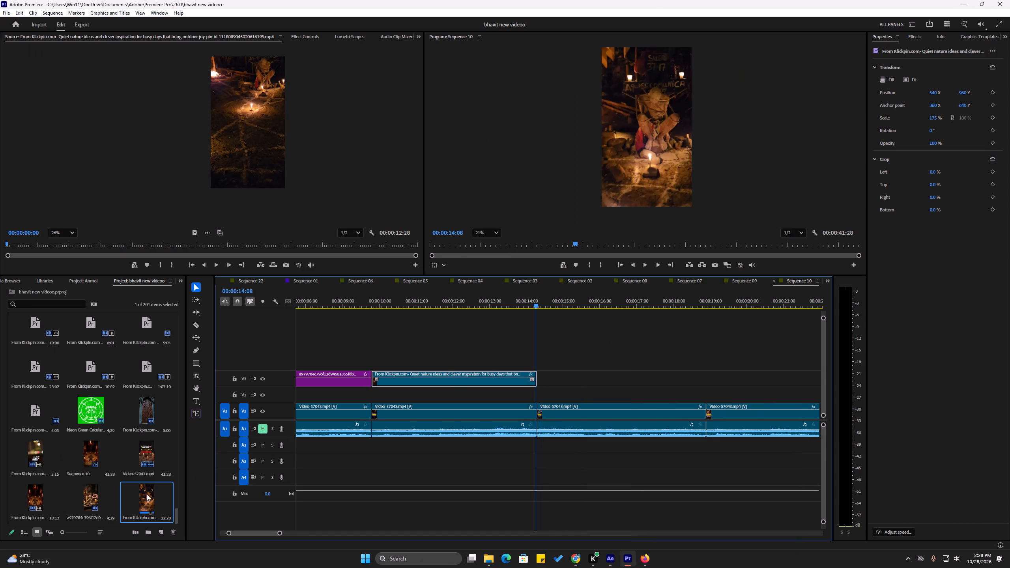
double_click(168, 496)
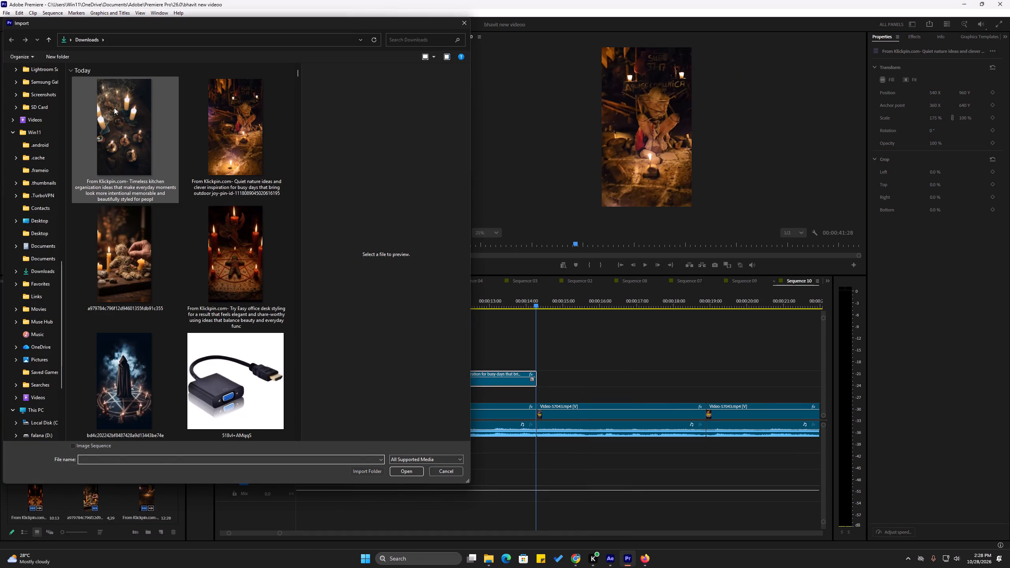
click(116, 130)
double_click(391, 468)
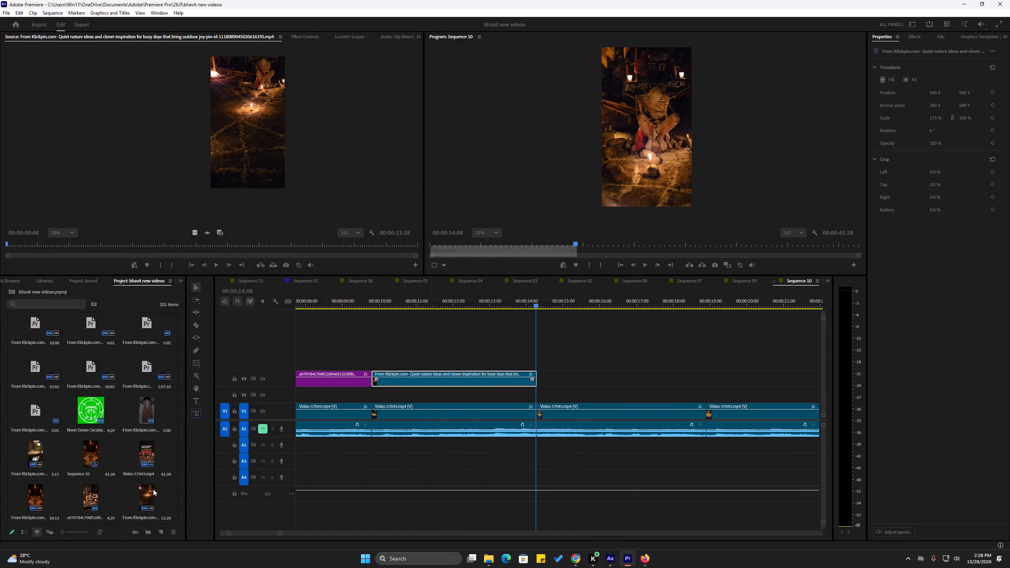
triple_click(44, 496)
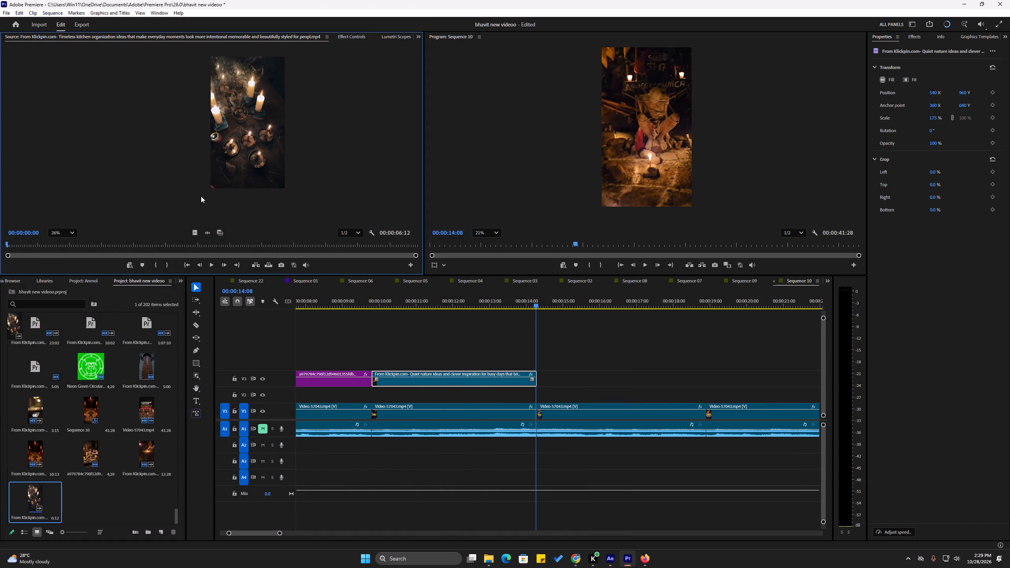
Place the candle video on V3 from 00:00:14:08 over the third tip and cut away the part extending past the tip's end.
drag(194, 233, 538, 383)
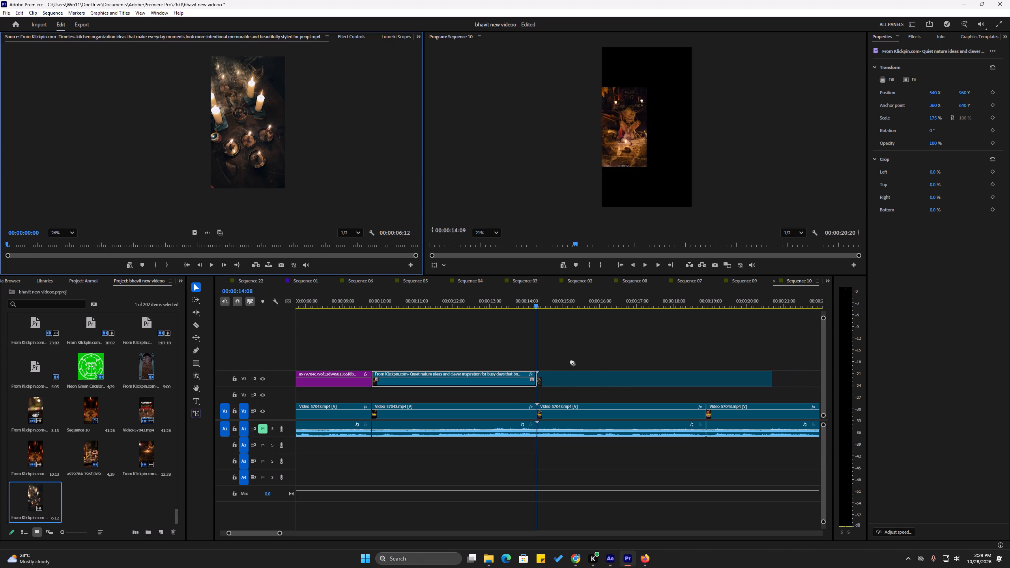
key(space)
alt+scroll(440, 313, down, 5)
alt+scroll(647, 329, up, 6)
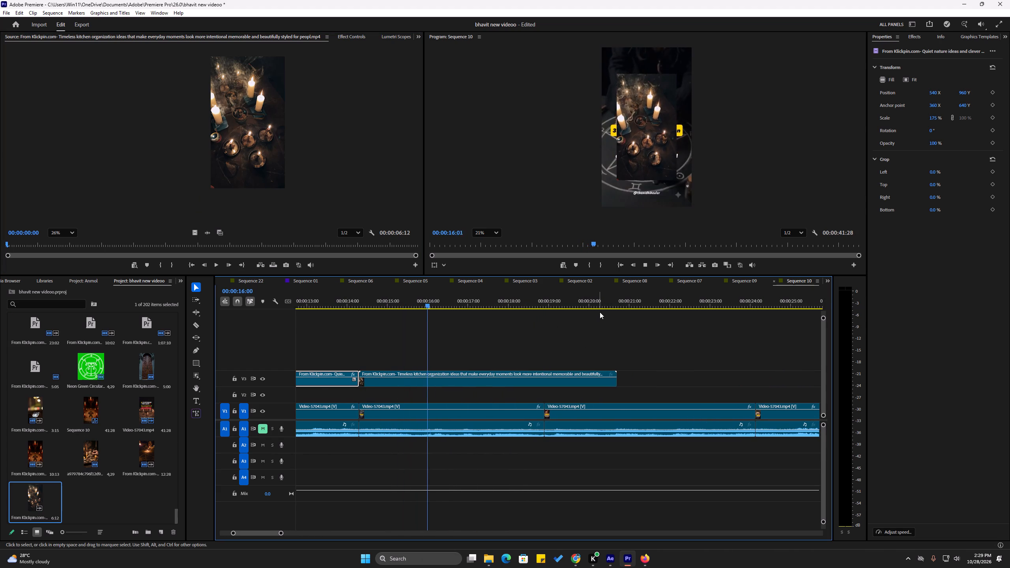
key(c)
click(542, 377)
key(v)
click(566, 378)
key(space)
key(Delete)
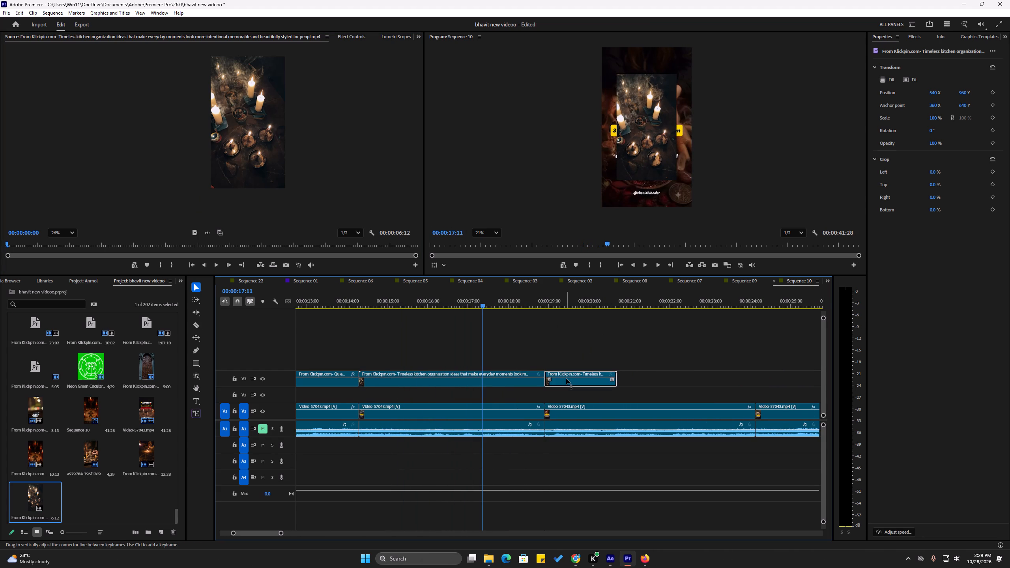
Scale the third tip's candle clip to 158% so it fills the frame.
click(512, 379)
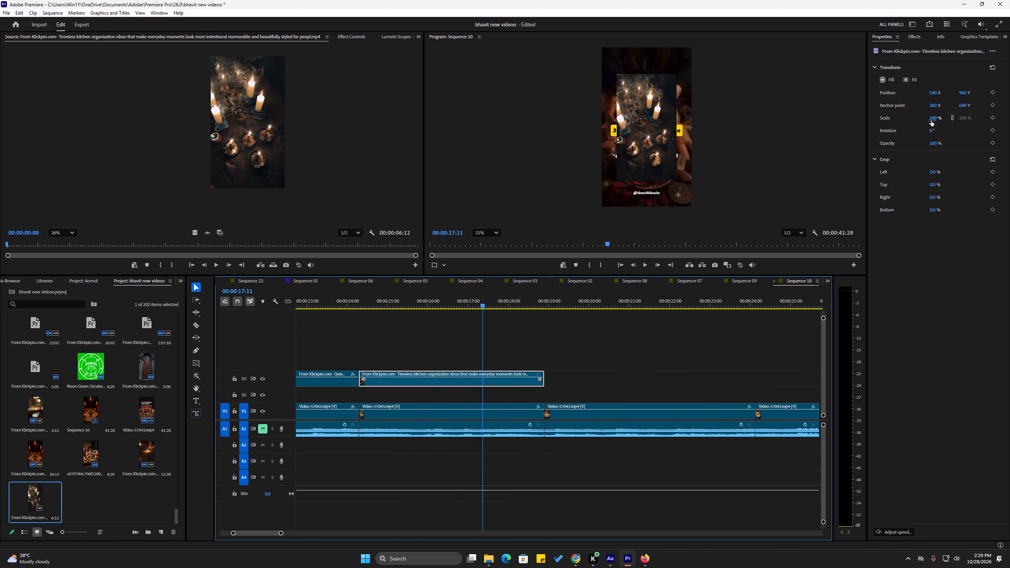
drag(934, 119, 962, 121)
click(617, 344)
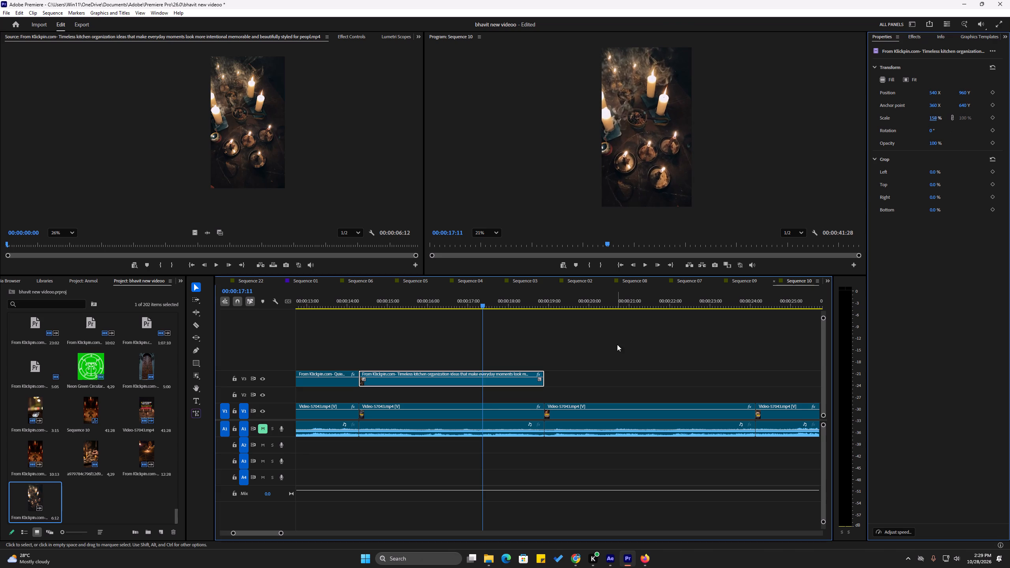
Play the new third-tip shot through the fourth tip to the start of the fifth, saving the project along the way.
key(space)
alt+scroll(625, 336, down, 5)
key(ctrl+s)
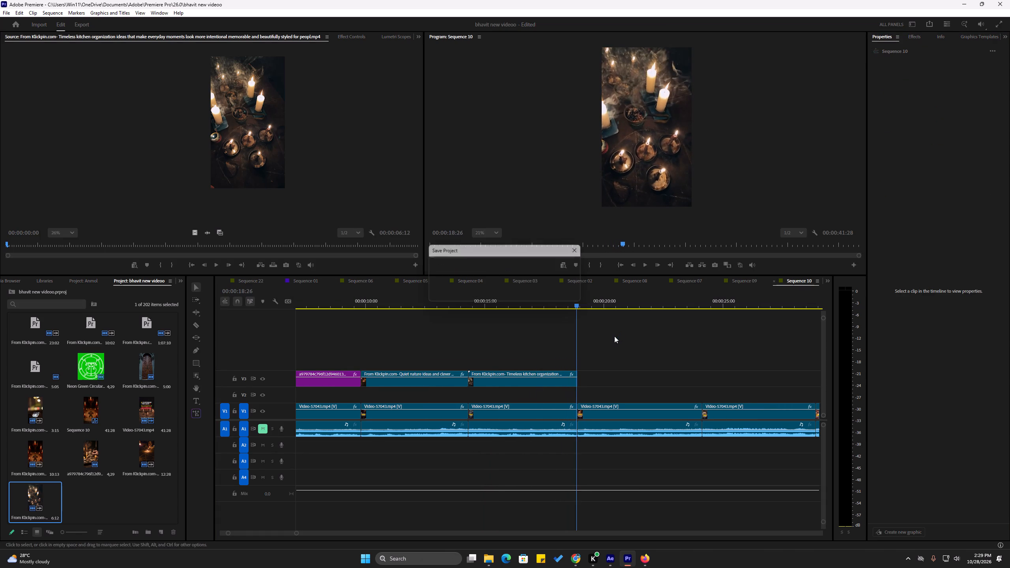
key(space)
alt+scroll(544, 340, down, 3)
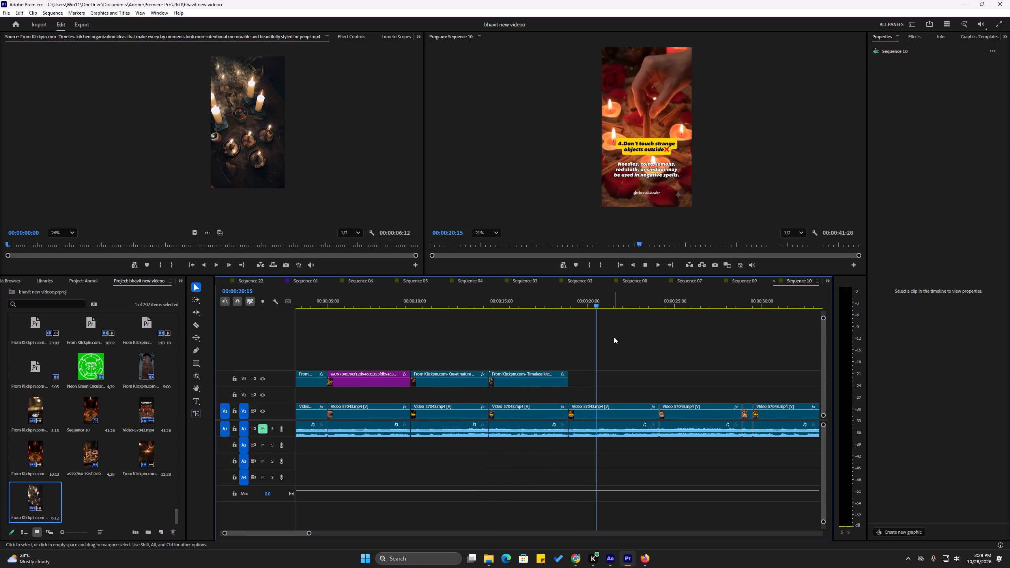
key(ctrl+s)
key(space)
alt+scroll(562, 341, down, 2)
alt+scroll(653, 346, down, 2)
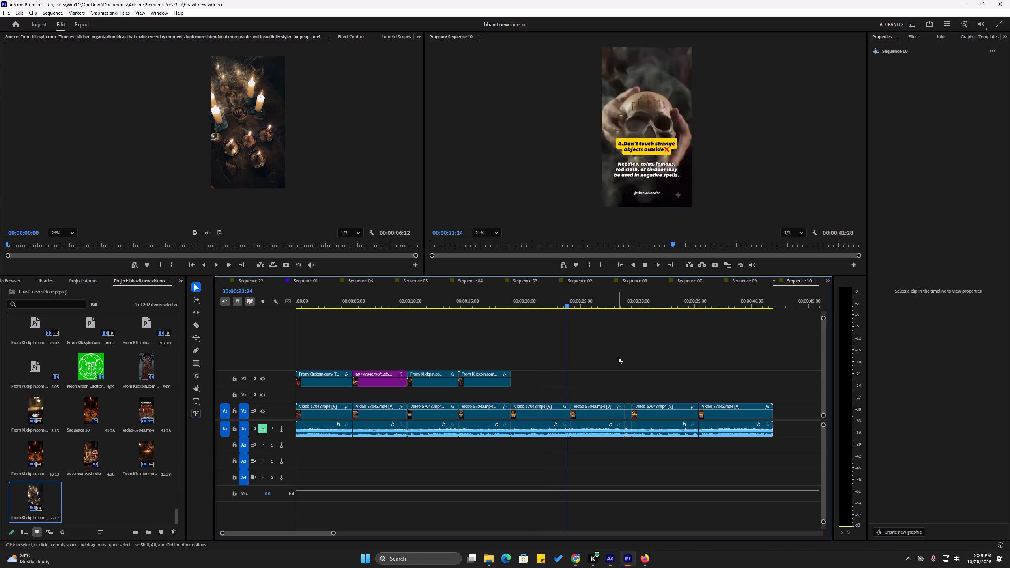
key(space)
key(ctrl+s)
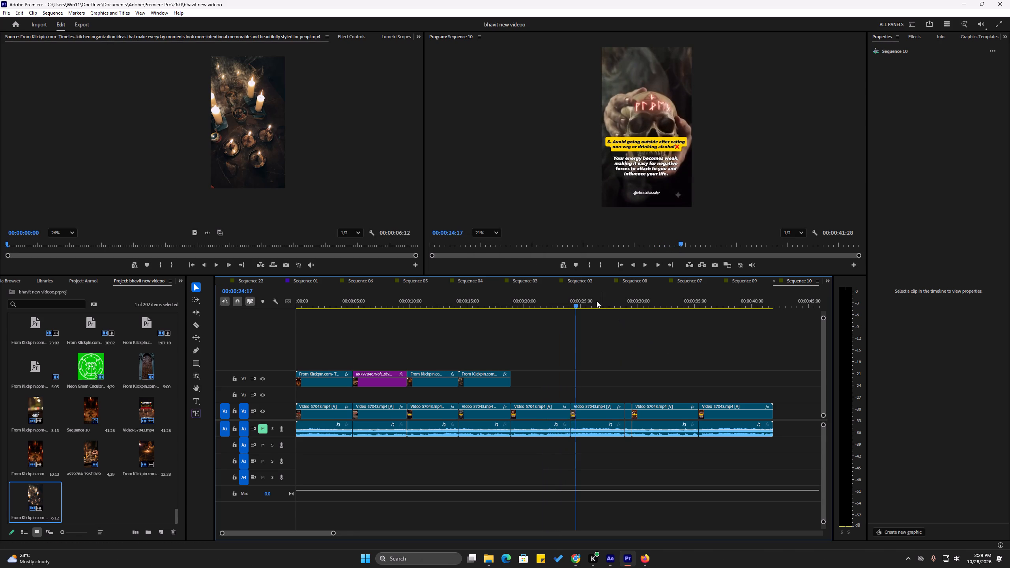
Play the reel from its start, then cut the first tip's straw doll image at 00:00:07:01 and delete its remainder.
drag(575, 300, 122, 312)
key(space)
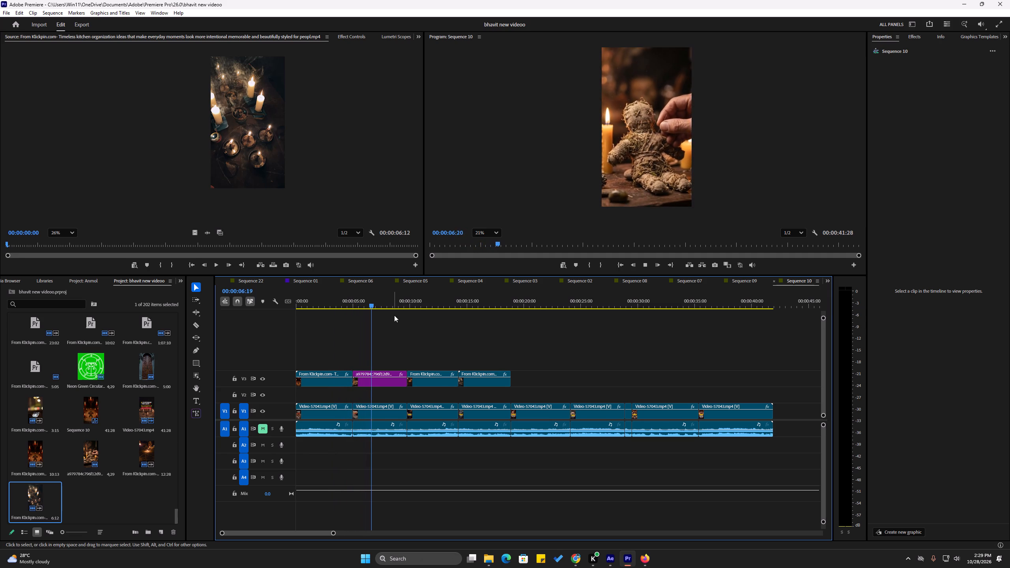
key(space)
drag(381, 302, 351, 310)
key(space)
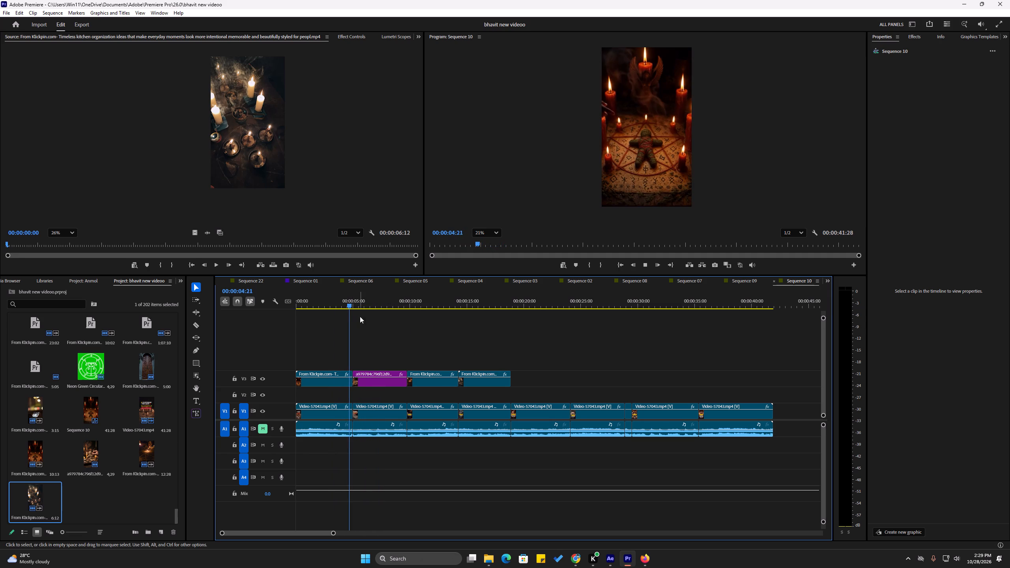
alt+scroll(344, 331, up, 11)
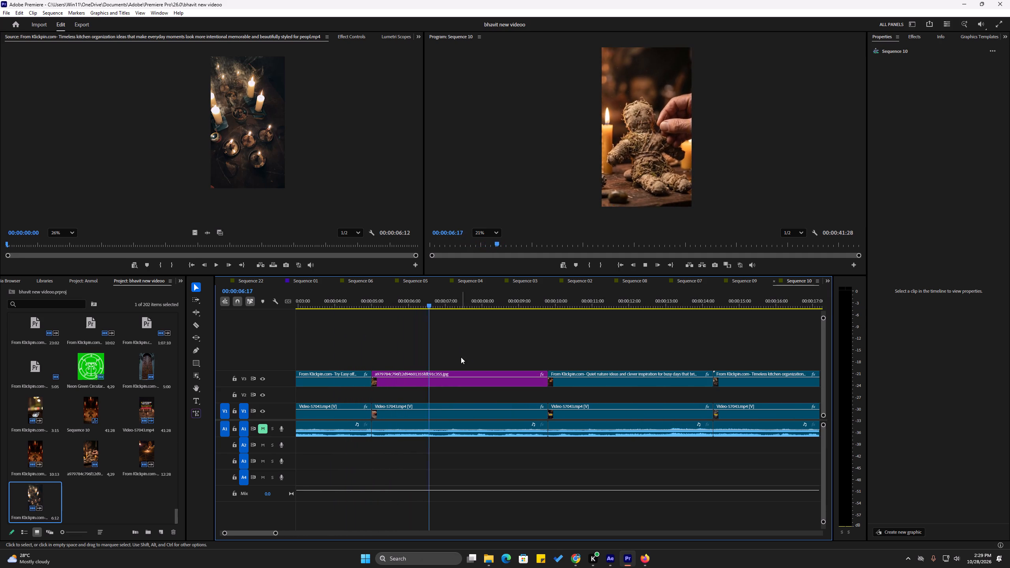
key(space)
key(c)
click(449, 382)
key(v)
click(466, 382)
key(Delete)
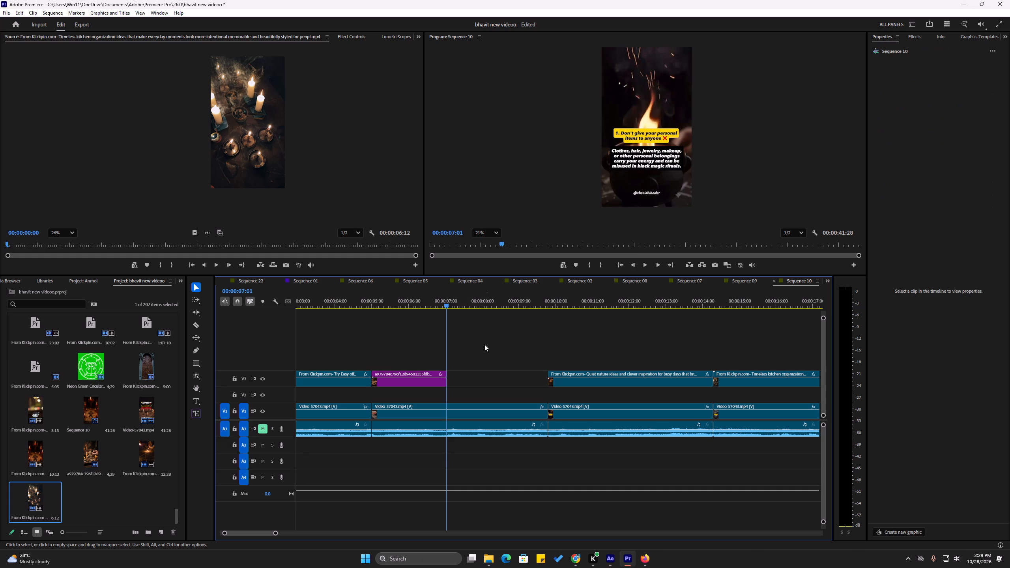
Import the hooded figure on a pentagram image from Downloads and open it in the Source monitor.
click(484, 337)
click(126, 496)
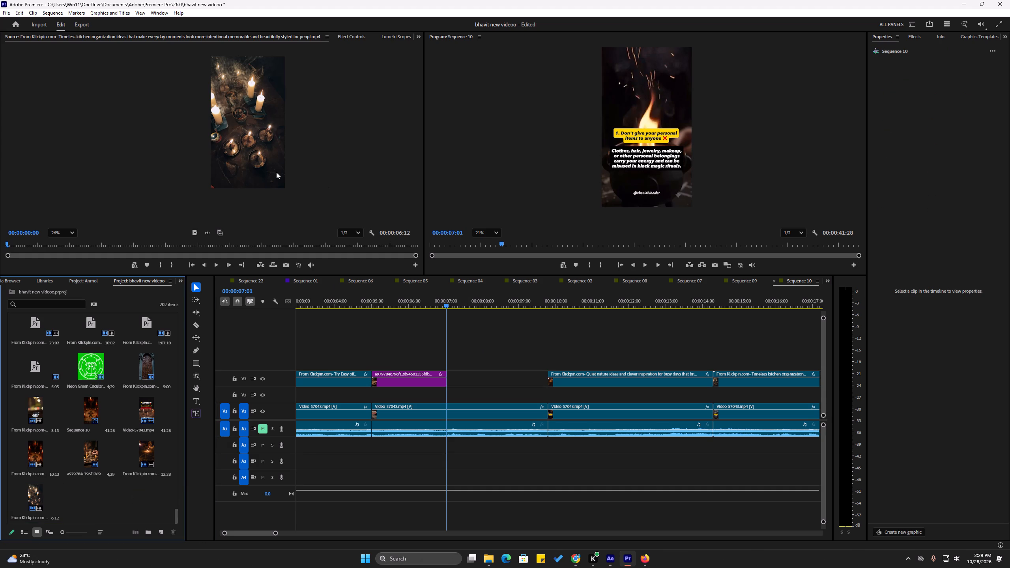
double_click(86, 513)
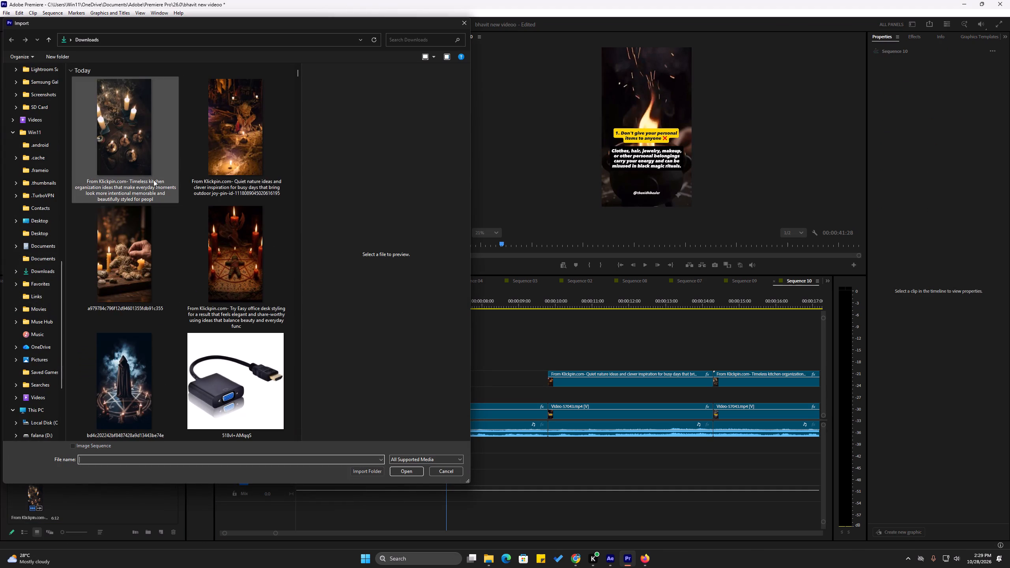
click(133, 365)
click(399, 471)
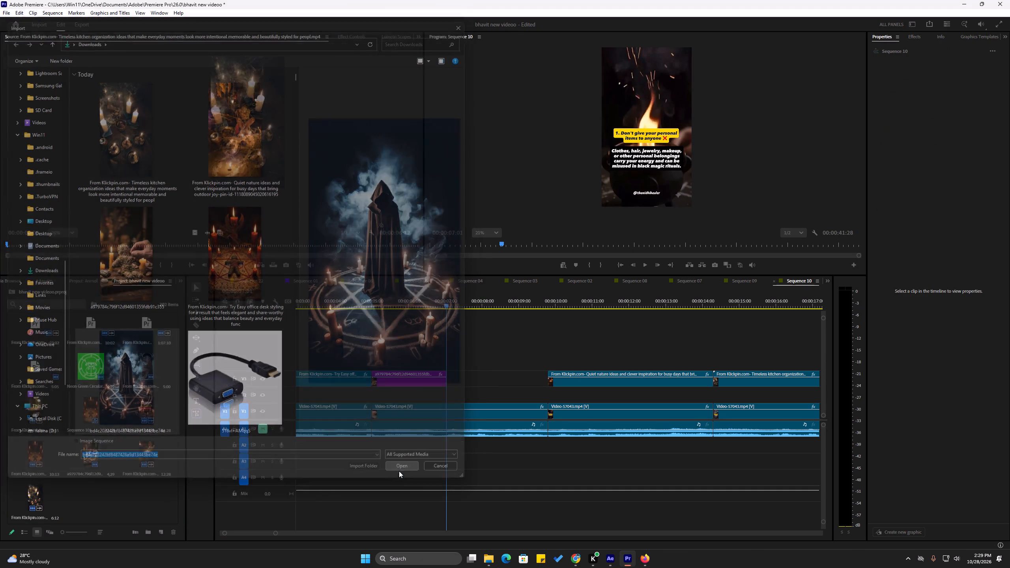
double_click(92, 490)
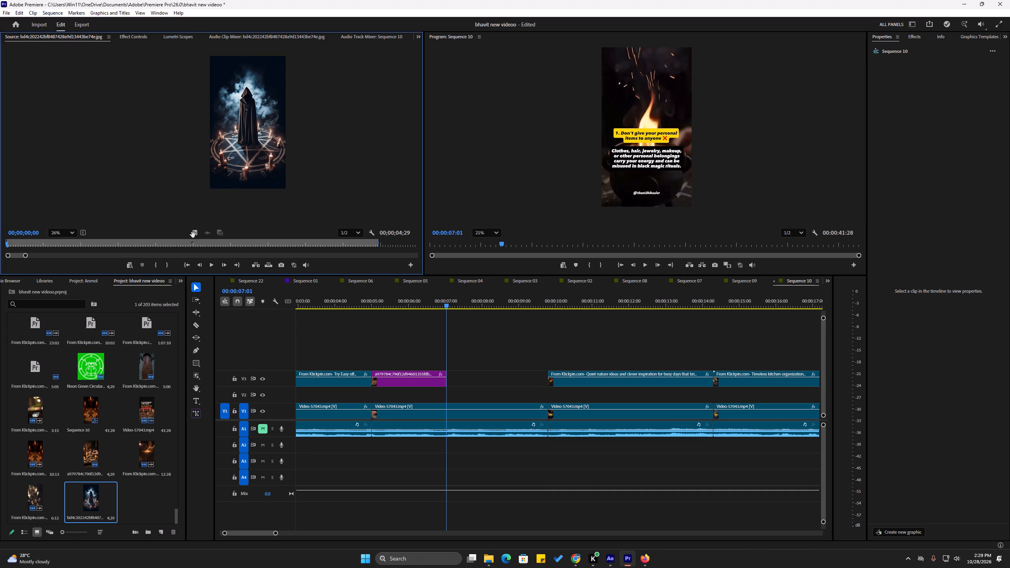
Place the hooded figure image at 00:00:07:01, trim its end to the next shot and fit it into the gap on V3.
drag(195, 233, 446, 360)
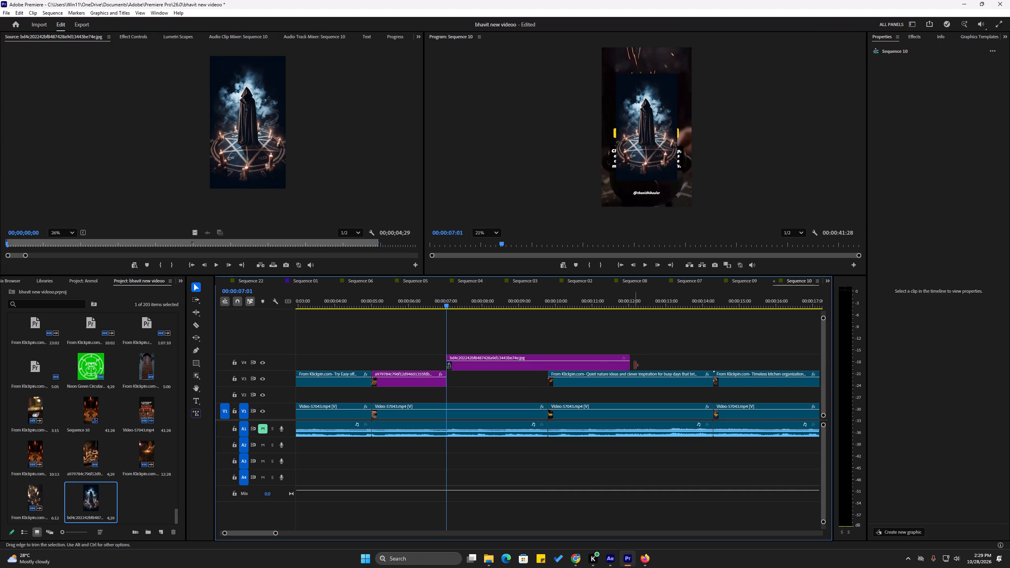
drag(634, 364, 550, 363)
drag(475, 364, 474, 374)
click(473, 376)
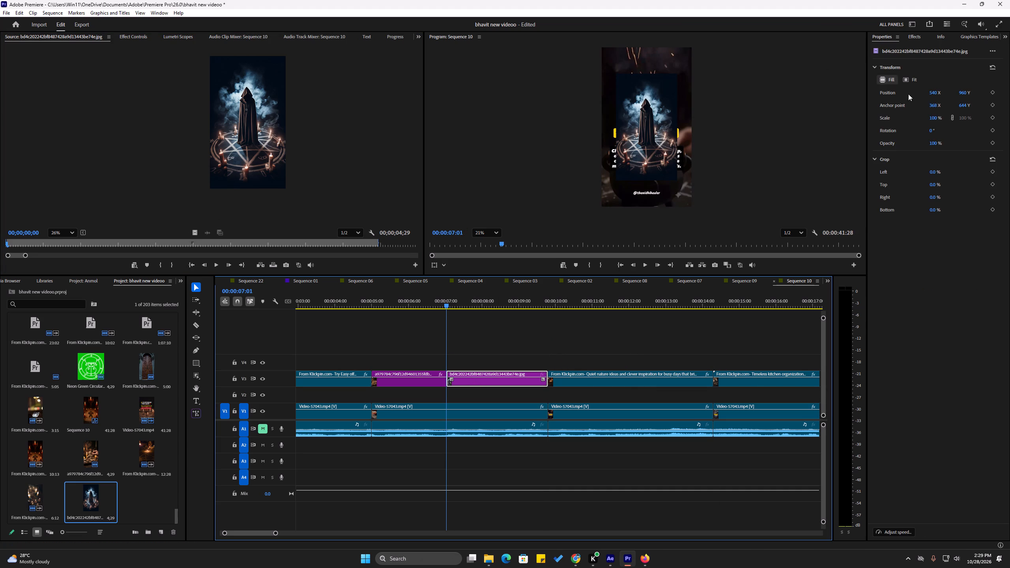
Scale the hooded figure image to 229% and set its vertical position to 1059.
drag(938, 119, 988, 119)
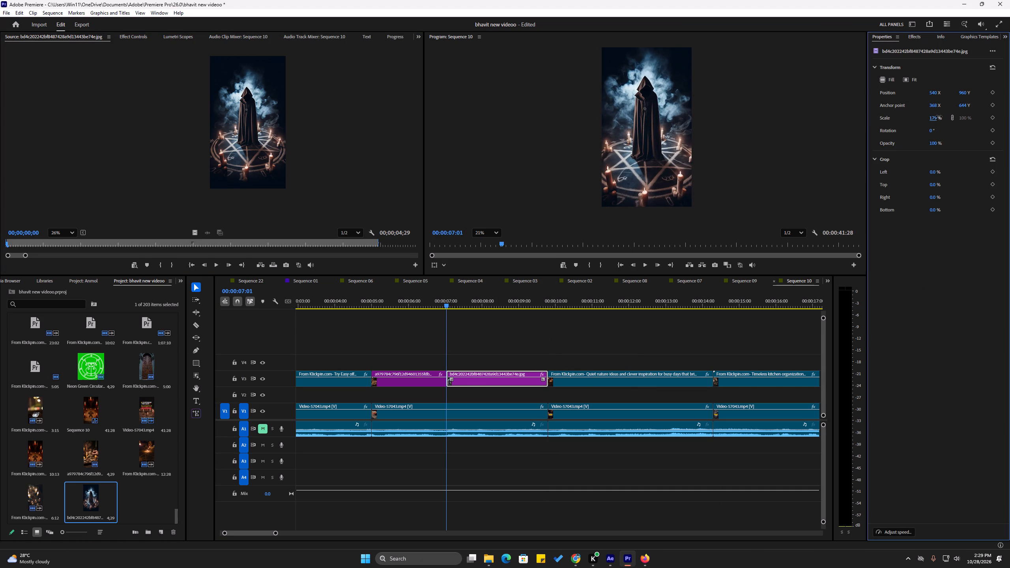
click(935, 121)
drag(938, 121, 957, 123)
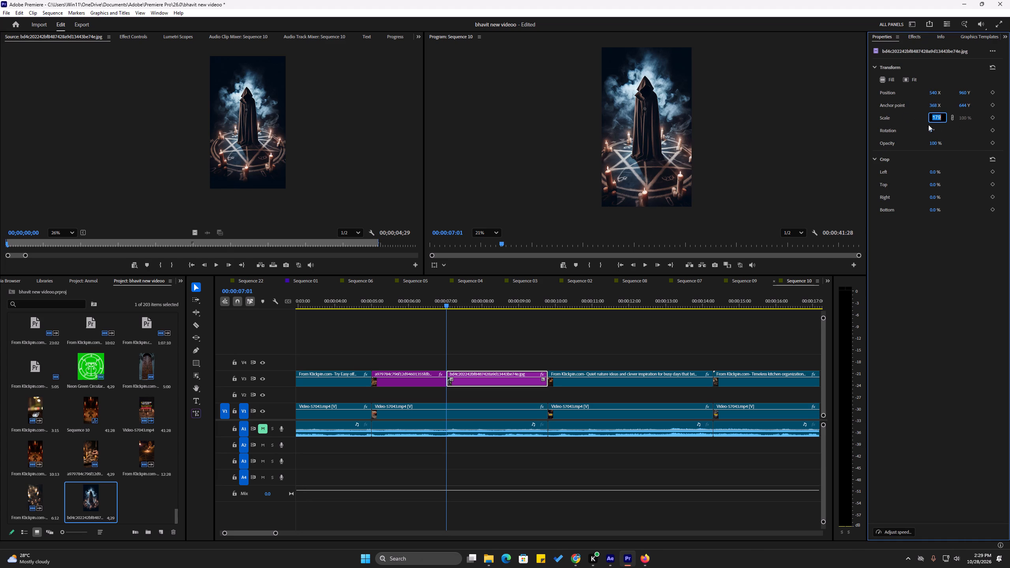
click(953, 130)
drag(938, 117, 965, 123)
drag(964, 90, 1009, 103)
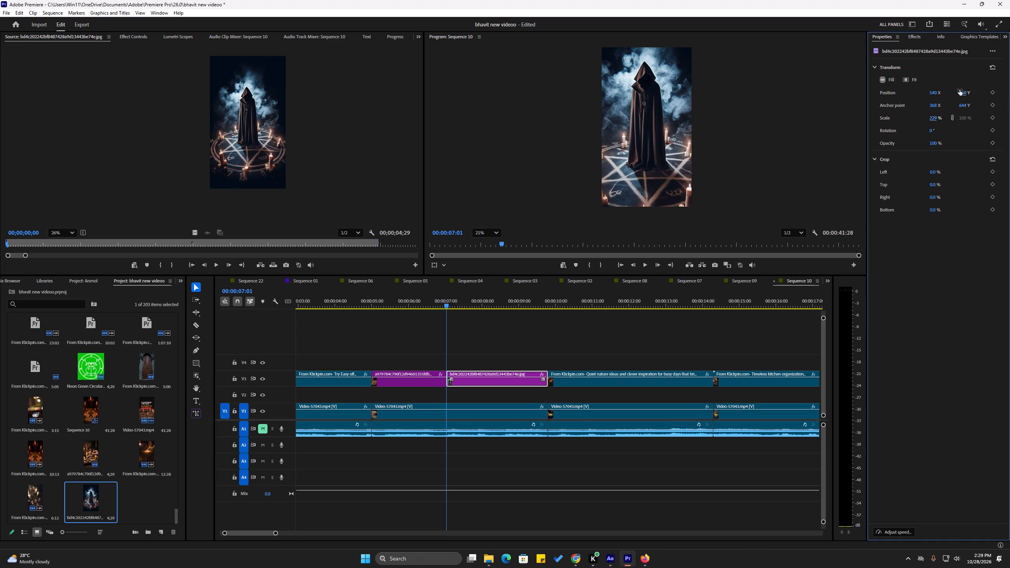
drag(966, 91, 1005, 100)
click(965, 76)
drag(963, 90, 1009, 96)
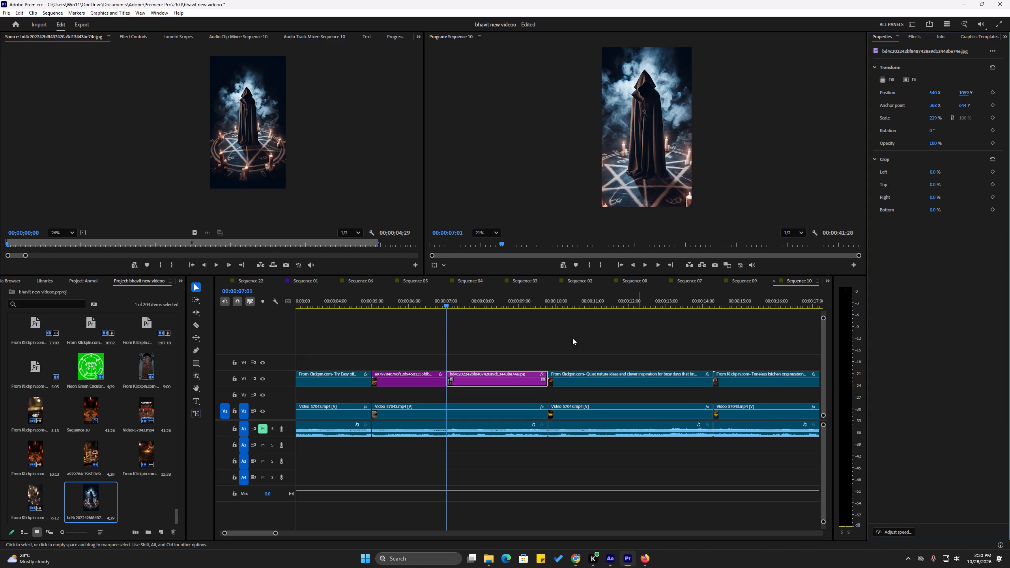
Keyframe the hooded figure's position, scale, rotation and opacity at 00:00:07:01, then set its scale to 192% at 00:00:09:22.
click(993, 142)
click(993, 129)
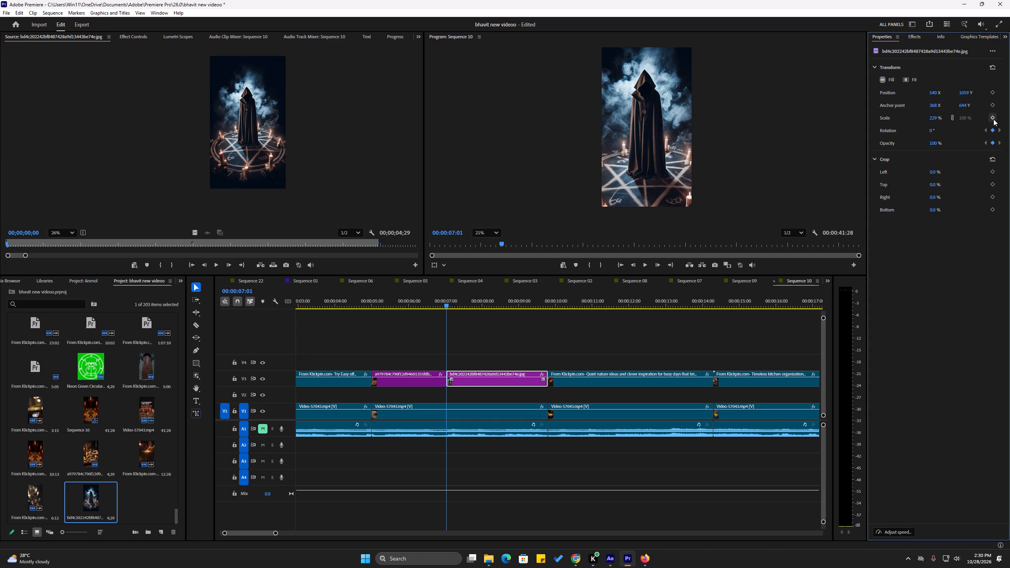
click(993, 119)
click(993, 92)
drag(540, 298, 544, 297)
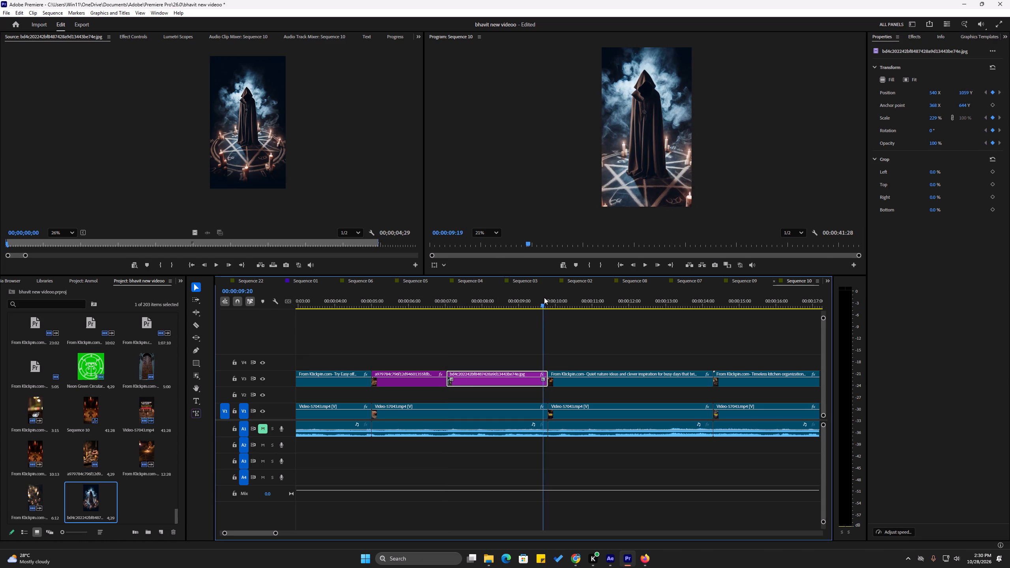
drag(544, 297, 546, 297)
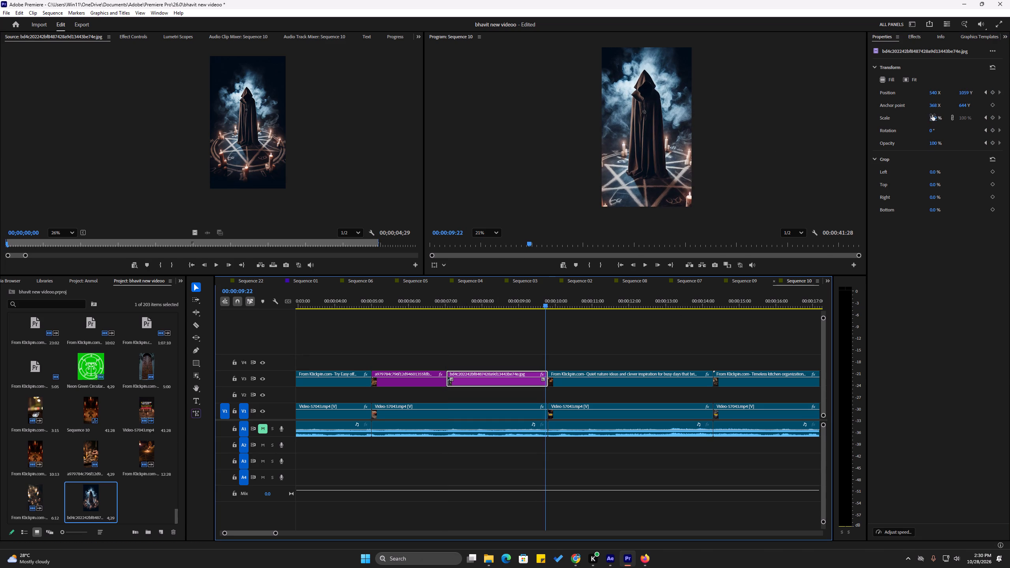
drag(932, 115, 920, 118)
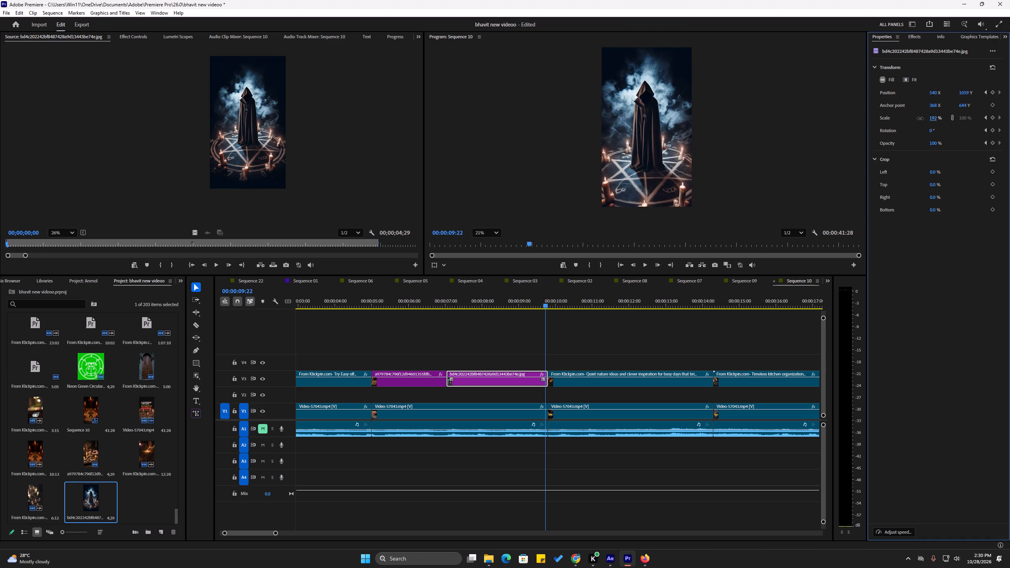
Set the hooded figure image's scale to 196% at 00:00:09:22, preview the zoom and save the project.
drag(920, 118, 922, 119)
click(447, 296)
key(space)
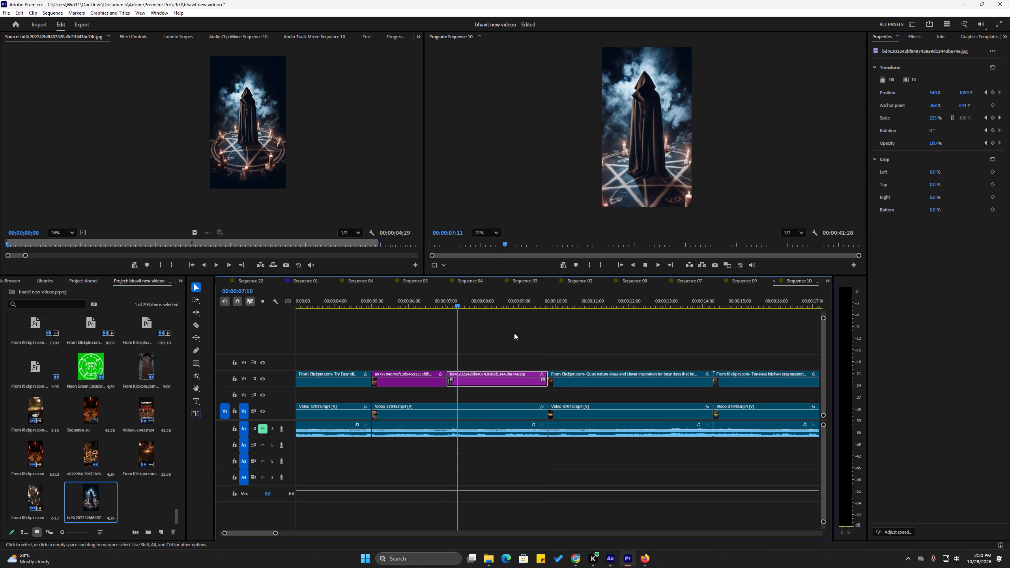
key(ctrl+s)
key(space)
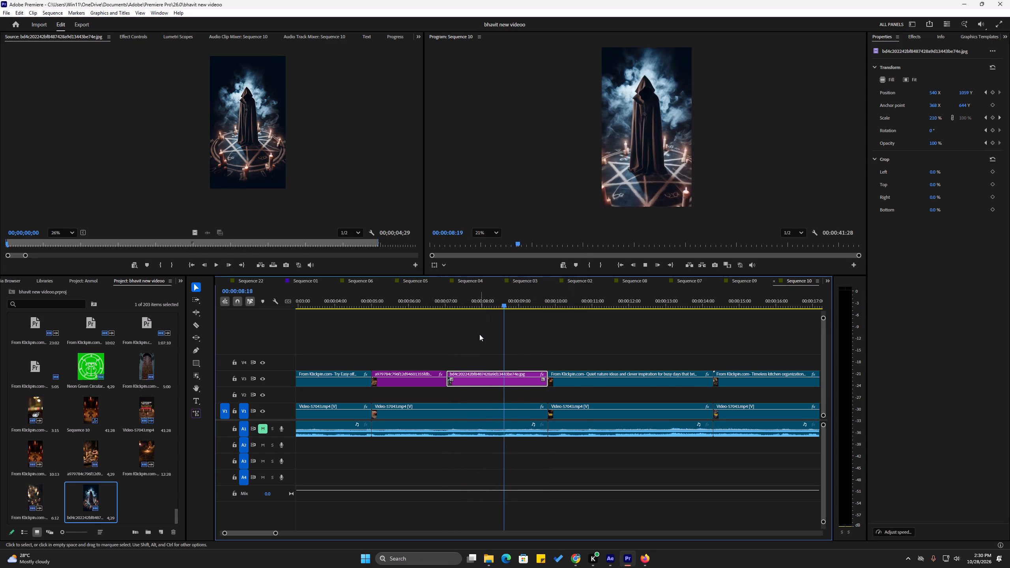
Cut the "Quiet nature ideas" clip on V3 at about 00:00:12:10 and overwrite its remainder by moving the "Timeless kitchen organization" clip to the cut.
alt+scroll(601, 334, down, 3)
alt+scroll(658, 329, up, 1)
alt+scroll(658, 329, down, 2)
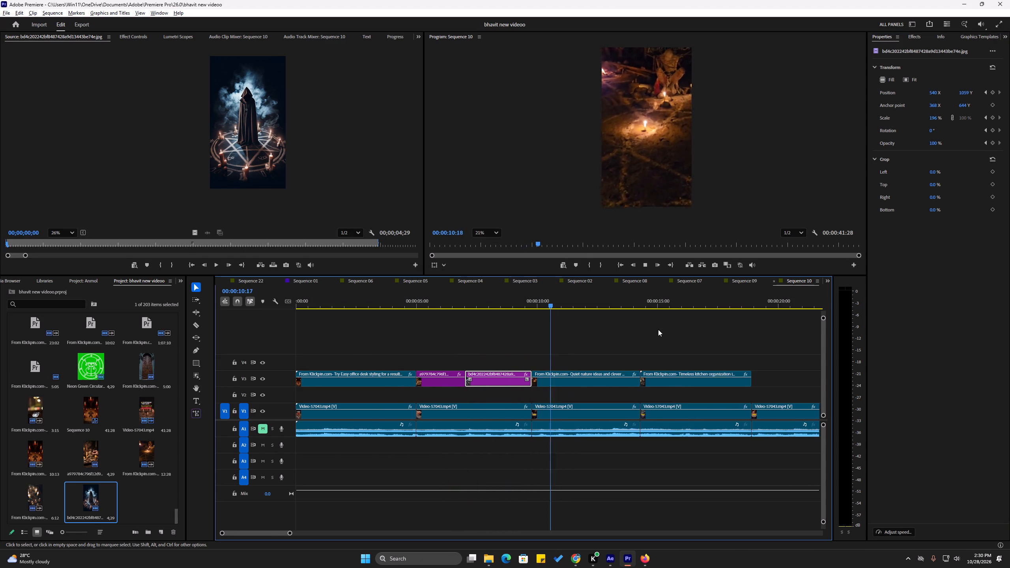
alt+scroll(621, 337, down, 2)
alt+scroll(515, 340, up, 4)
key(space)
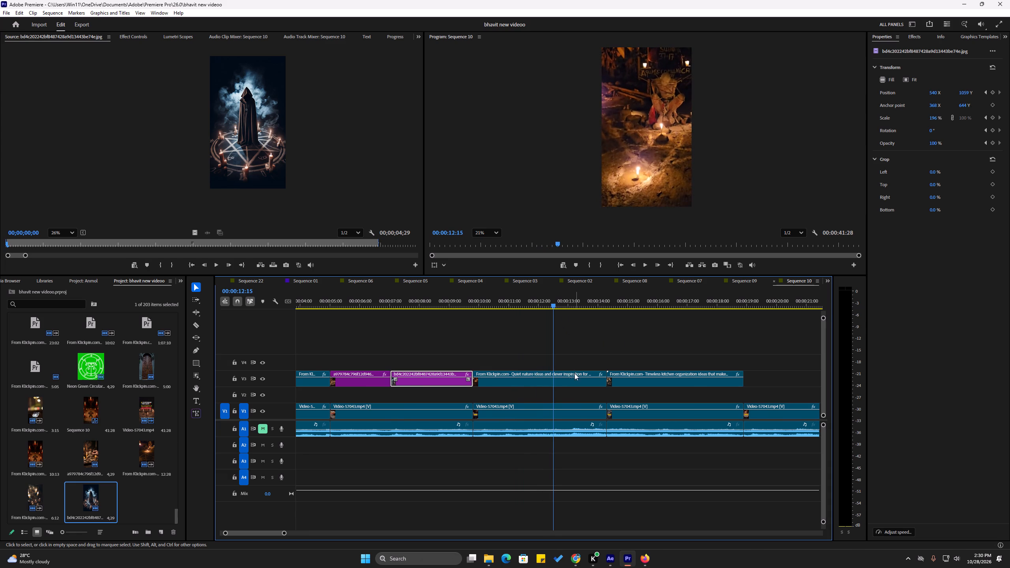
key(c)
click(548, 381)
key(v)
drag(634, 383, 580, 381)
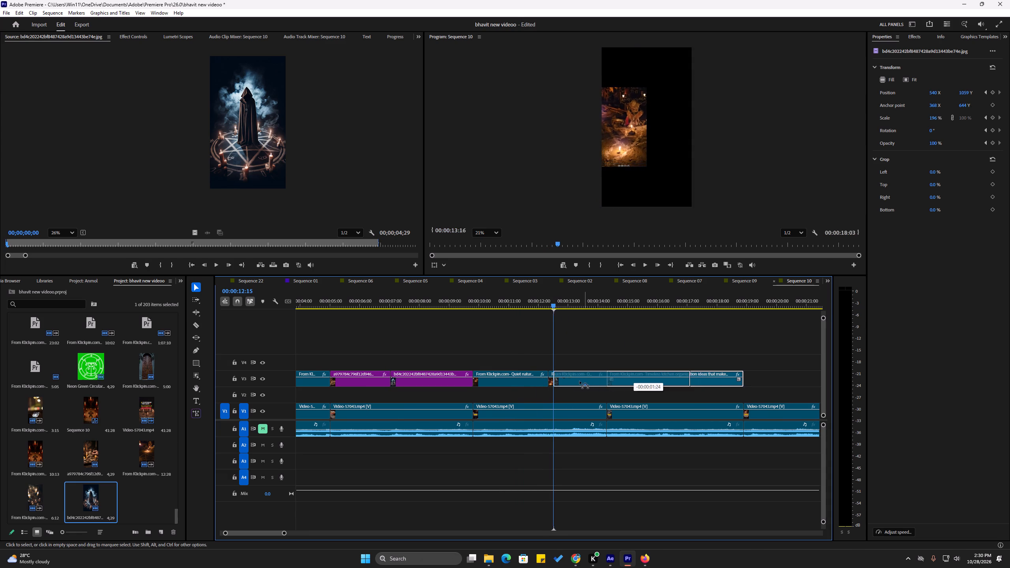
drag(580, 381, 575, 381)
click(523, 300)
key(space)
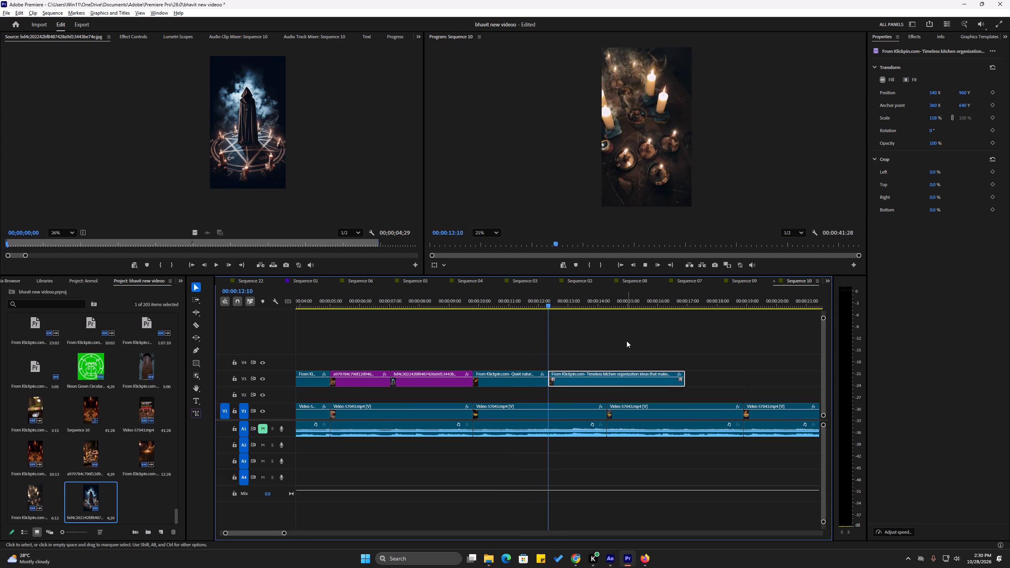
Cut the "Timeless kitchen organization" clip on V3 at the V1 shot change just after 00:00:14:03 and delete the remainder.
alt+scroll(511, 345, down, 1)
alt+scroll(606, 347, up, 5)
key(c)
click(591, 379)
key(v)
key(space)
click(620, 378)
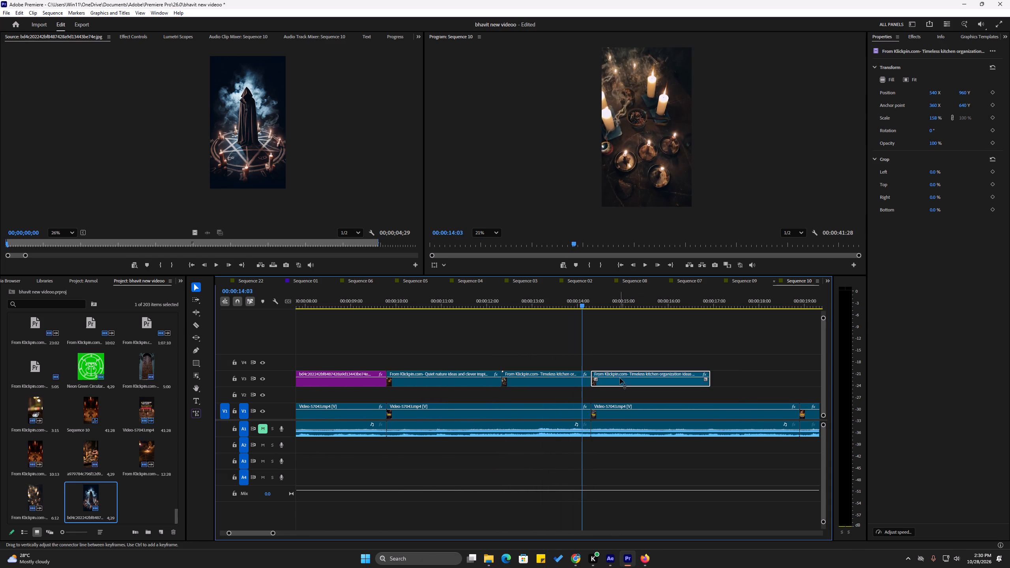
key(Delete)
click(621, 340)
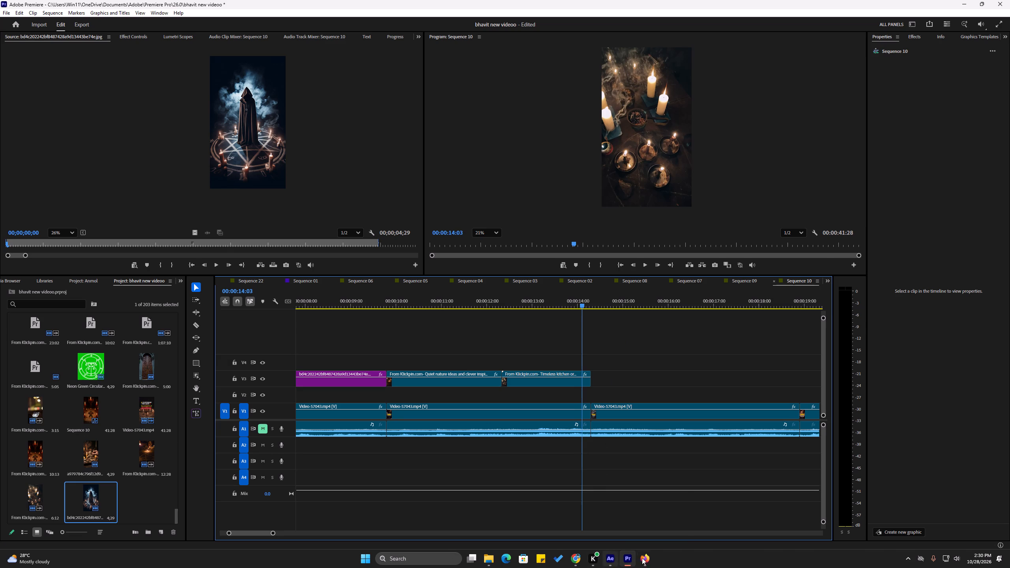
Open the original captioned reel in the Source monitor and review its shots, playing the section from about 00:00:29 onward.
click(312, 157)
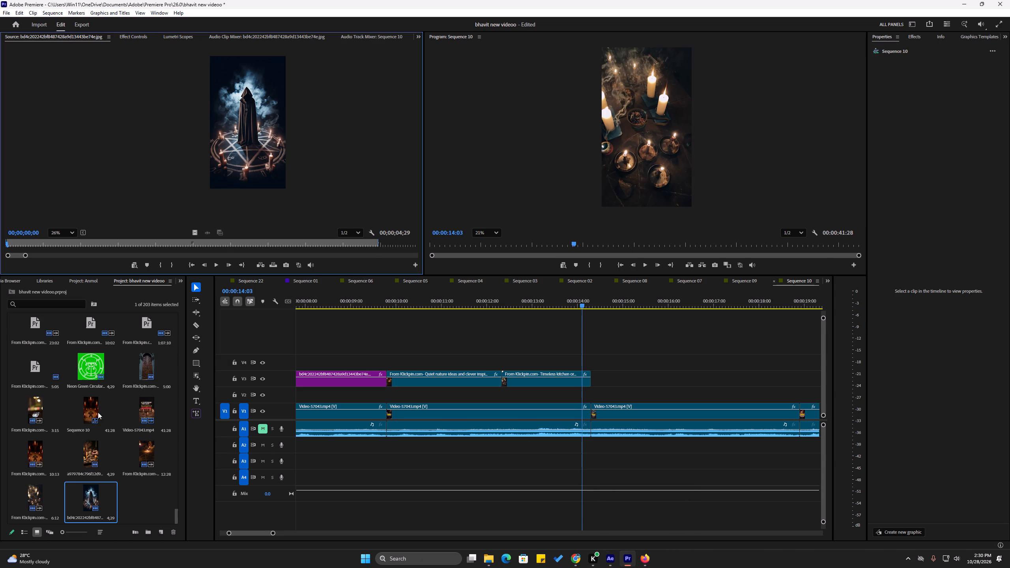
click(89, 409)
click(154, 414)
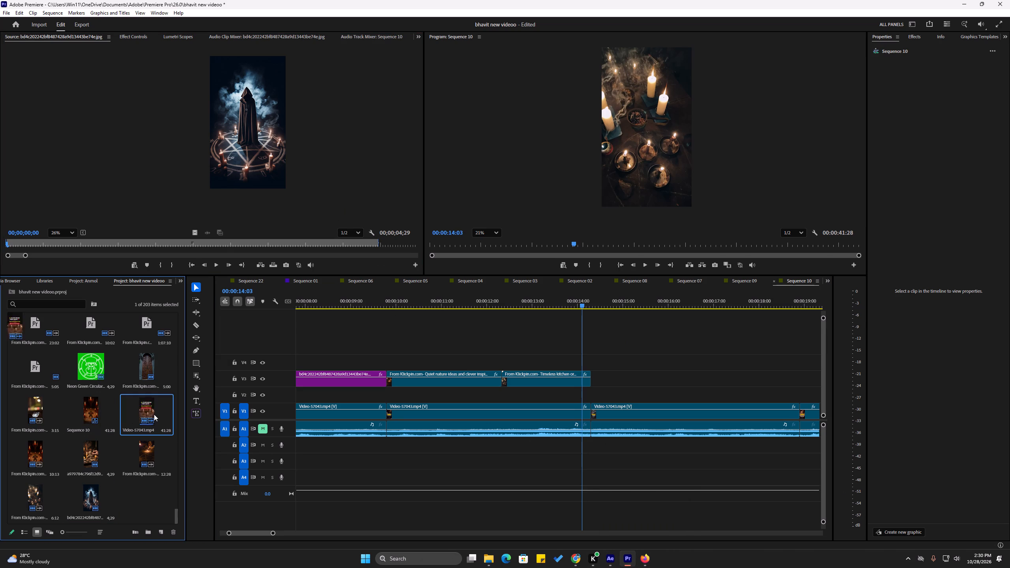
double_click(150, 408)
key(space)
key(space)
drag(172, 248, 188, 248)
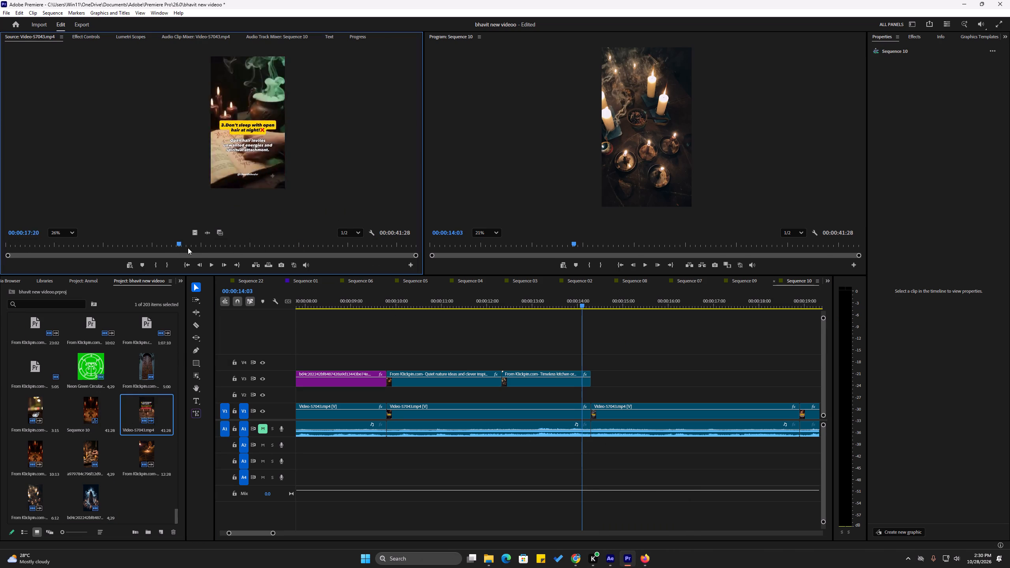
drag(188, 248, 287, 243)
scroll(240, 123, up, 6)
scroll(240, 123, down, 1)
key(space)
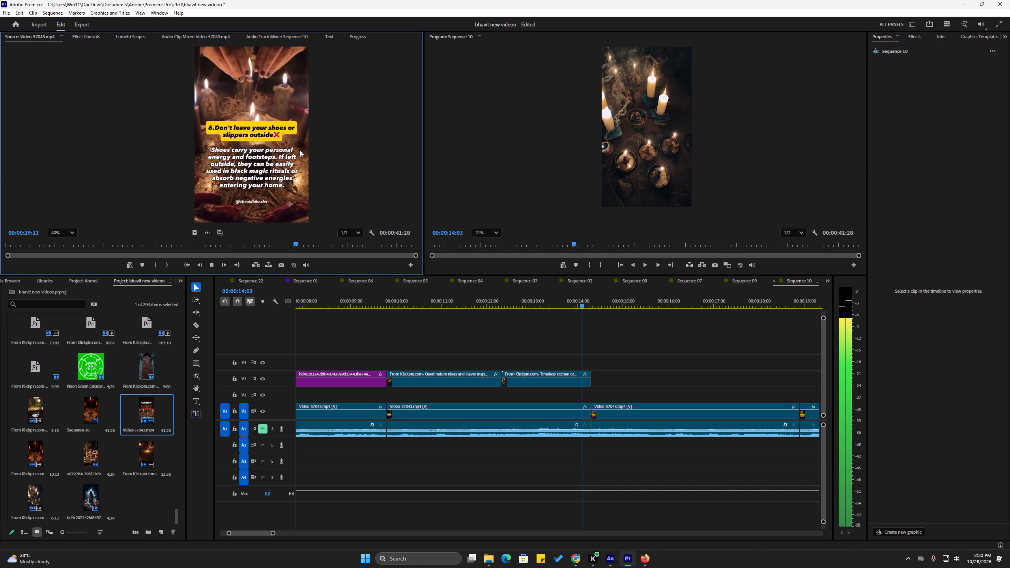
key(space)
key(space)
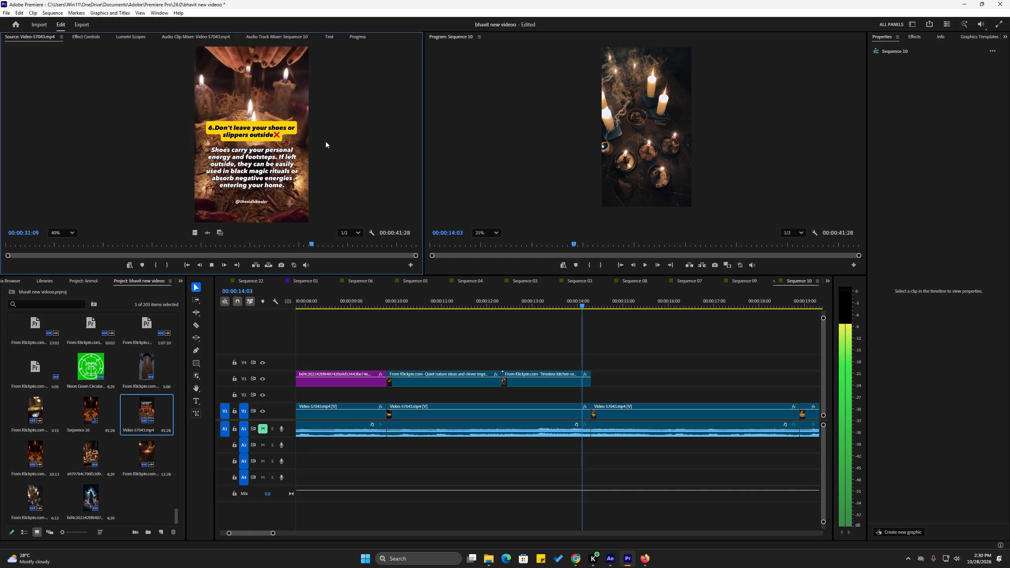
Stop the reel's playback in the Source monitor and save the project.
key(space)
key(ctrl+s)
click(631, 335)
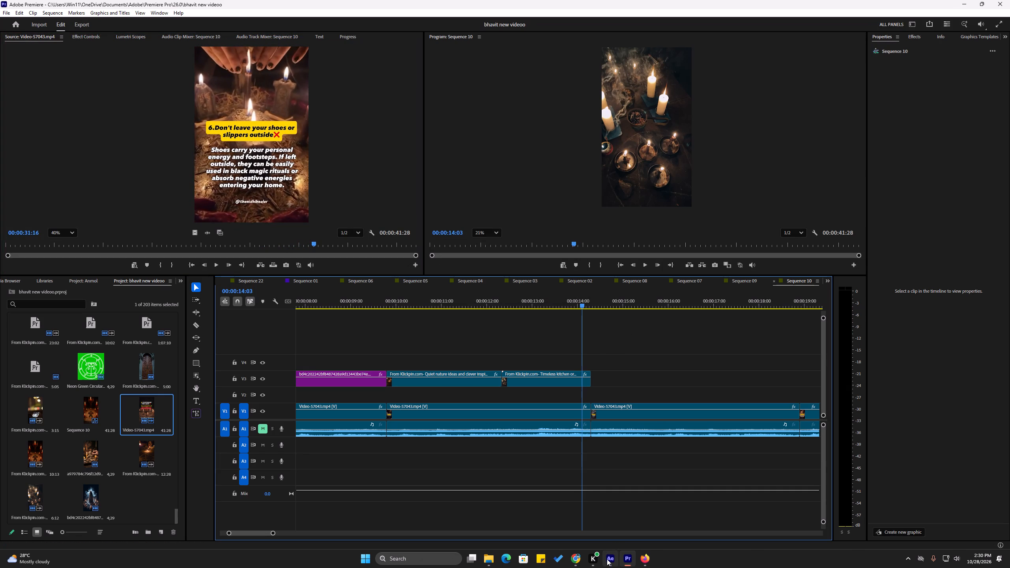
Switch to Pinterest in Firefox, open the "Curse Removal Spell – Break Negative Energy & Restore Your Life" video pin and copy its link.
click(642, 564)
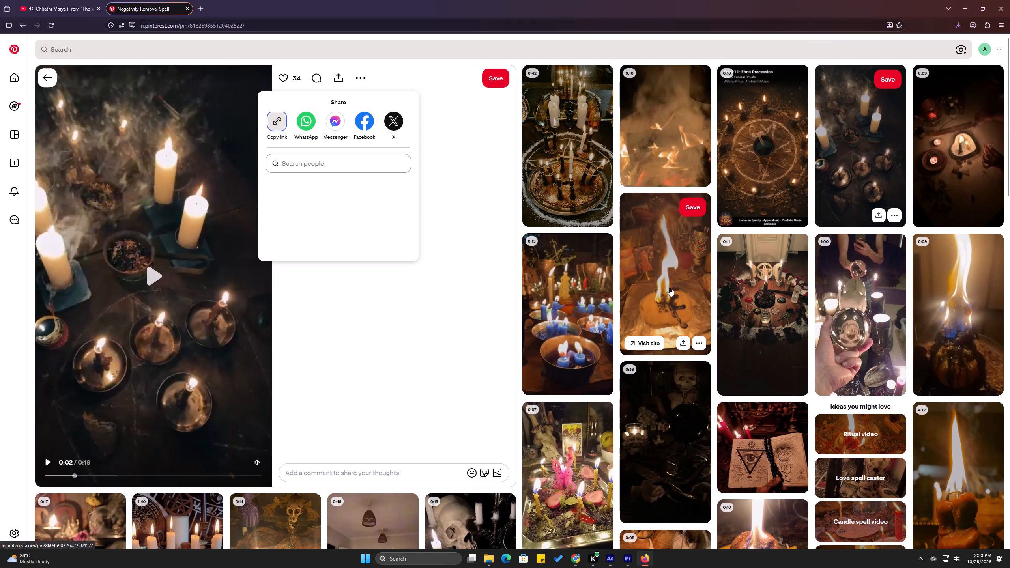
click(699, 340)
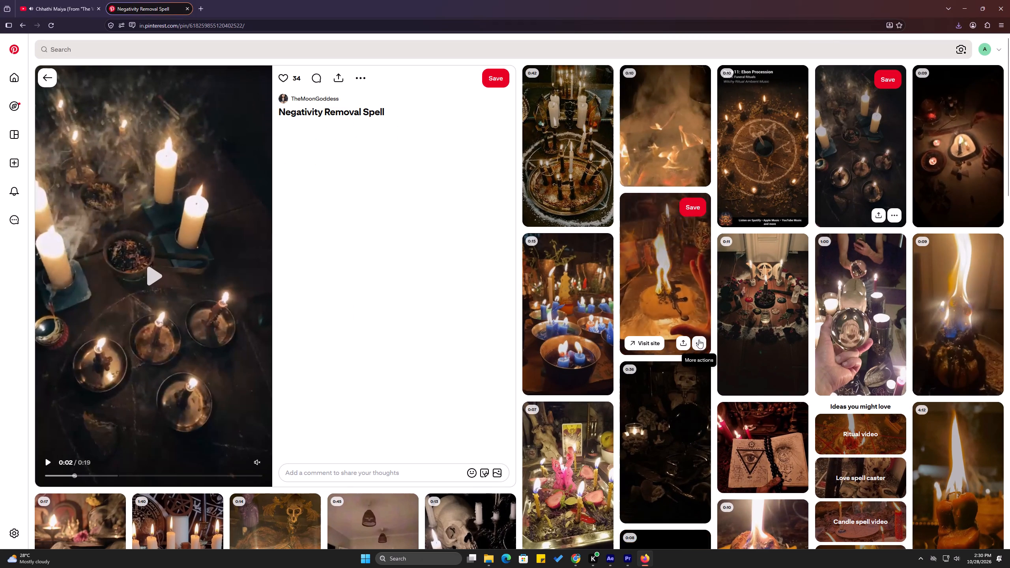
click(674, 305)
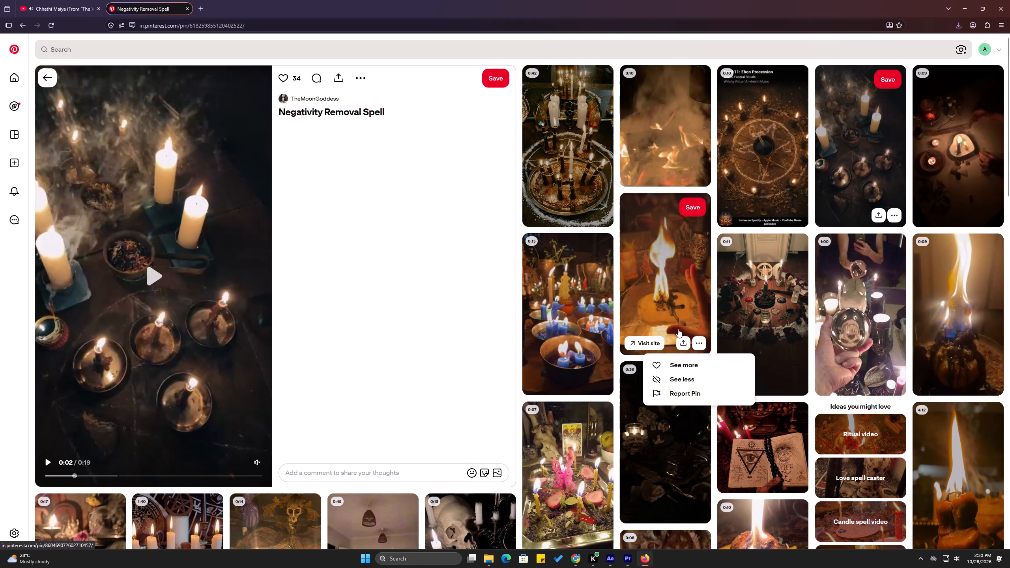
click(682, 340)
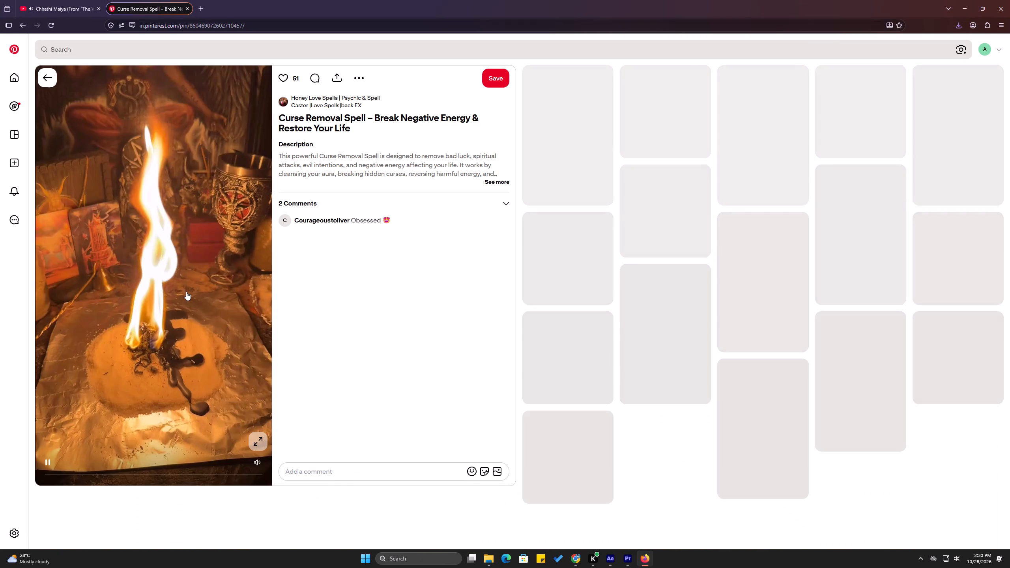
click(256, 462)
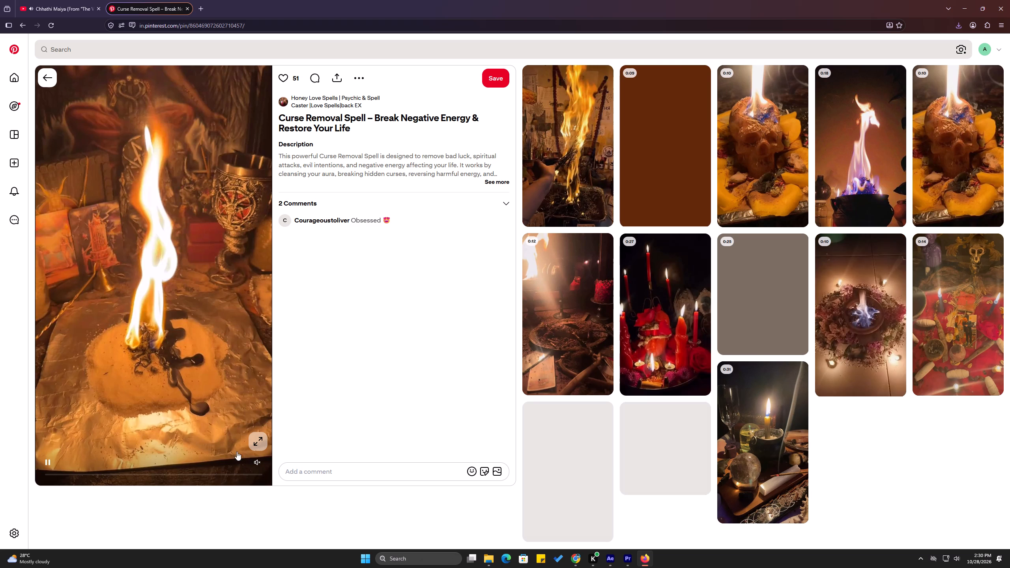
click(332, 78)
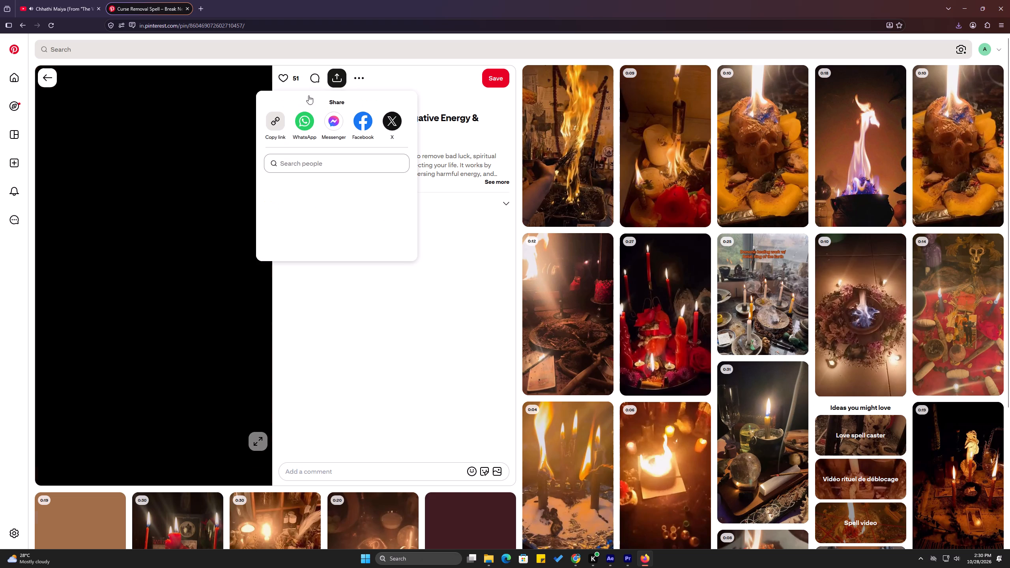
triple_click(279, 120)
click(279, 120)
double_click(278, 120)
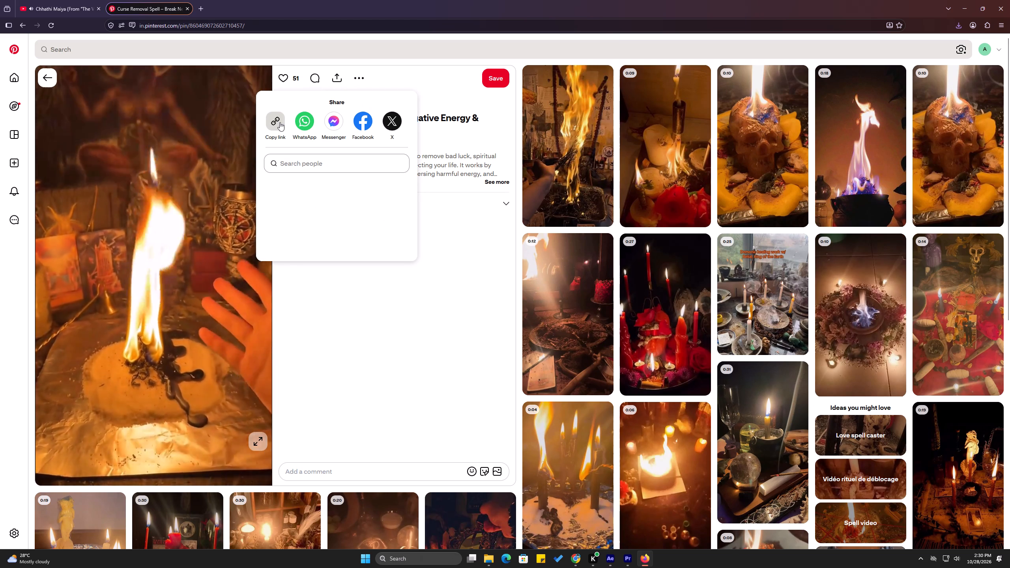
triple_click(279, 125)
triple_click(279, 125)
double_click(279, 125)
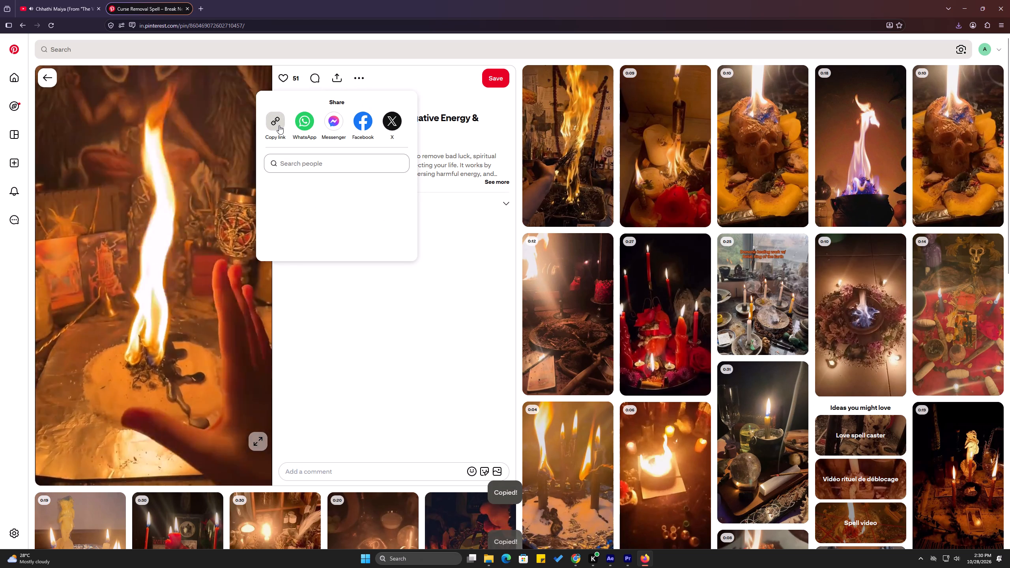
double_click(279, 125)
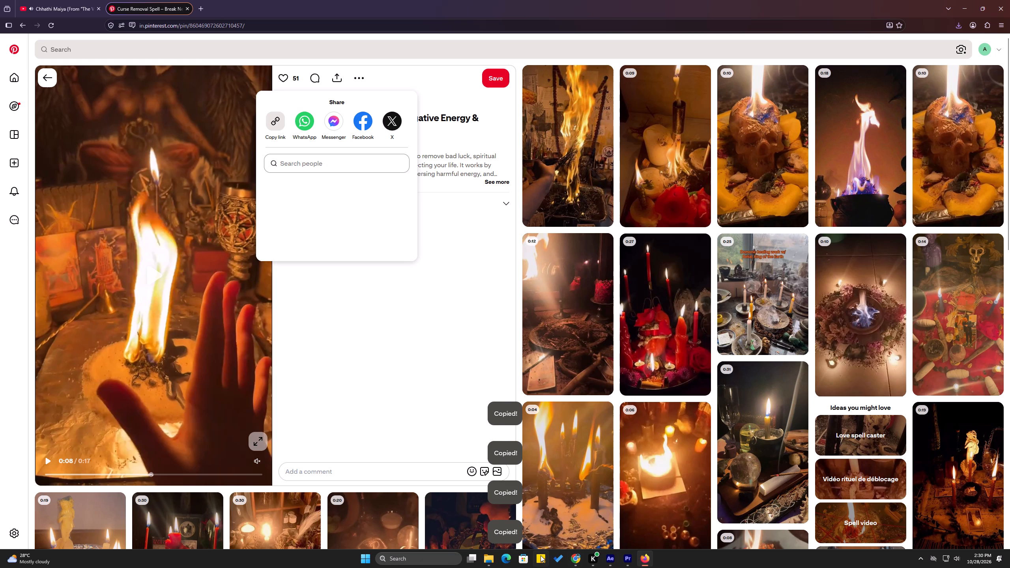
Switch to KlickPin in Chrome, start another video download and submit the copied Pinterest link.
click(580, 557)
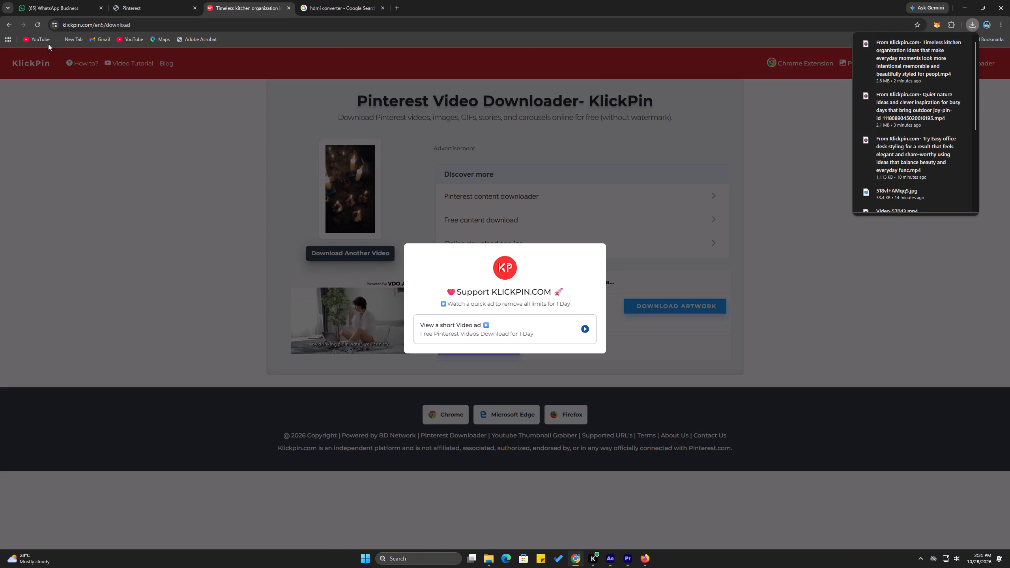
click(39, 27)
click(532, 88)
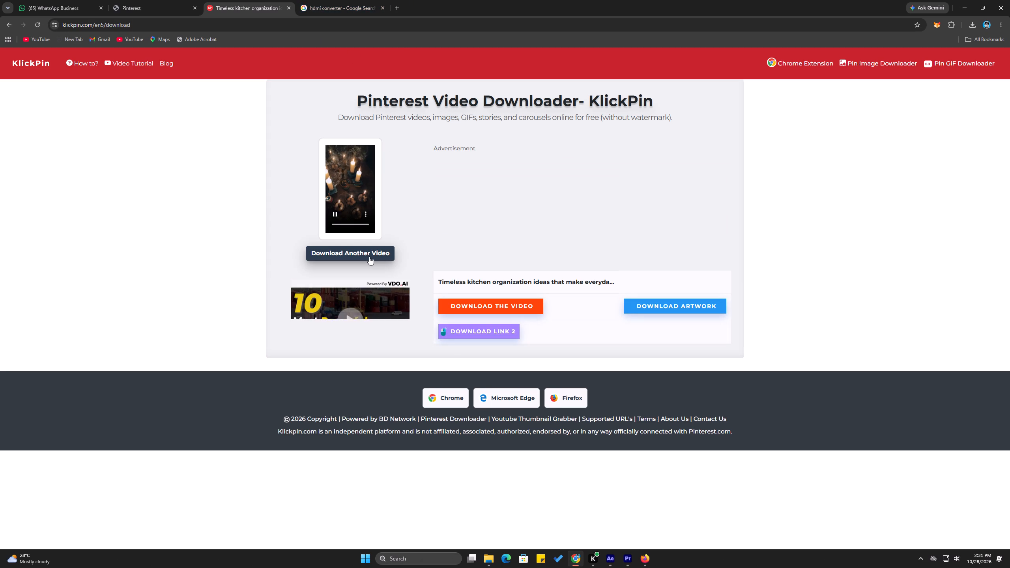
click(369, 256)
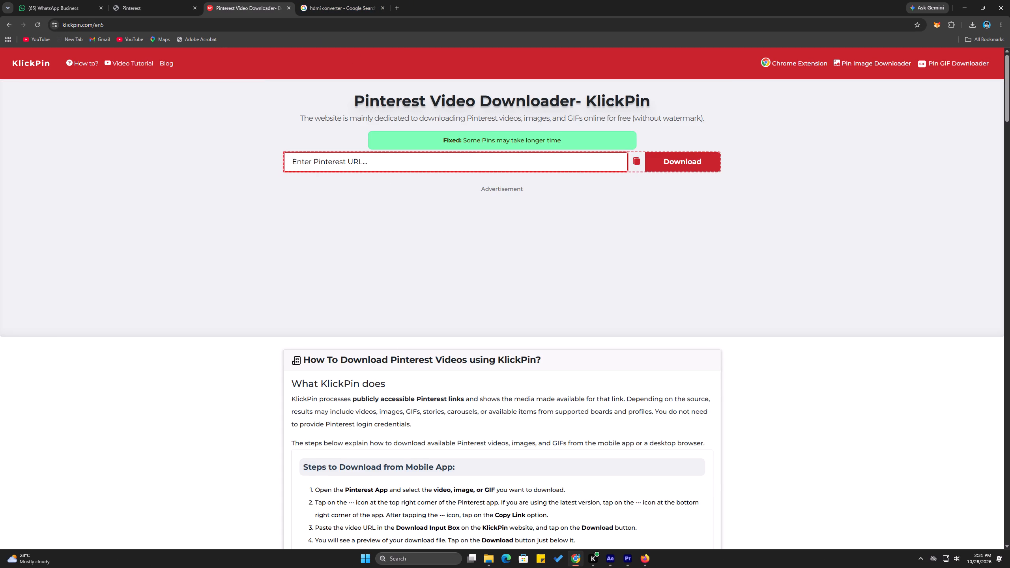
click(387, 165)
key(ctrl+v)
click(666, 177)
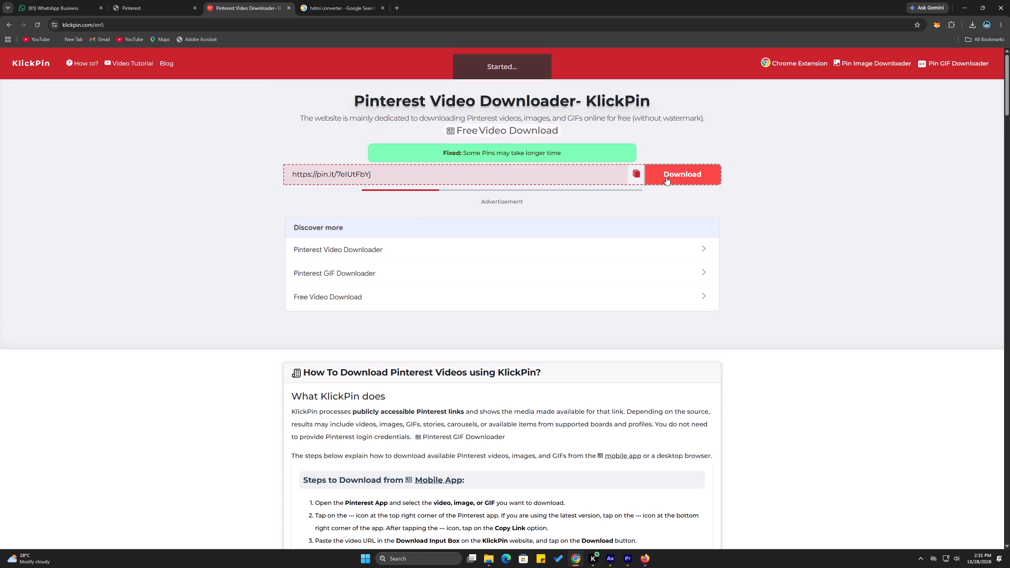
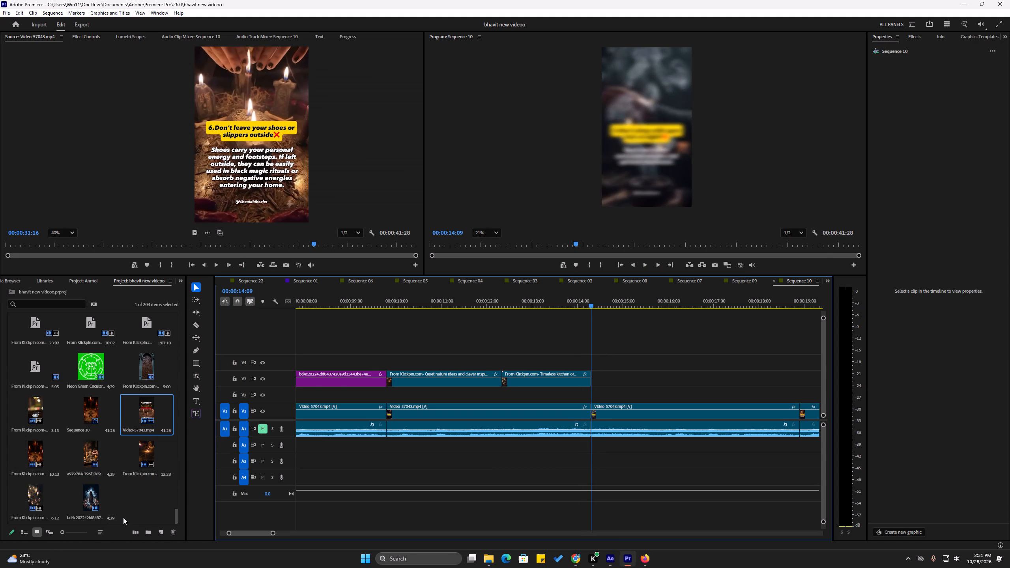
Import the downloaded "Love these elegant ways to style your family trip" Klickpin flame video from Downloads into the project.
click(123, 518)
double_click(145, 508)
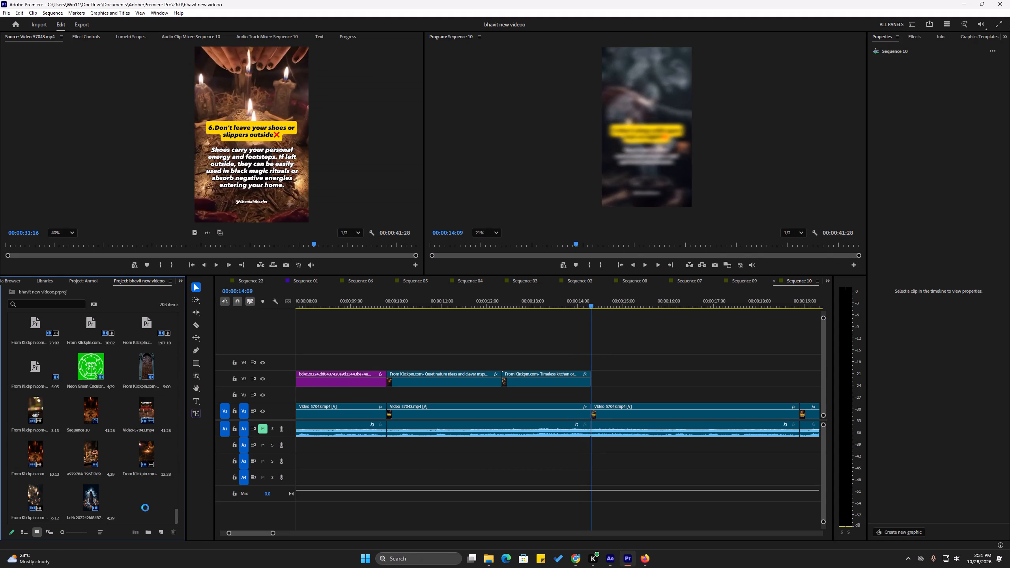
click(99, 125)
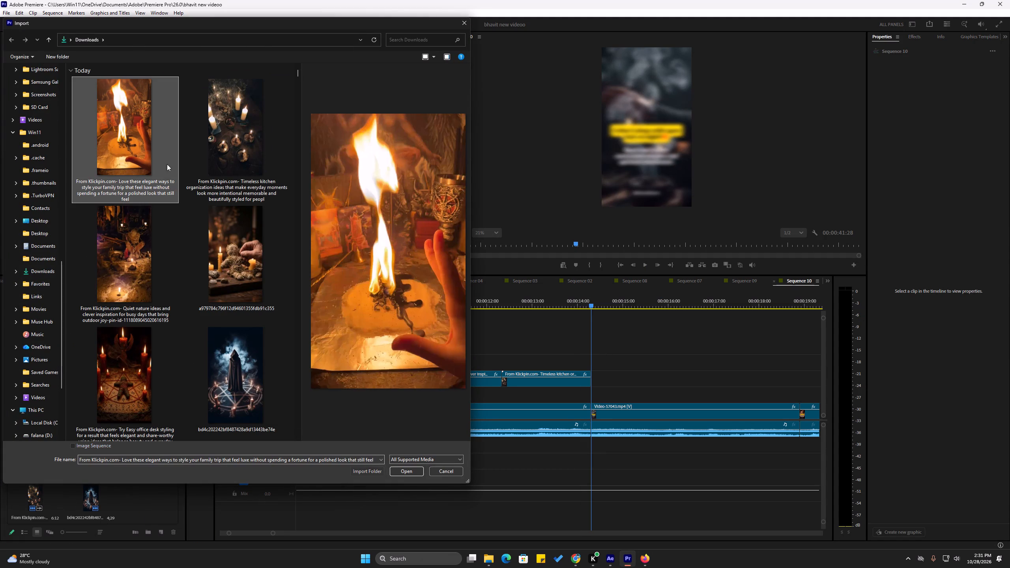
Import the "Love these elegant ways" burning candle video, place only its video on V3 at 00:00:14:09 and save the project.
click(411, 471)
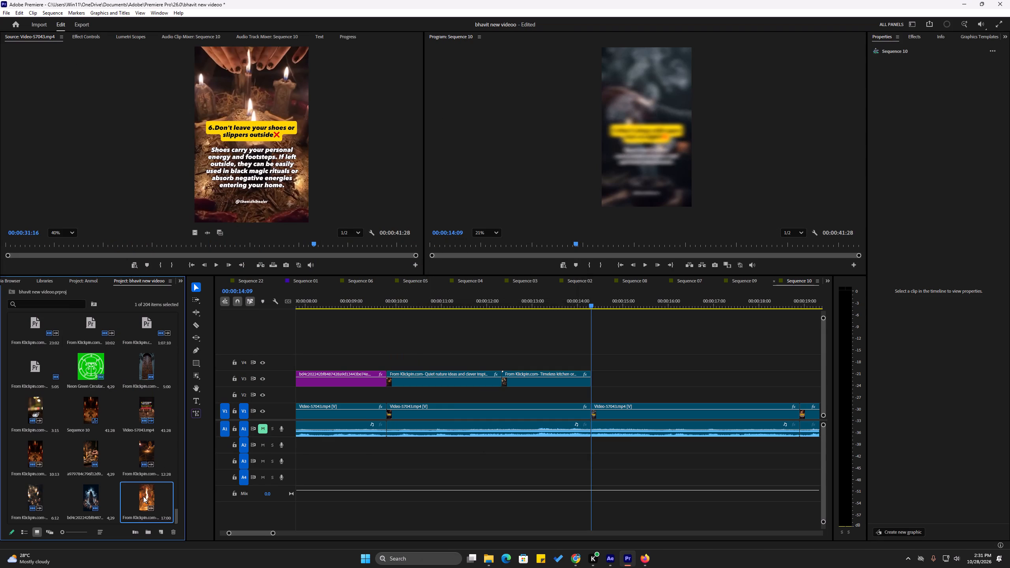
triple_click(143, 496)
drag(199, 233, 636, 361)
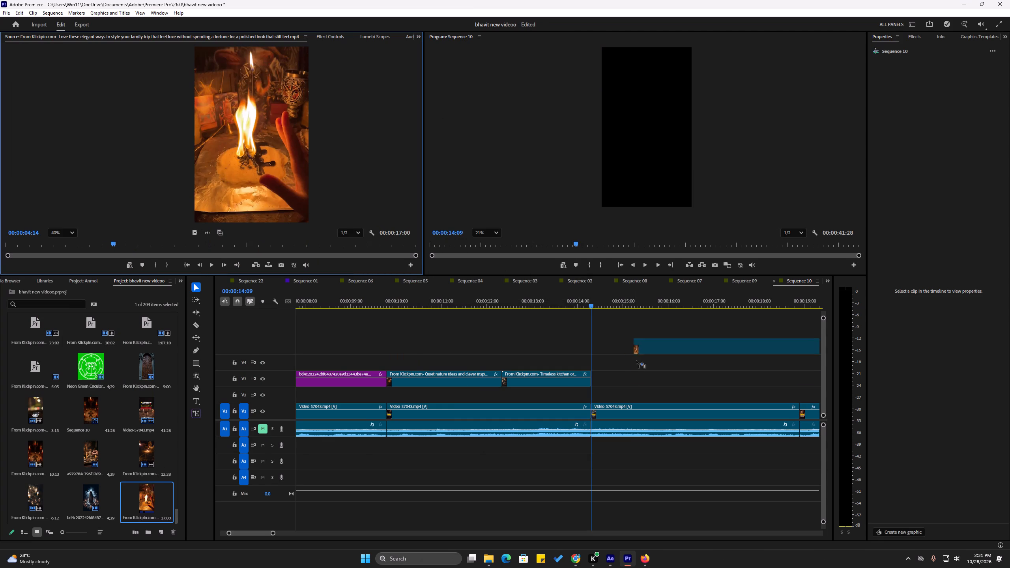
drag(636, 361, 591, 383)
click(594, 343)
key(ctrl+s)
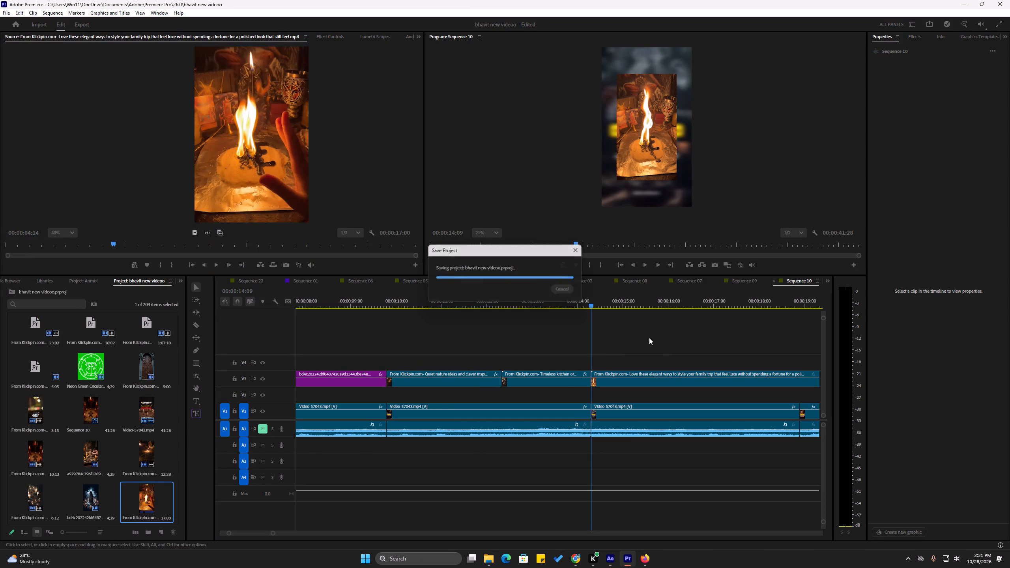
Set the "Love these elegant ways" clip's scale to 178% and save the project.
drag(646, 338, 663, 388)
key(space)
key(space)
drag(931, 114, 948, 114)
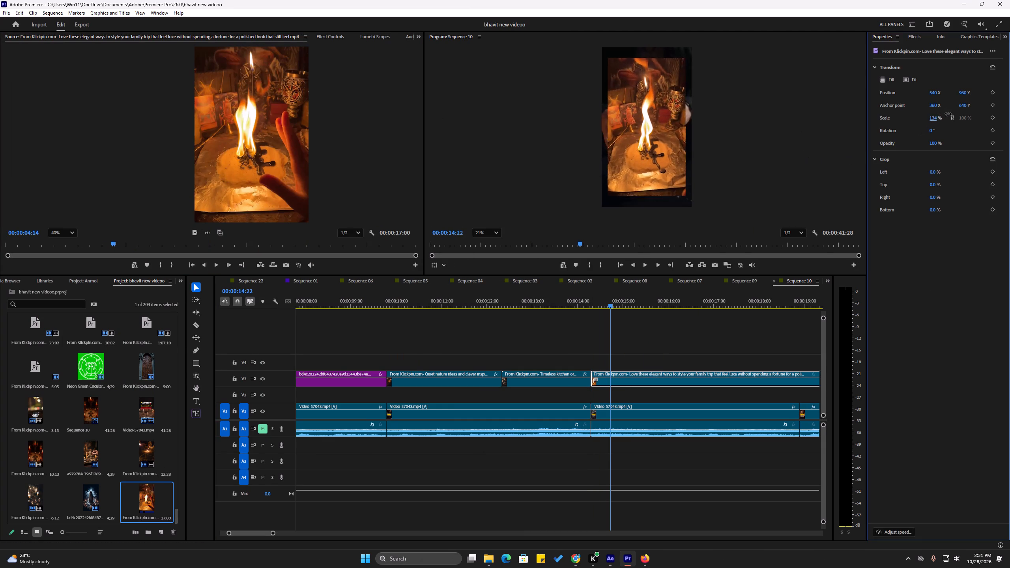
drag(948, 114, 963, 114)
click(575, 296)
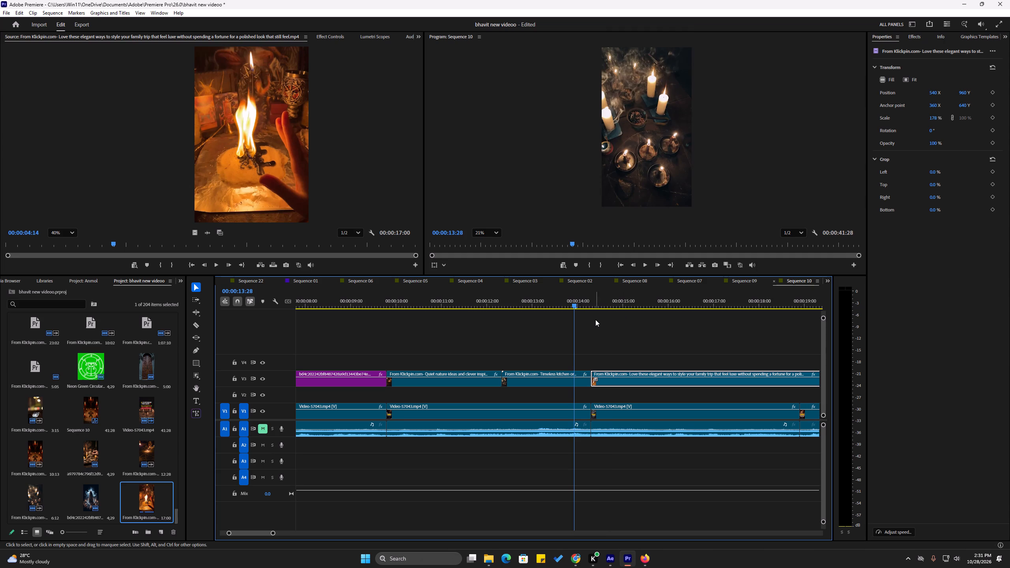
key(ctrl+s)
Cut the "Love these elegant ways" clip on V3 at 00:00:16:09, delete the remainder and save the project.
key(space)
alt+scroll(449, 349, down, 5)
alt+scroll(658, 333, up, 5)
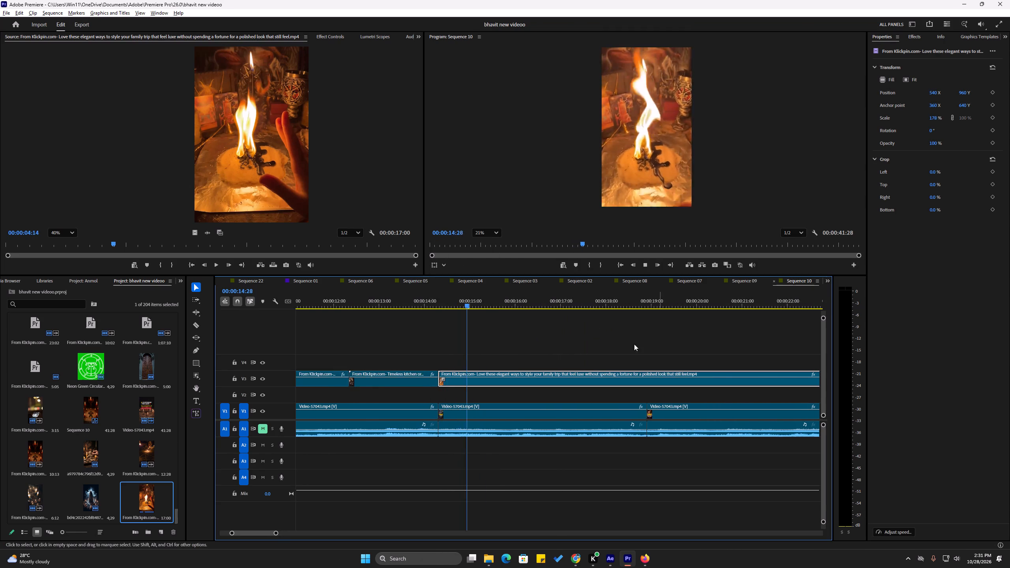
alt+scroll(608, 346, down, 4)
alt+scroll(551, 332, up, 4)
key(space)
key(c)
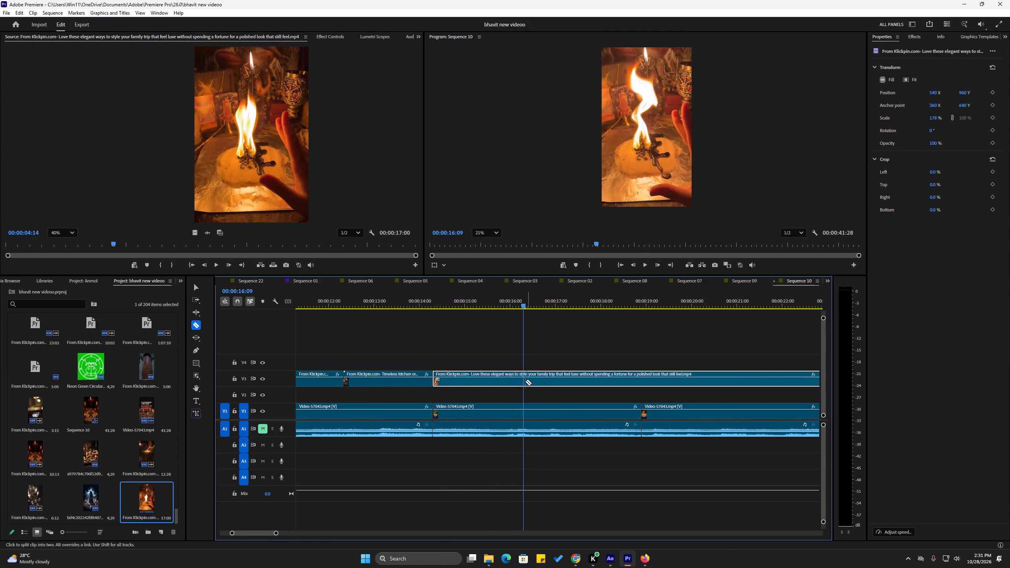
click(524, 379)
key(v)
click(546, 377)
key(Delete)
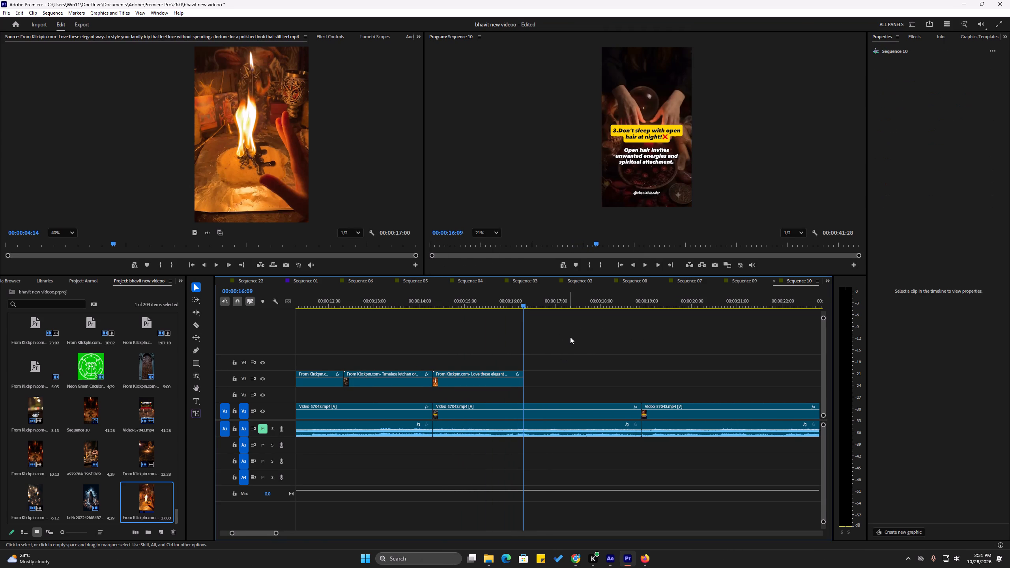
key(ctrl+s)
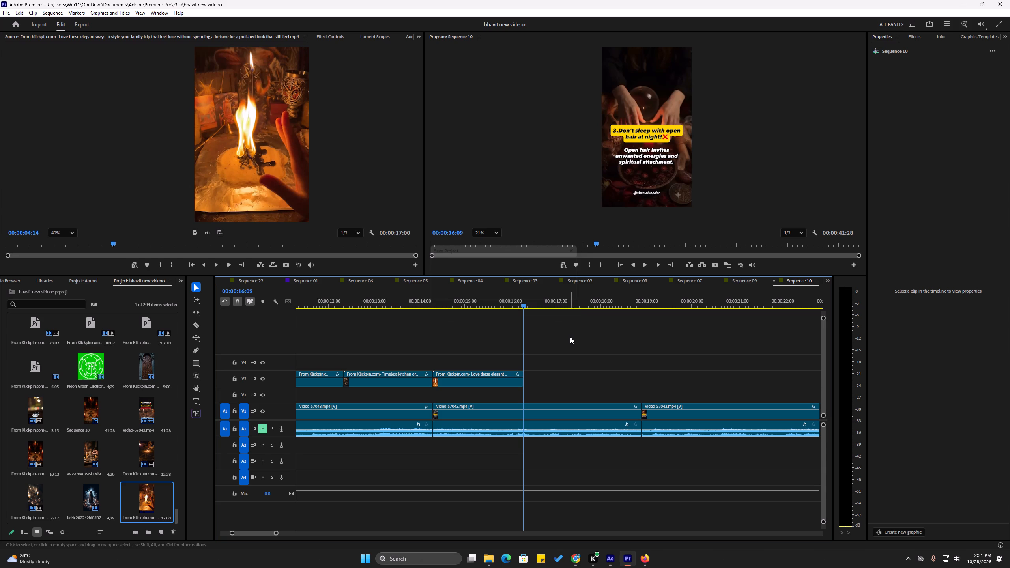
Play the section from about 00:00:14:20 to 00:00:18:14 repeatedly to review the new clip and the original shots after it.
key(space)
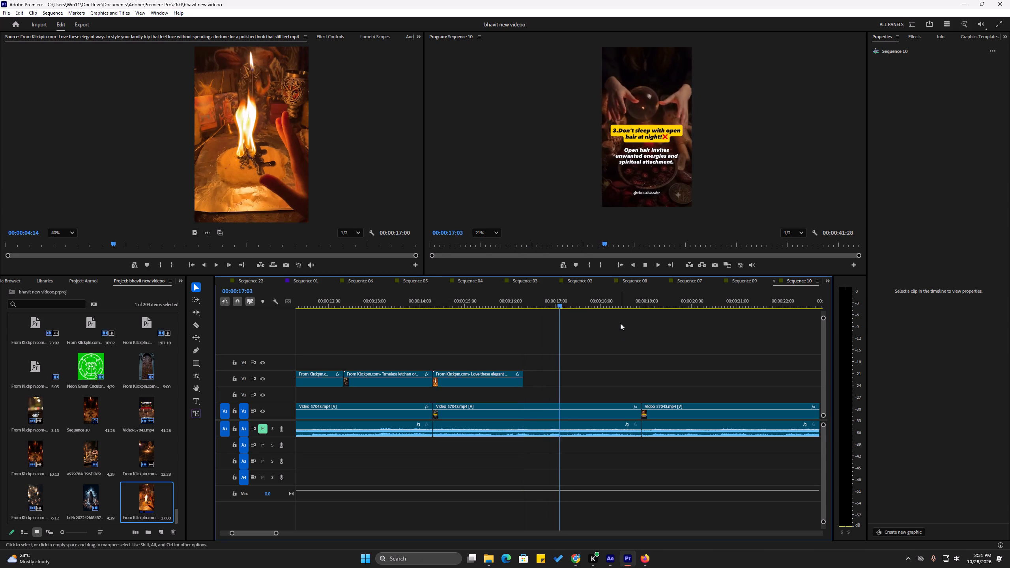
key(space)
click(451, 305)
key(ctrl+s)
key(space)
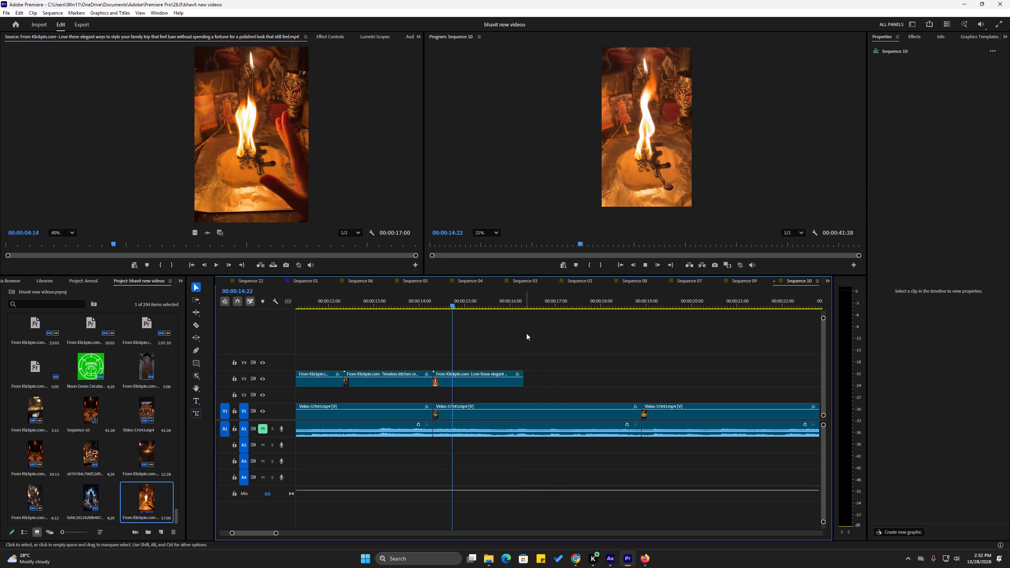
alt+scroll(478, 332, down, 1)
alt+scroll(503, 327, up, 3)
alt+scroll(531, 346, down, 2)
key(space)
key(ctrl+s)
key(space)
alt+scroll(565, 334, down, 1)
key(space)
key(ctrl+s)
click(533, 298)
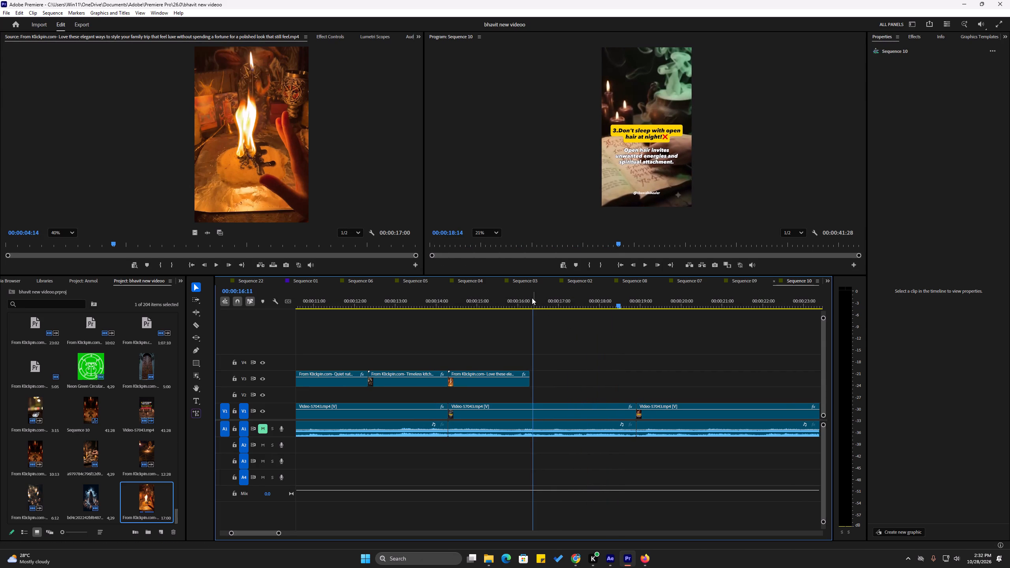
key(space)
key(space)
key(ctrl+s)
click(518, 302)
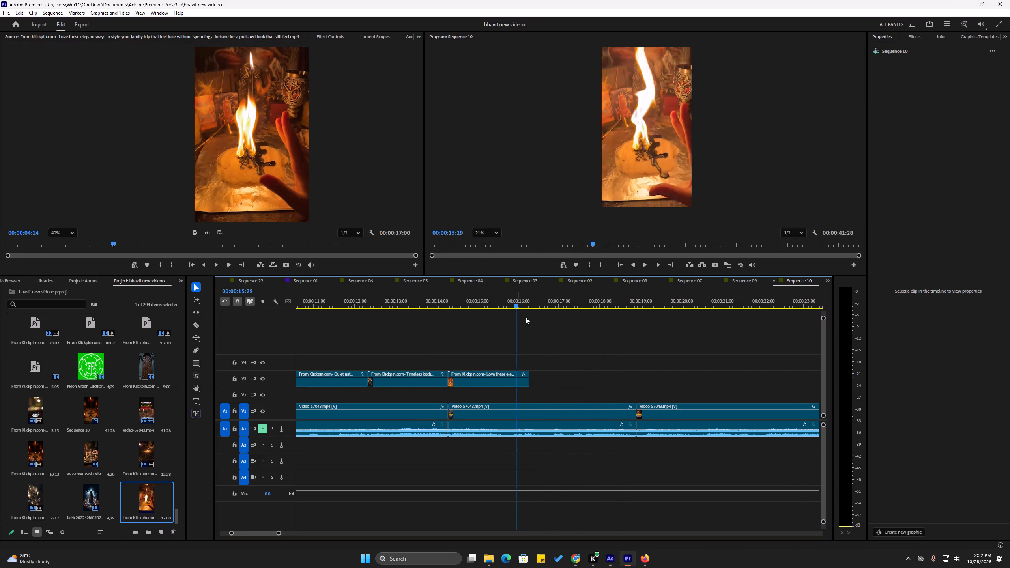
key(space)
key(space)
key(ctrl+s)
click(595, 332)
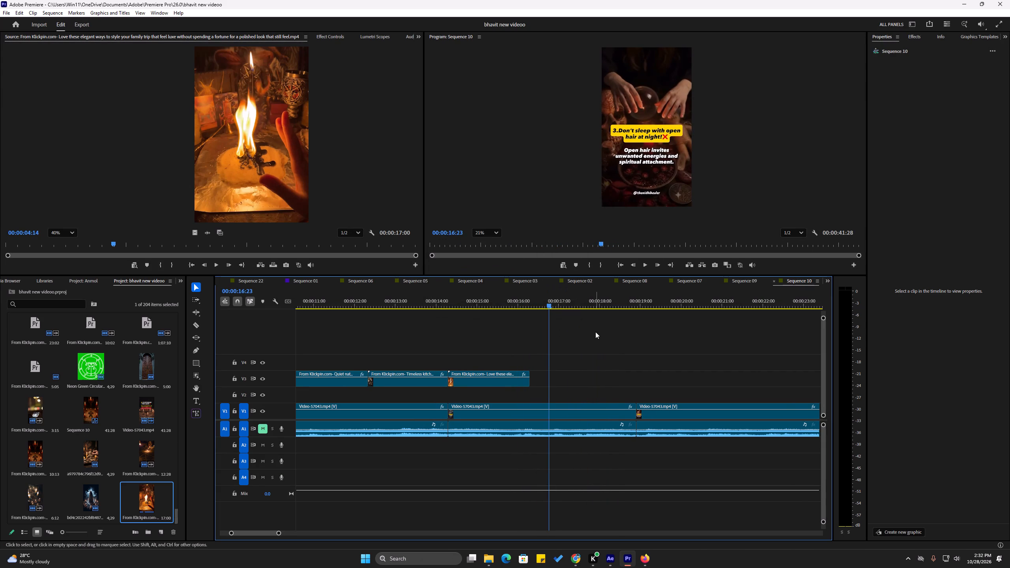
Switch to Pinterest in Firefox, open the obsession spell candle pin and preview its video.
click(652, 561)
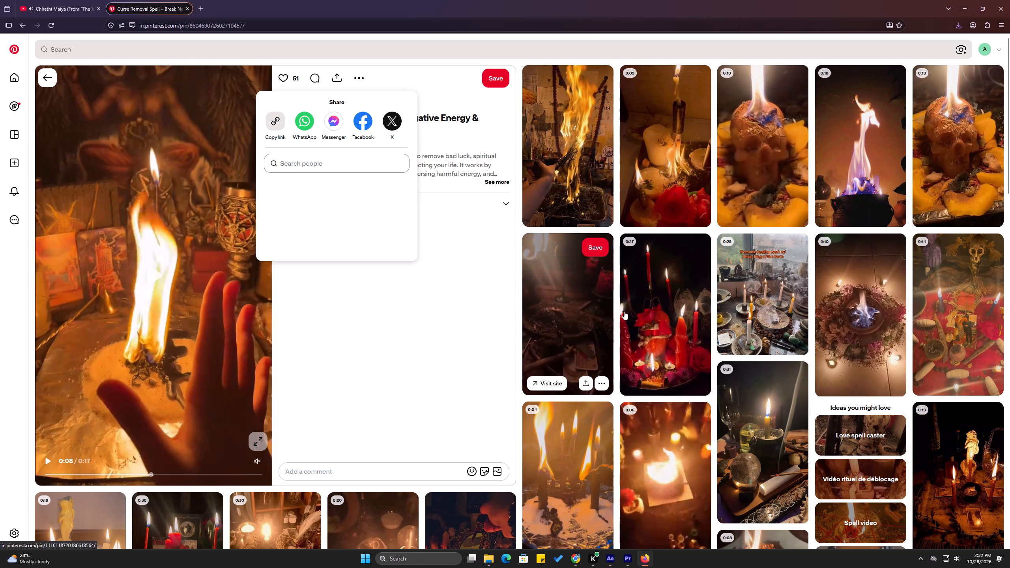
click(660, 156)
click(660, 156)
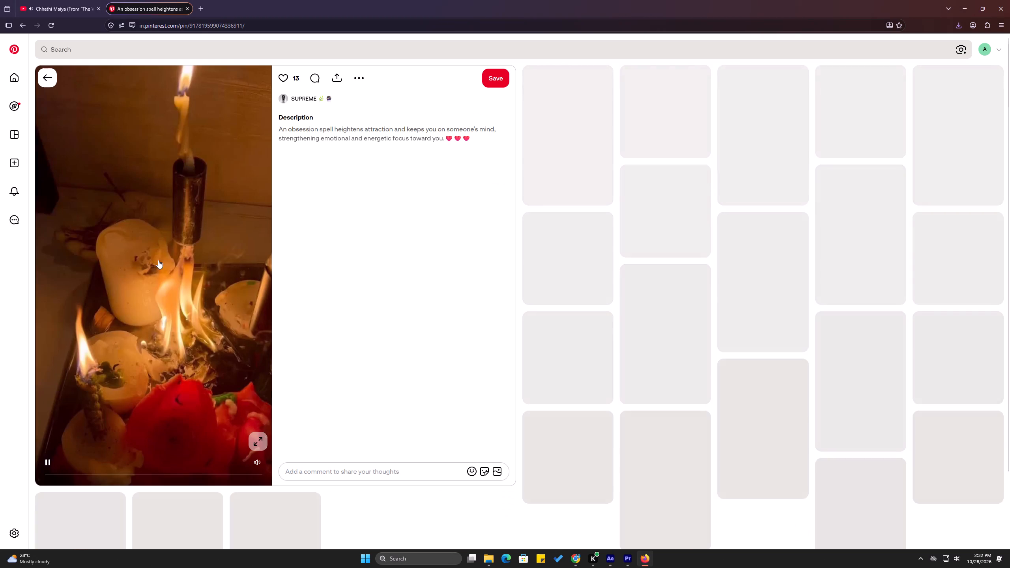
click(133, 260)
click(147, 271)
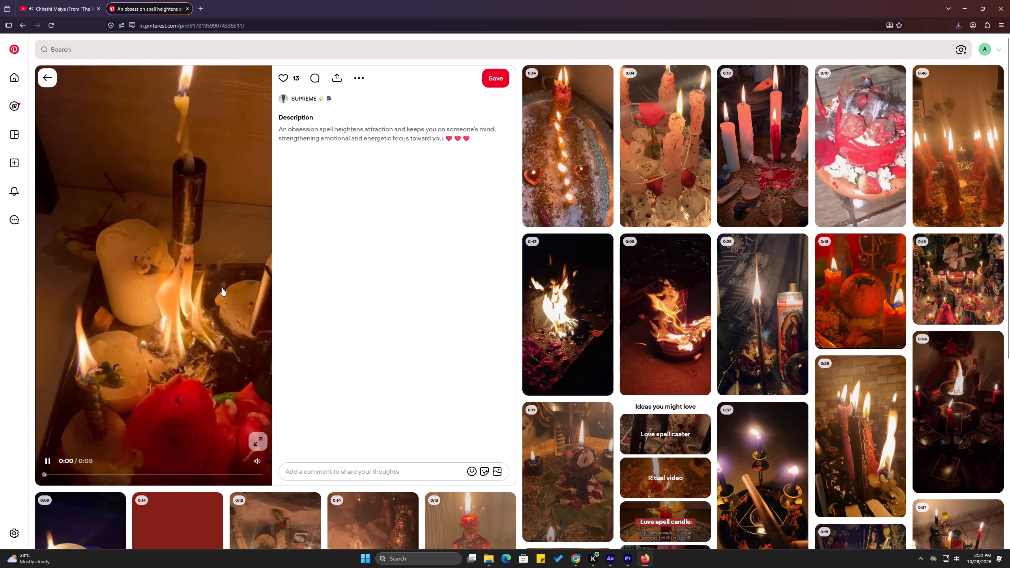
click(225, 285)
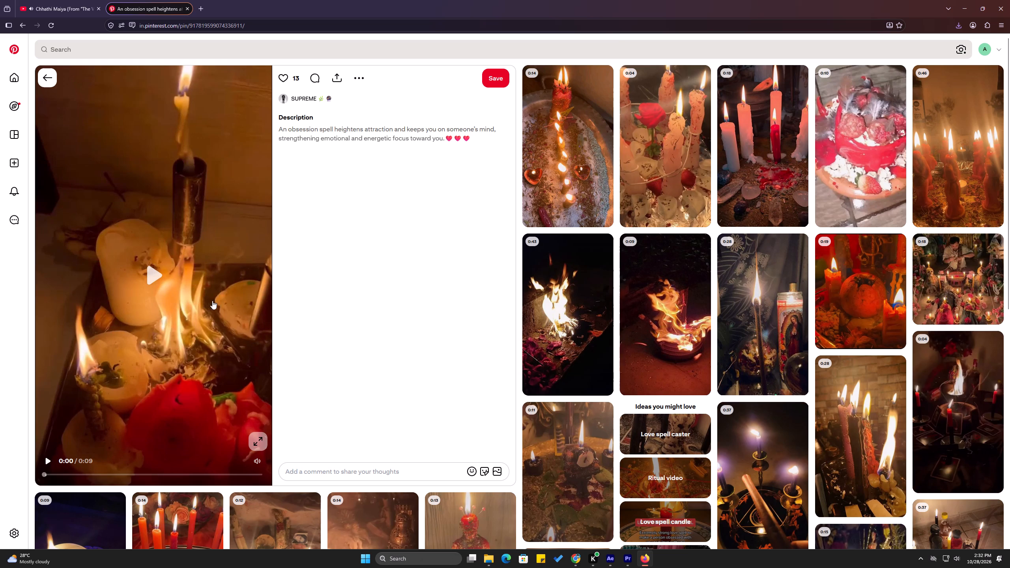
click(176, 280)
click(188, 262)
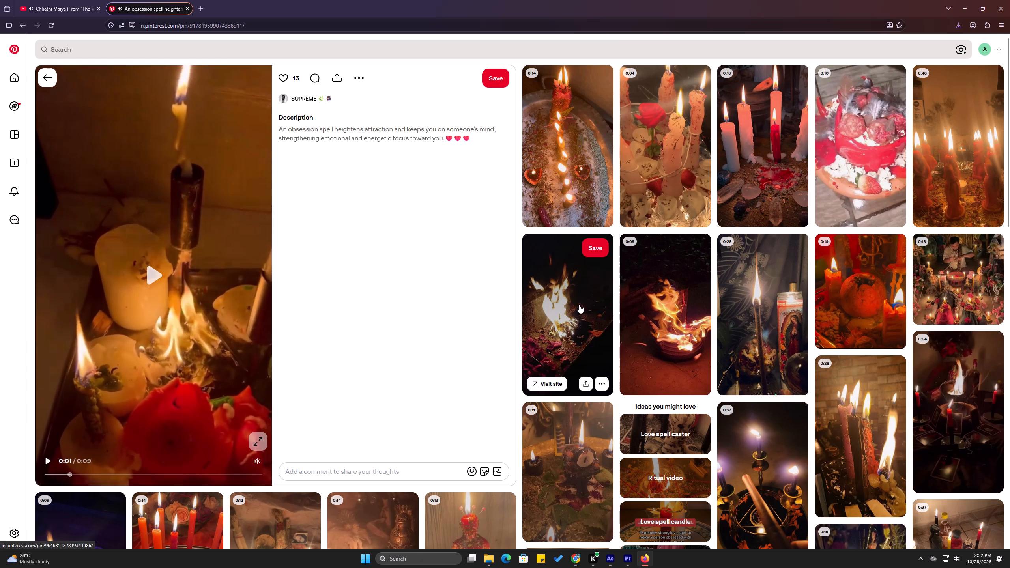
Copy the link of the related pin showing a fire burning in the dark beside petals.
click(588, 386)
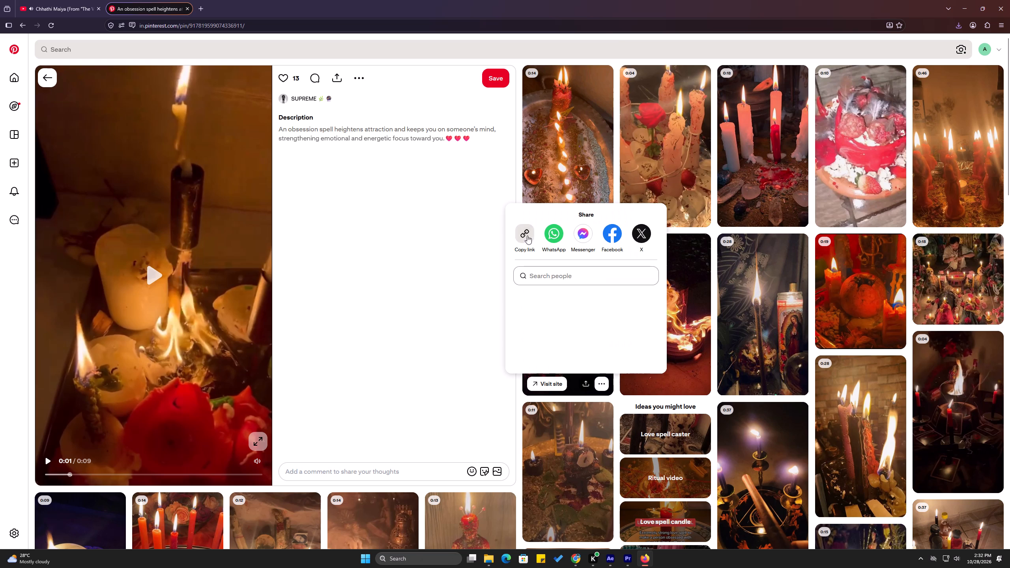
double_click(526, 233)
triple_click(526, 233)
click(526, 233)
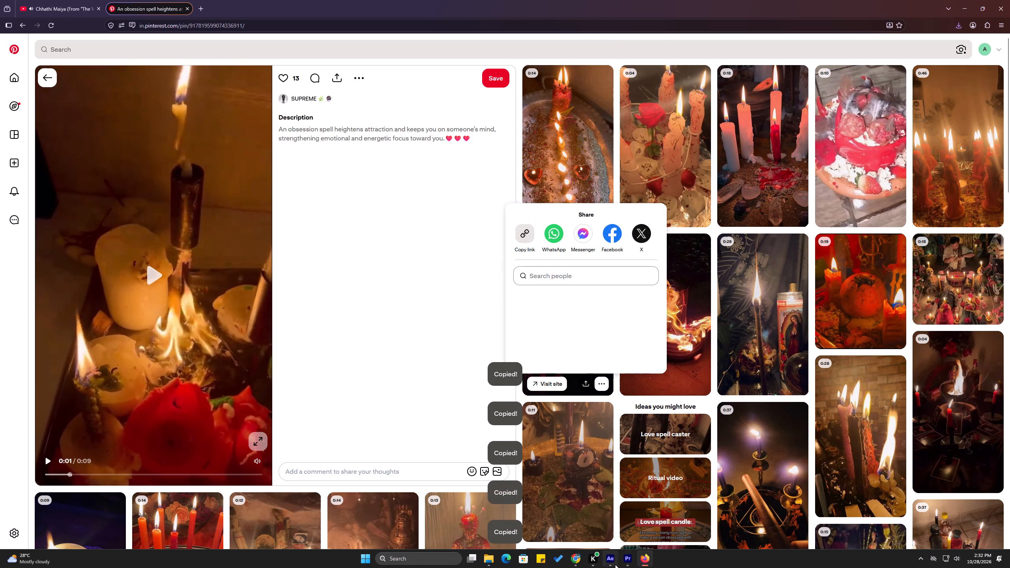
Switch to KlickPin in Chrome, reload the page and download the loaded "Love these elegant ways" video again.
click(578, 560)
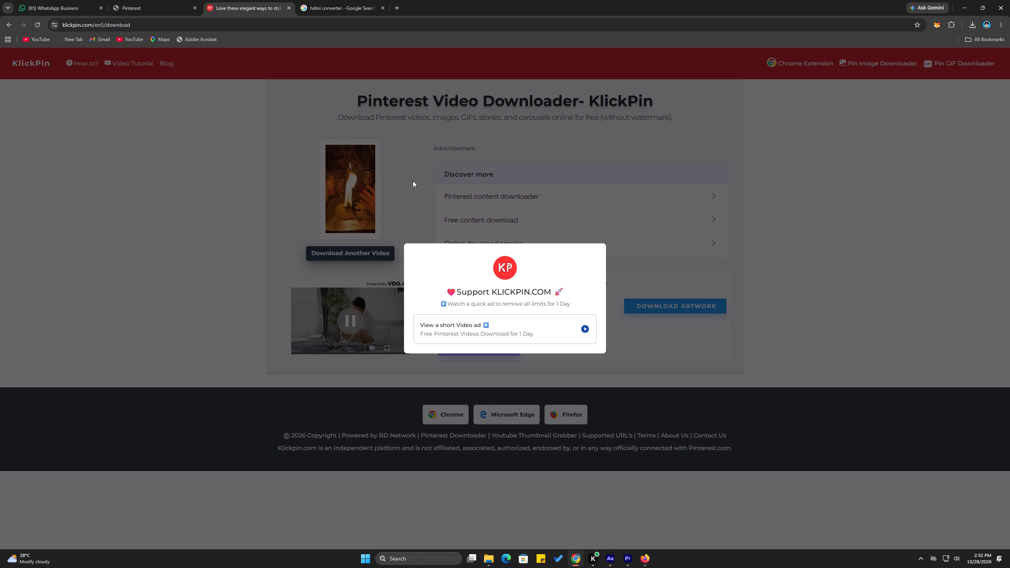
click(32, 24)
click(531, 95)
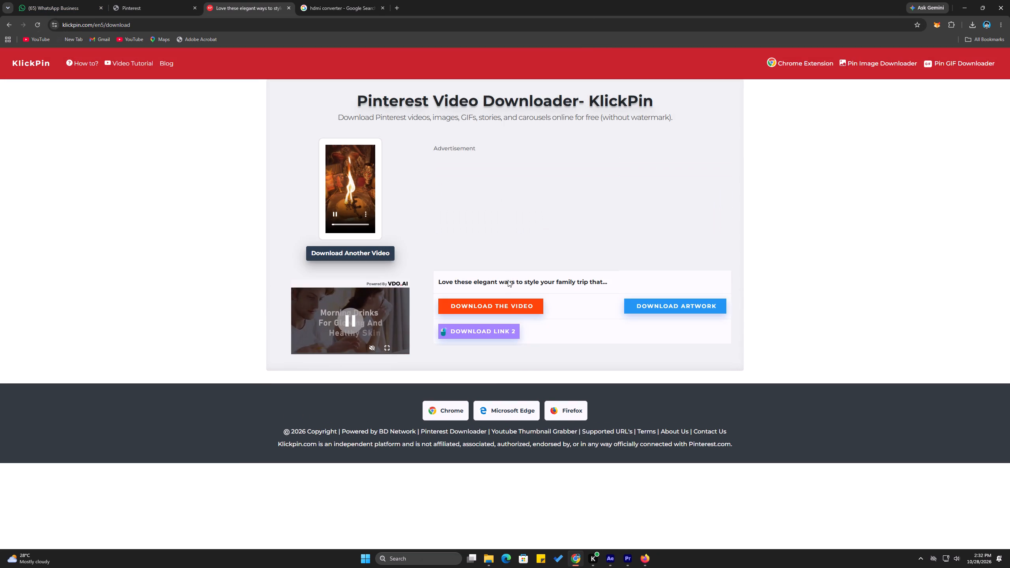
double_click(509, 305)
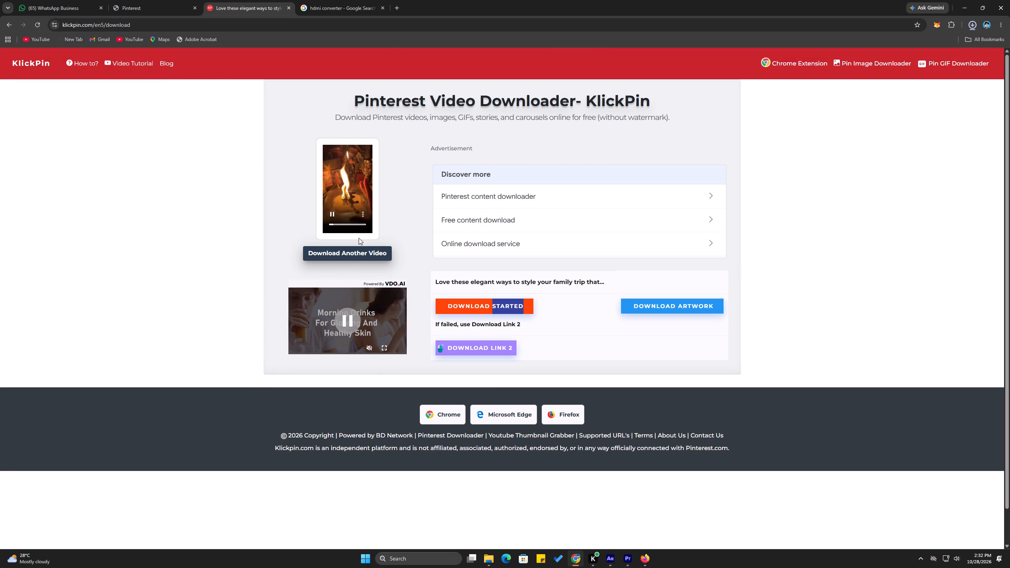
Look up the copied fire pin link on KlickPin and download its "70 Stunning Pinterest Marketing Tips" video.
double_click(344, 257)
click(408, 159)
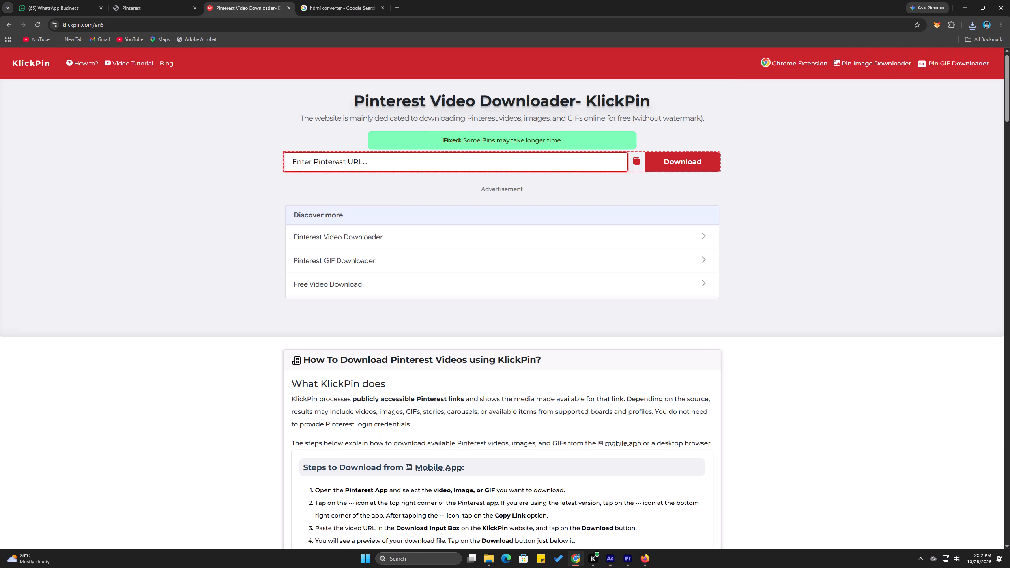
key(ctrl+v)
click(660, 173)
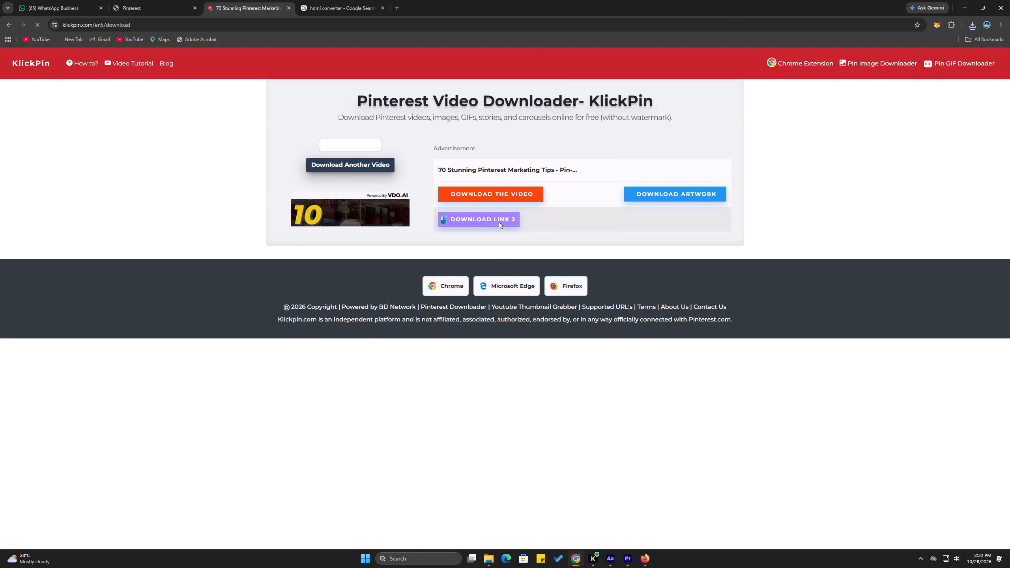
click(537, 308)
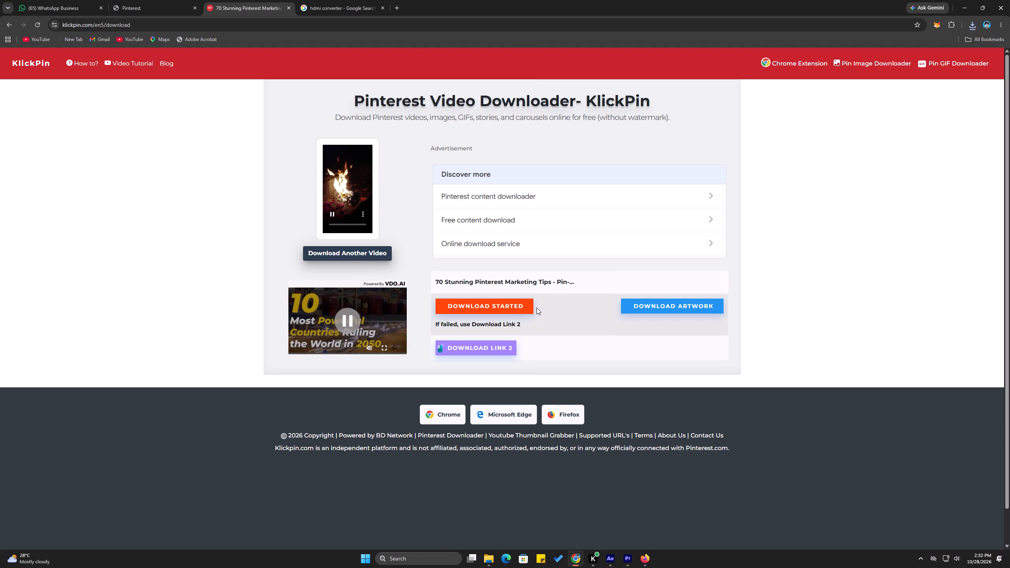
click(960, 0)
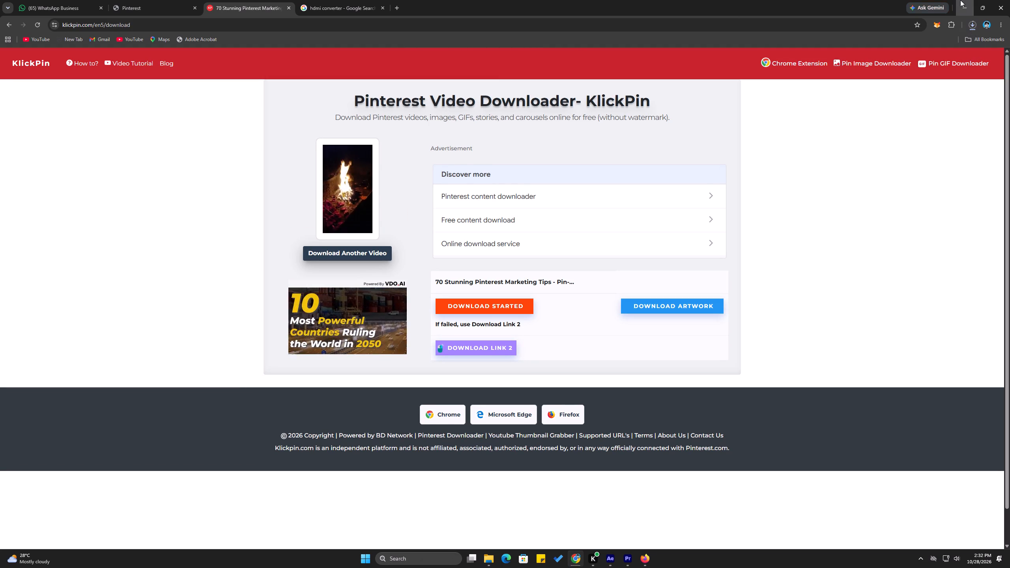
In Premiere, import the "70 Stunning Pinterest Marketing Tips" video and place only its video on V3 right after the "Love these elegant ways" clip.
click(626, 567)
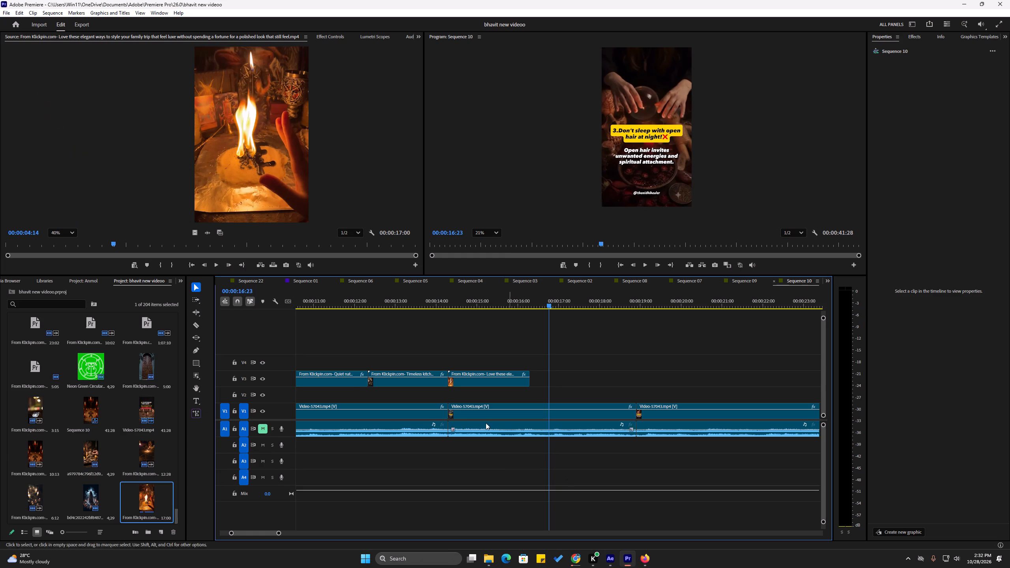
double_click(172, 494)
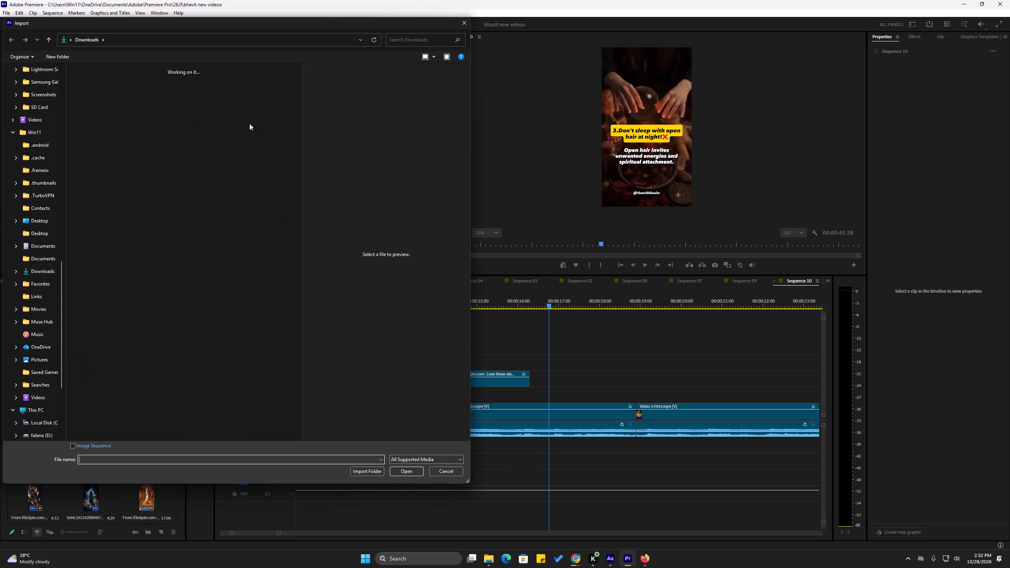
click(134, 127)
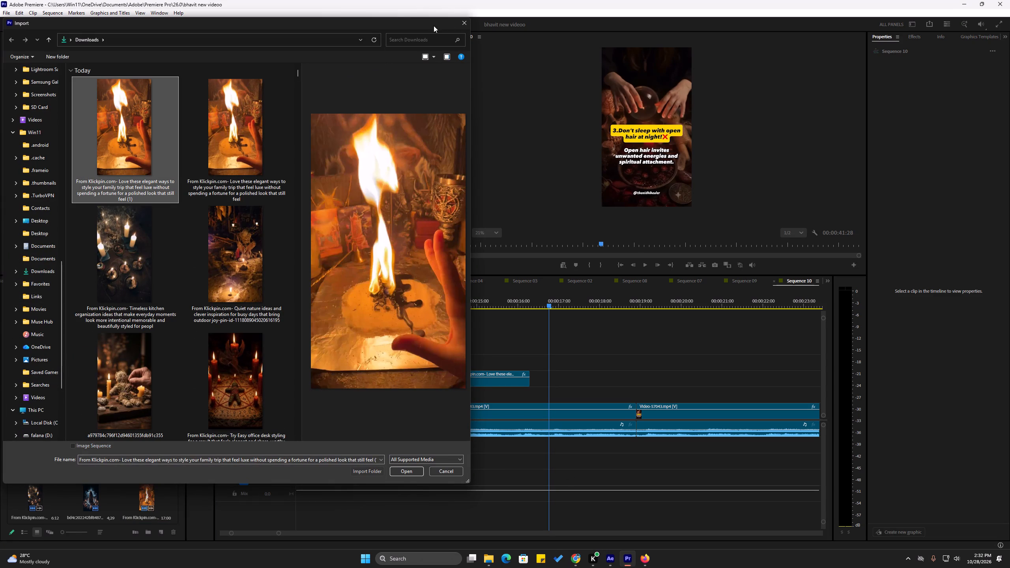
click(30, 268)
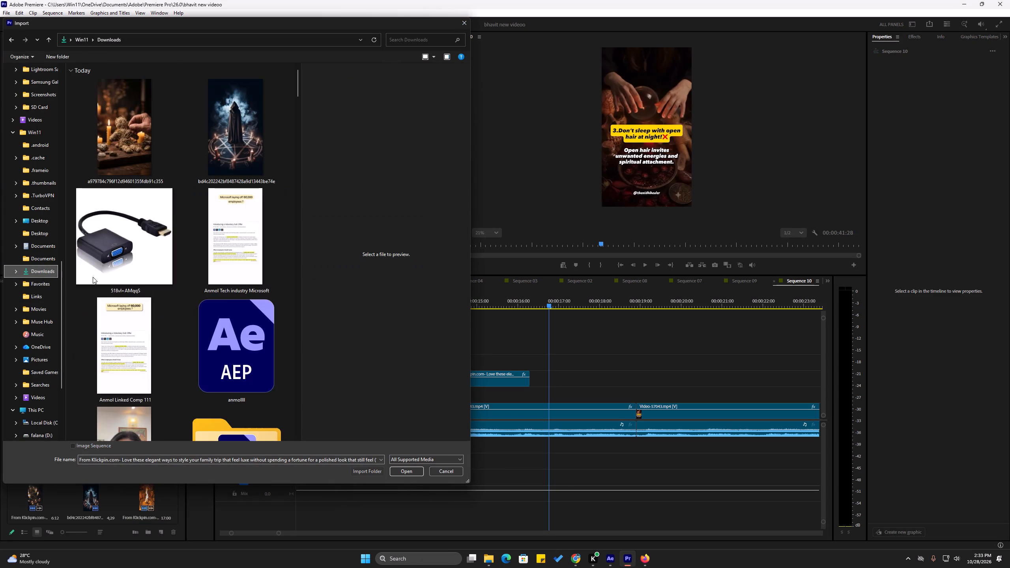
click(92, 103)
double_click(416, 471)
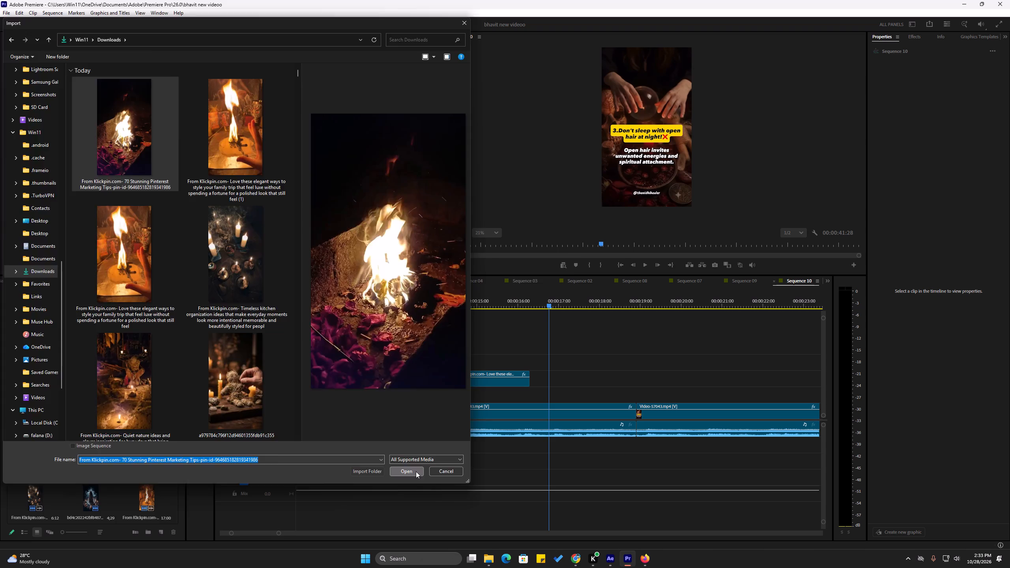
triple_click(45, 495)
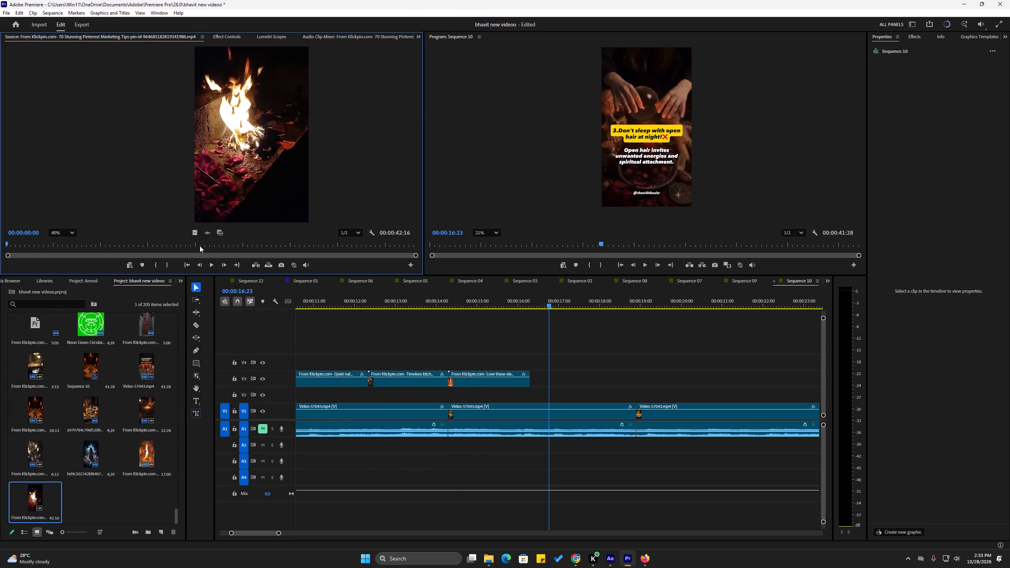
drag(195, 232, 531, 382)
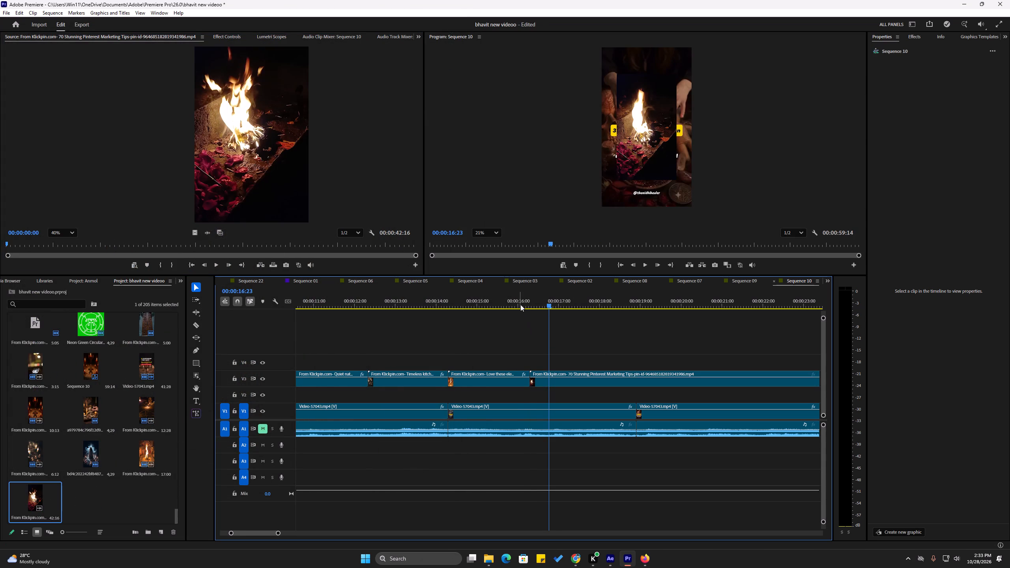
Cut the "70 Stunning Pinterest Marketing Tips" clip on V3 where the next V1 segment starts and delete the remainder.
click(520, 305)
key(space)
key(c)
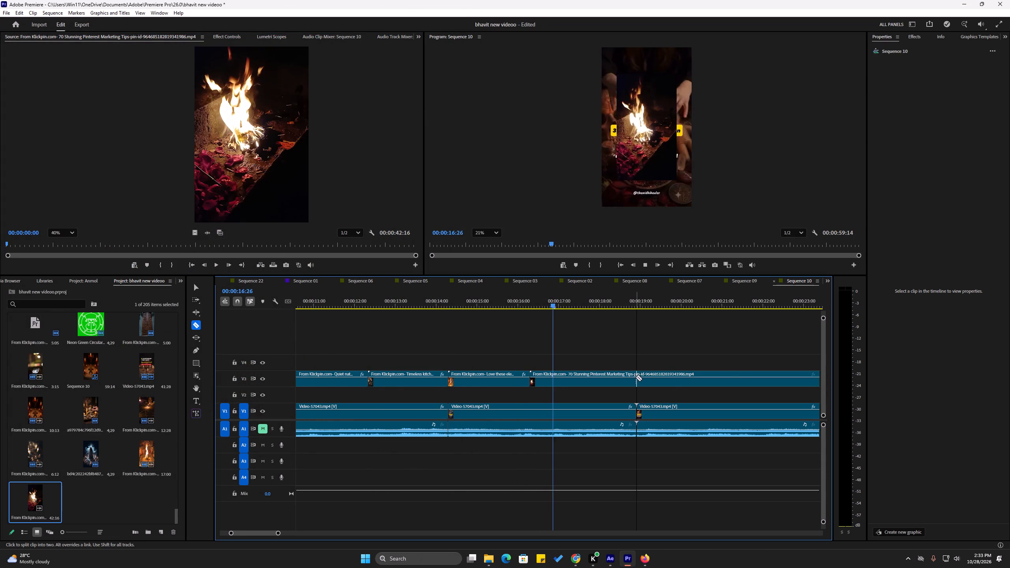
click(636, 377)
key(v)
click(671, 378)
key(Delete)
key(space)
Scale the trimmed "70 Stunning Pinterest Marketing Tips" clip to 184% to fill the frame, play it back and save the project.
click(591, 384)
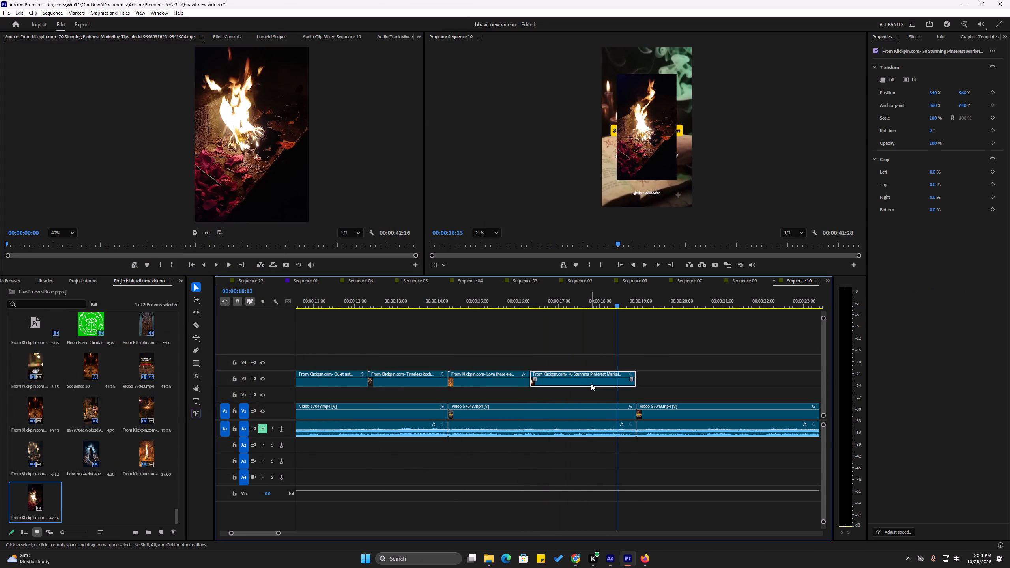
click(585, 300)
drag(936, 114, 938, 114)
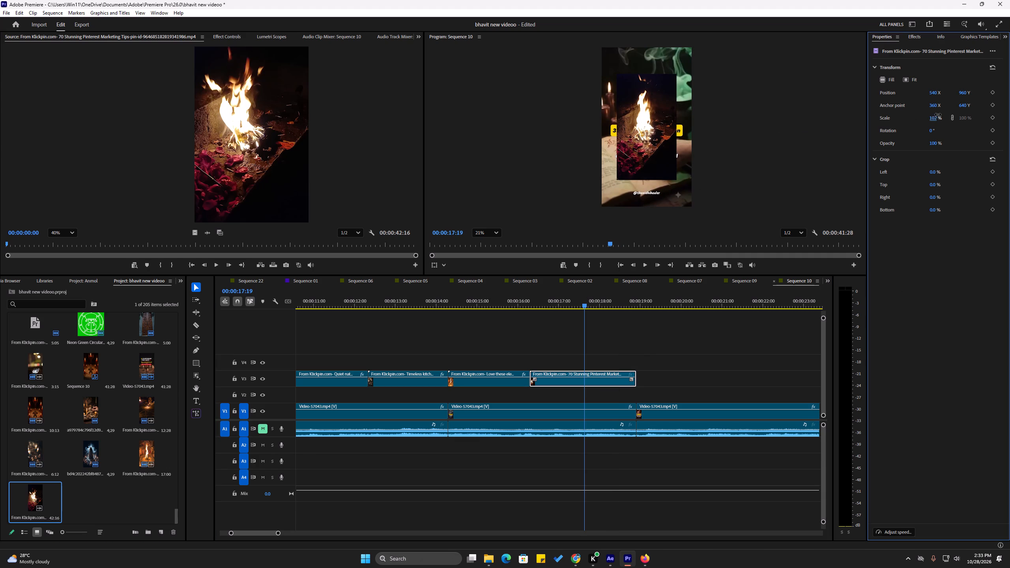
drag(938, 114, 970, 114)
key(space)
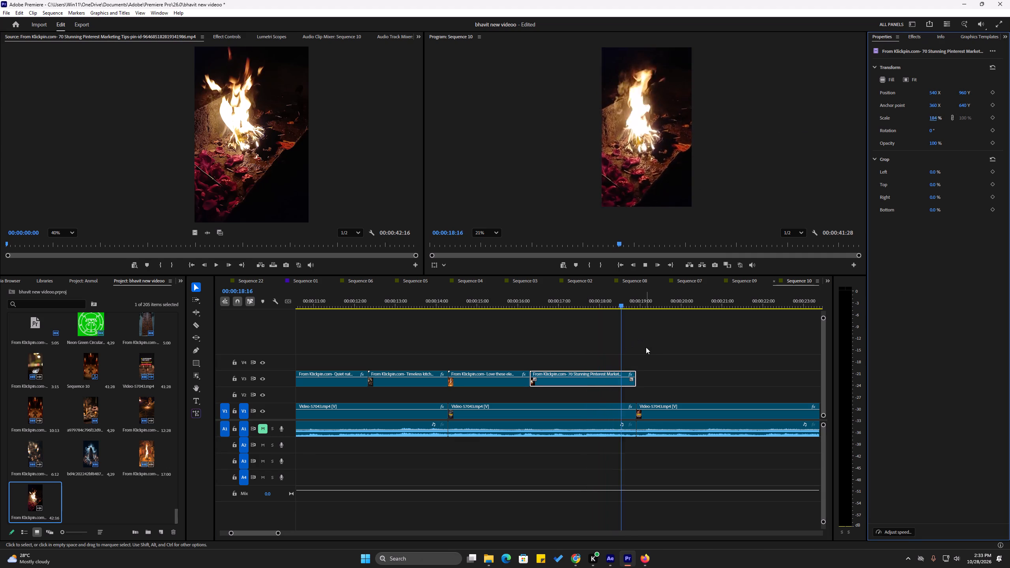
alt+scroll(646, 347, up, 3)
key(space)
key(ctrl+s)
click(623, 298)
key(space)
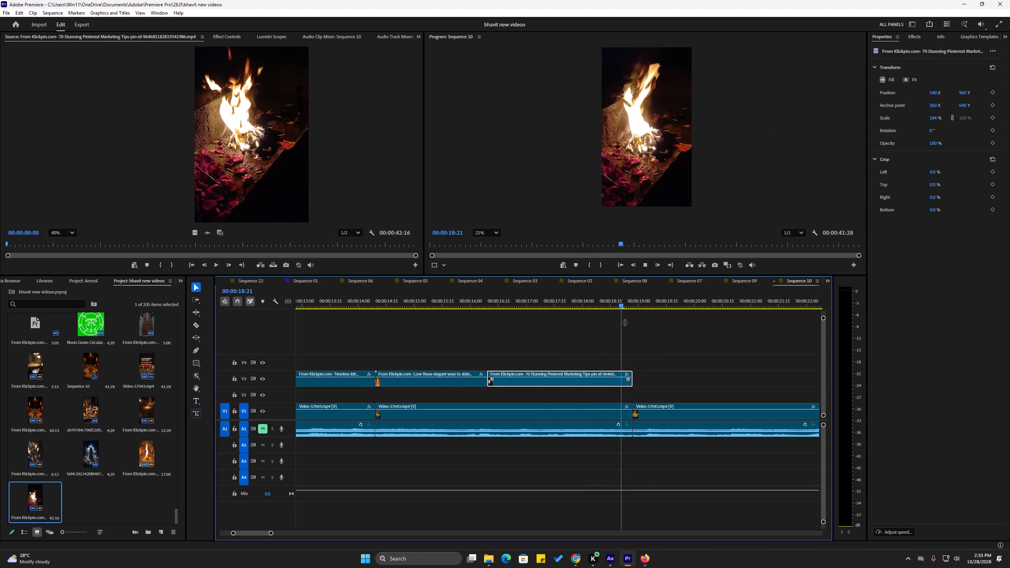
alt+scroll(496, 343, down, 18)
key(space)
key(ctrl+s)
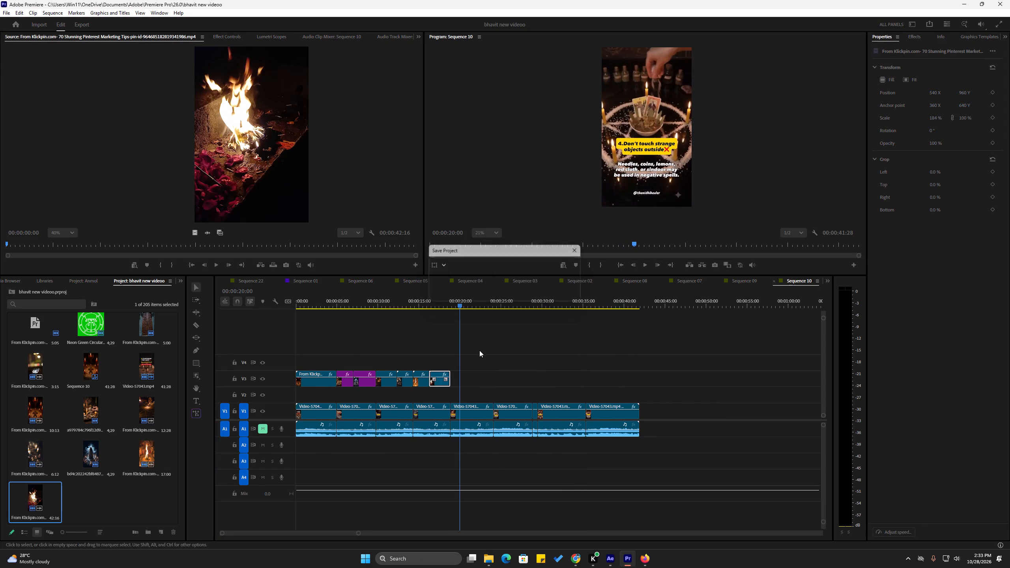
Switch to Pinterest in Firefox and copy the link of the related pin showing a glowing candle beside dark pink roses.
click(644, 562)
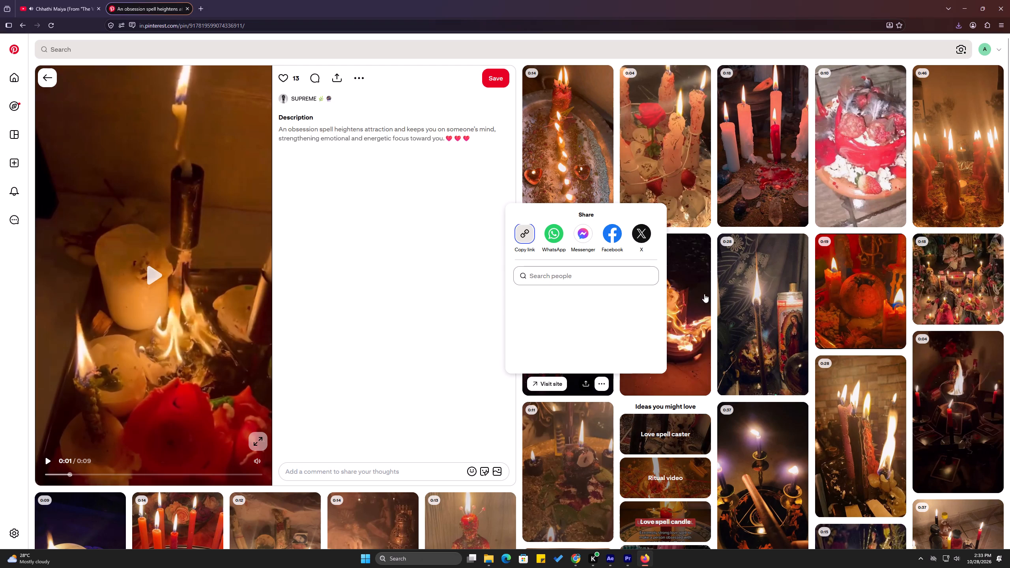
click(509, 135)
scroll(538, 357, down, 5)
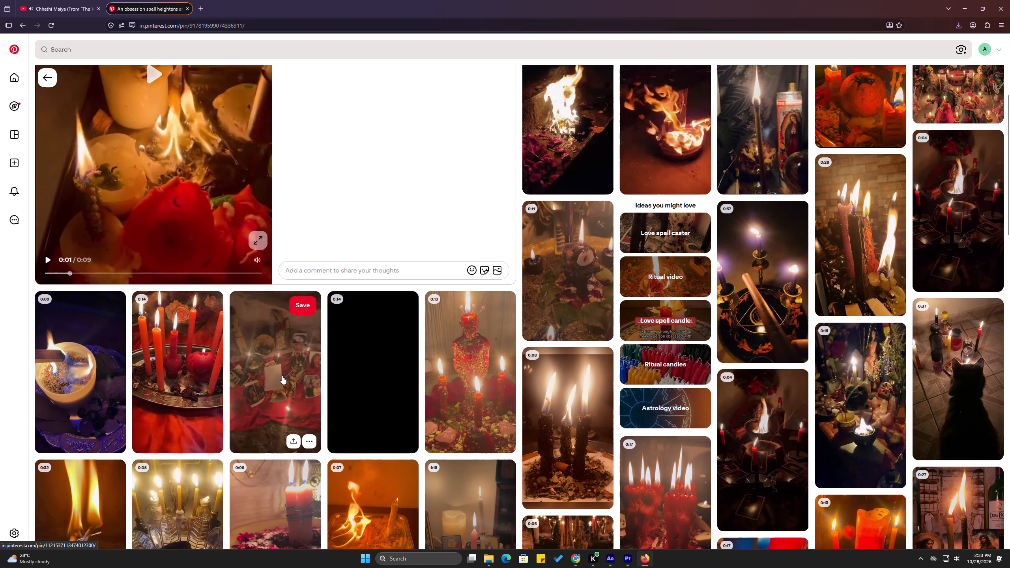
scroll(285, 365, down, 1)
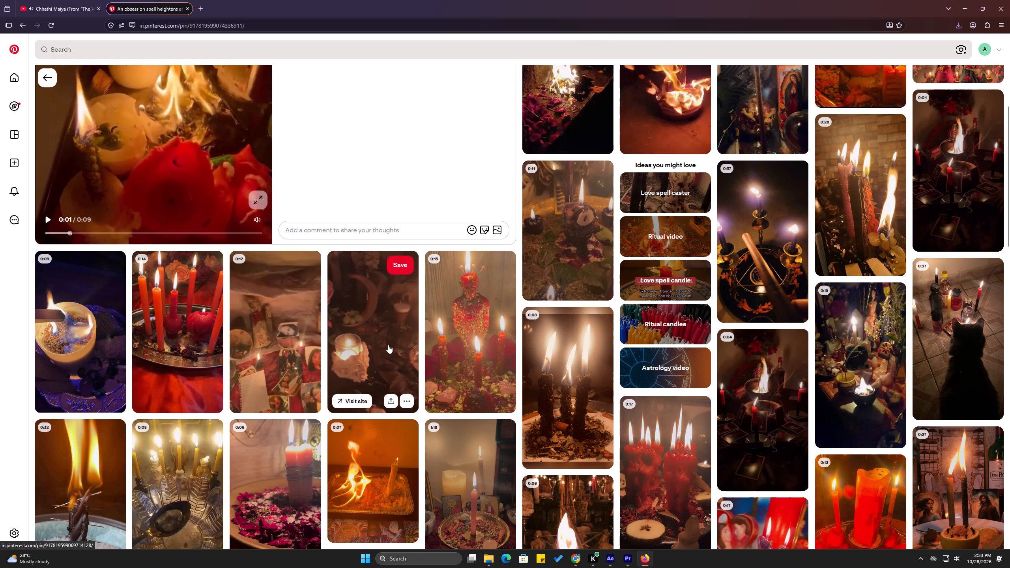
click(391, 401)
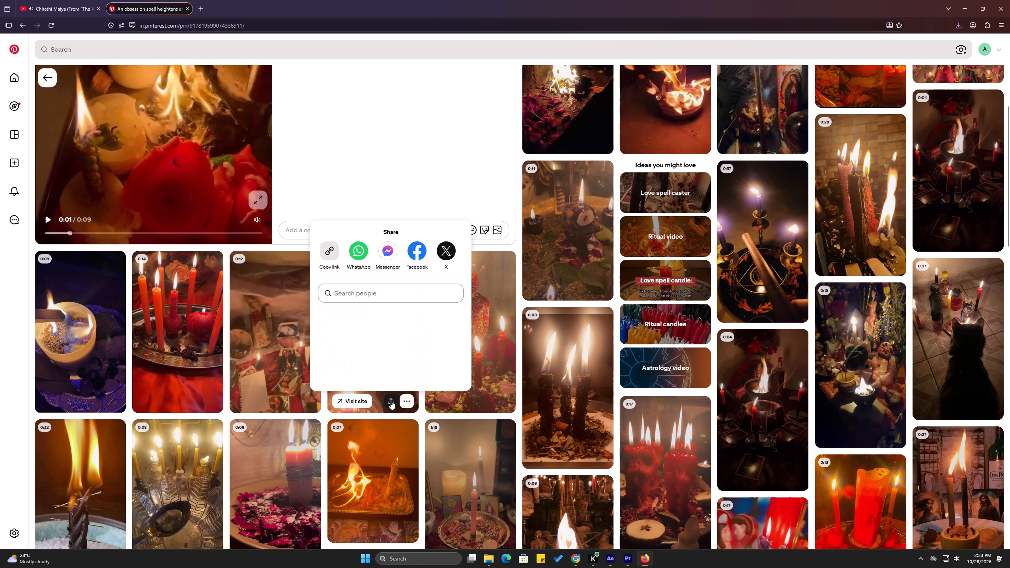
triple_click(329, 254)
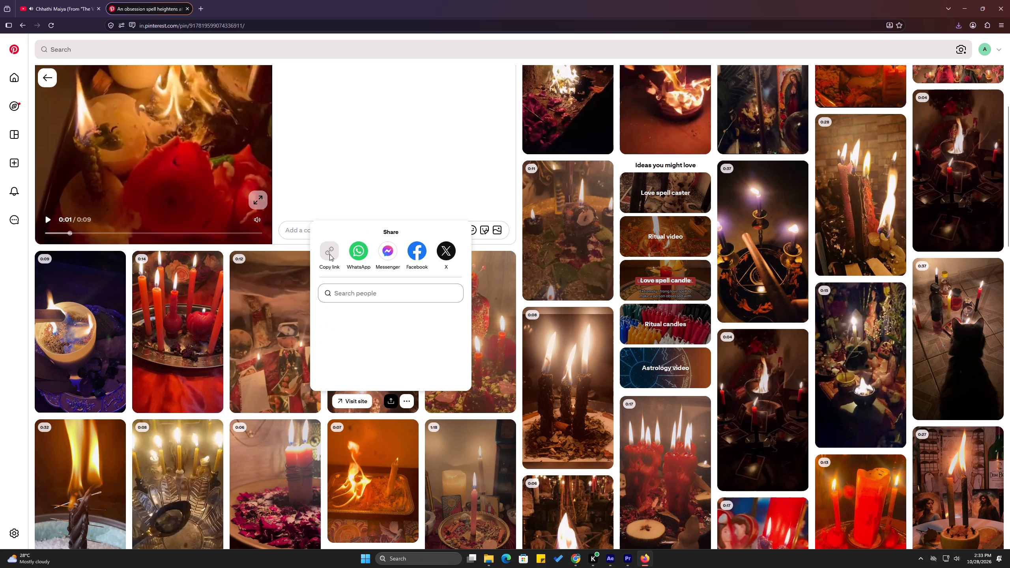
double_click(329, 254)
click(329, 254)
double_click(329, 254)
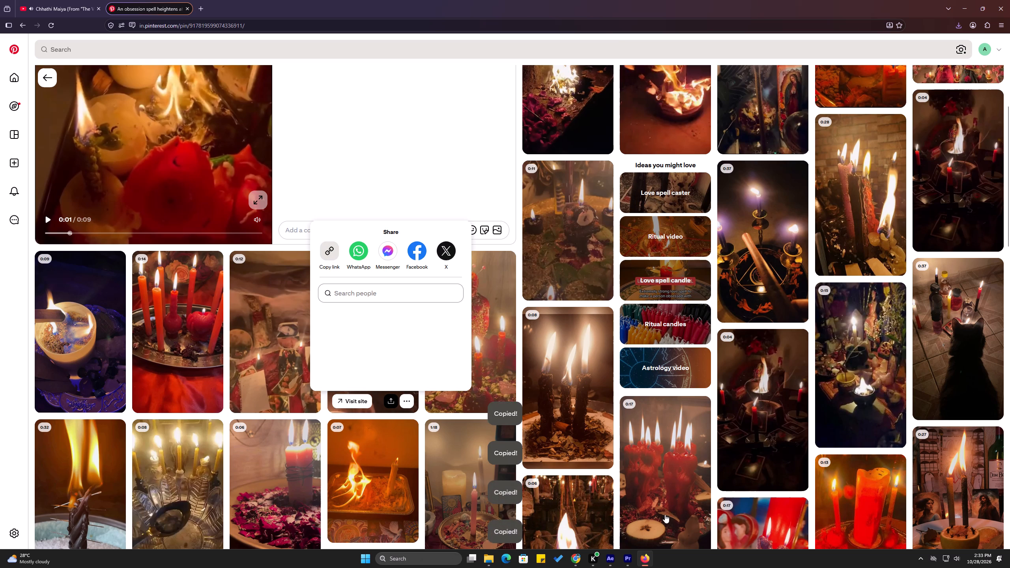
Look up the copied candle pin link on KlickPin in Chrome and download its "Pin these cozy mountain escape tips" video.
click(571, 558)
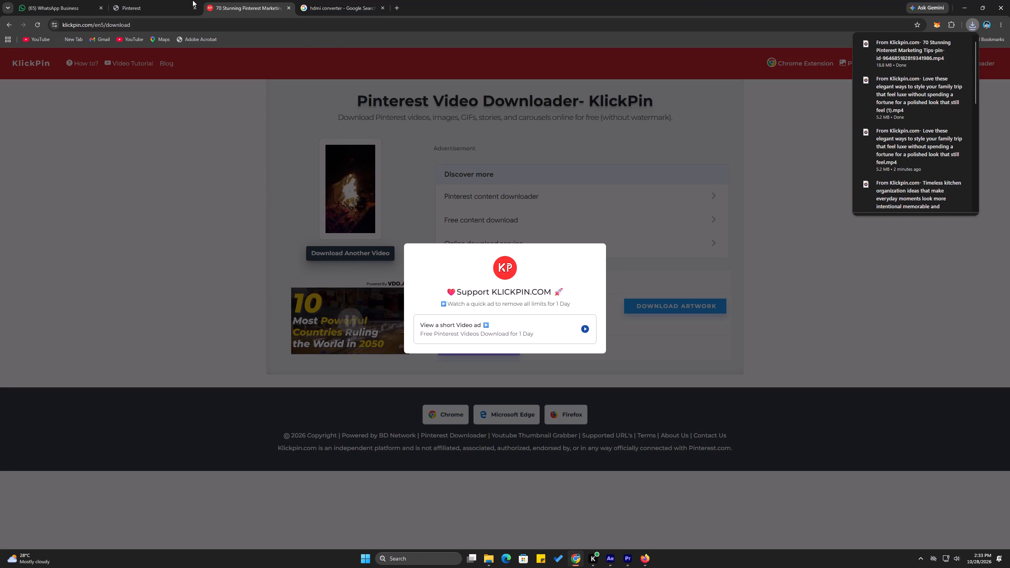
click(37, 27)
click(530, 91)
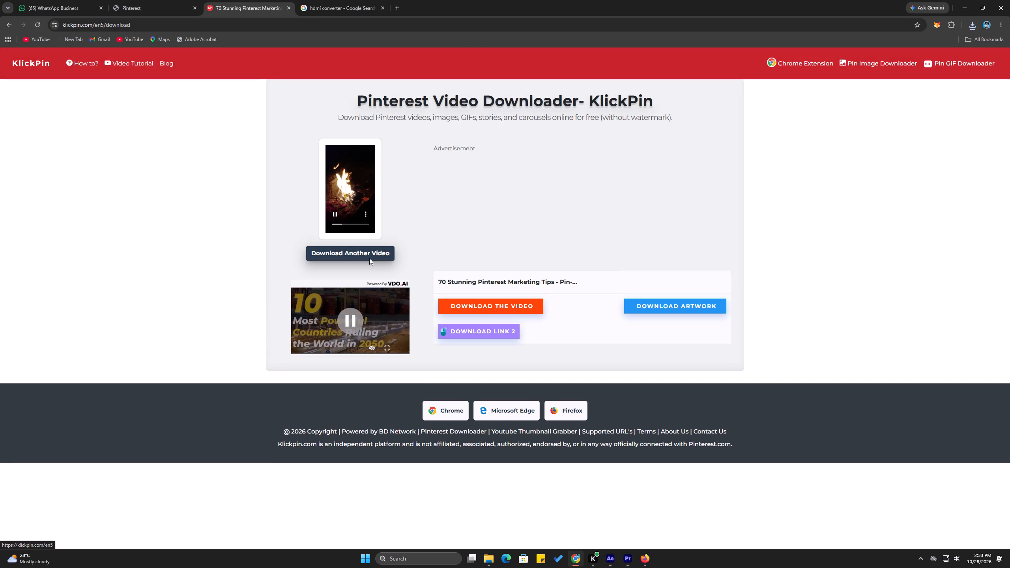
click(370, 257)
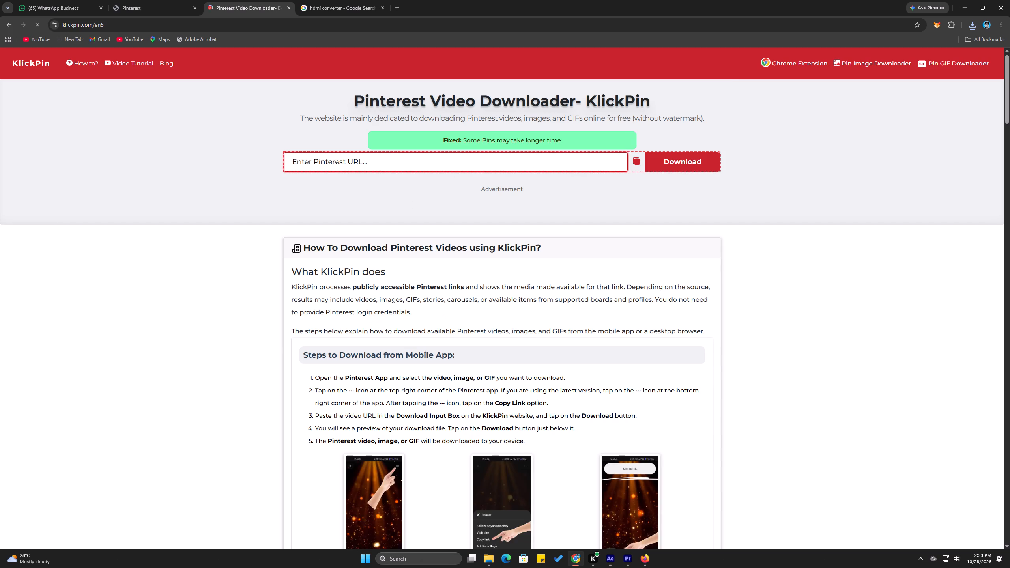
key(ctrl+v)
click(675, 171)
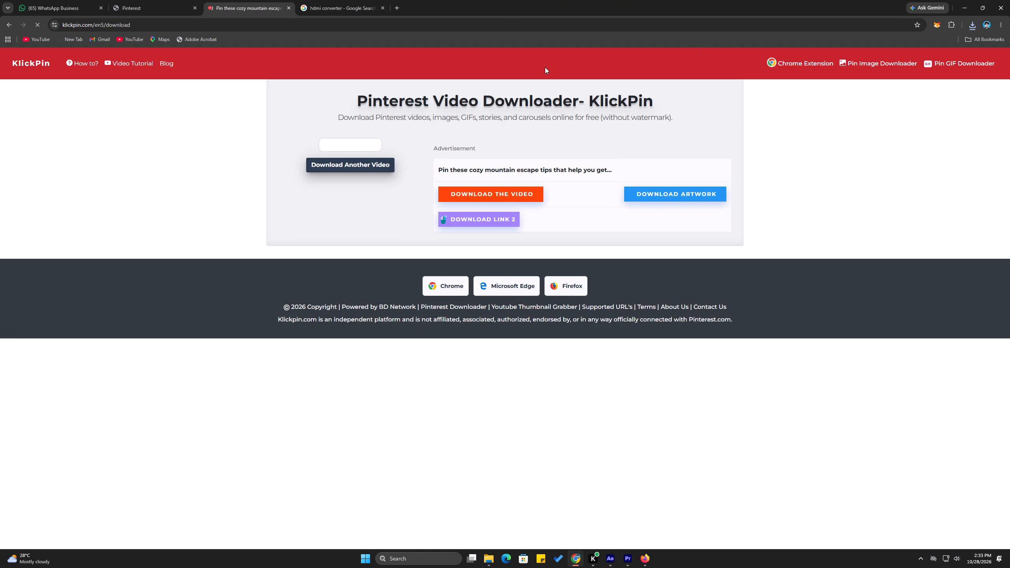
click(520, 311)
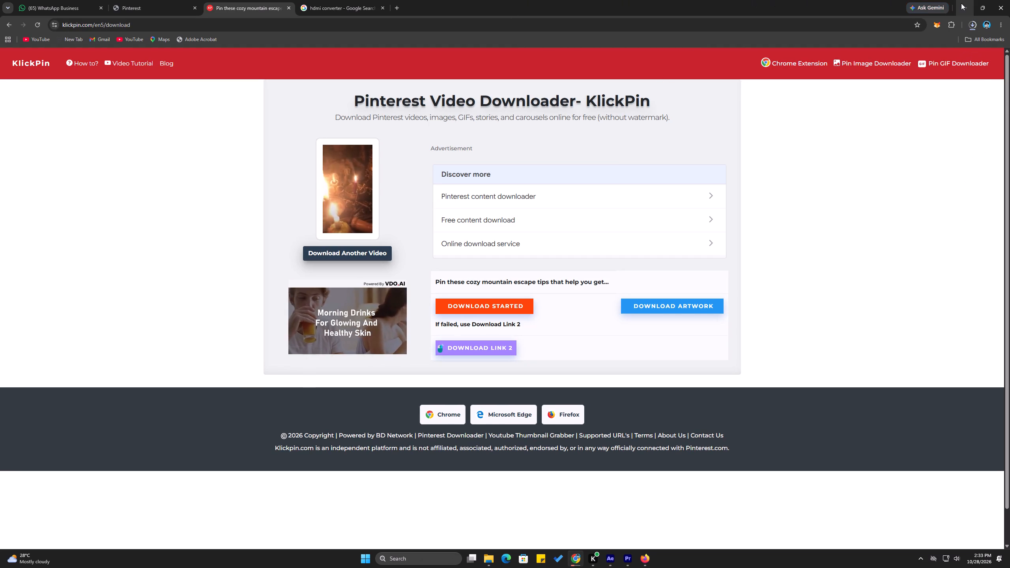
In Premiere, import the "Pin these cozy mountain escape tips" video and place only its video on V3 right after the "70 Stunning" clip.
click(961, 3)
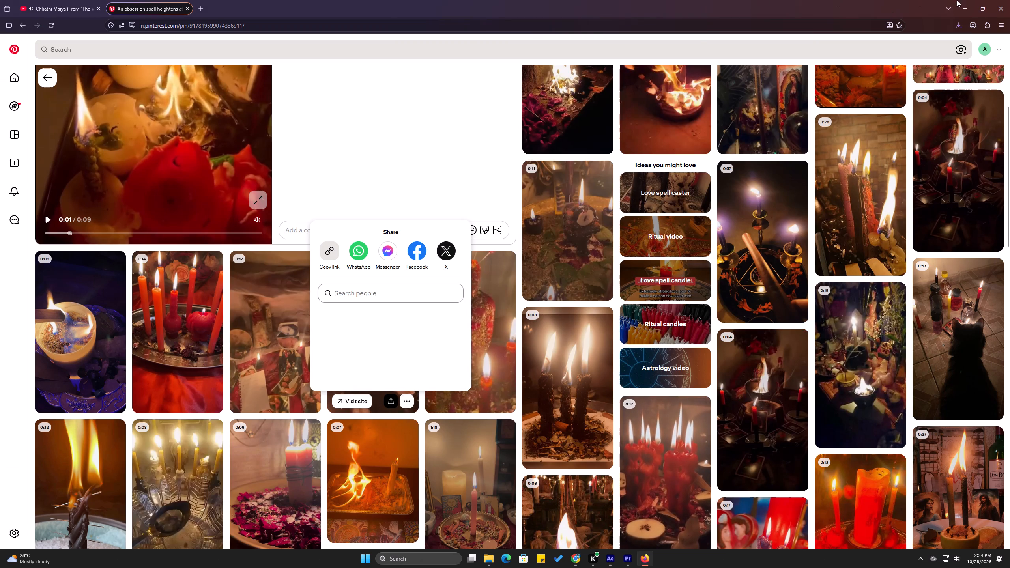
click(957, 0)
click(140, 497)
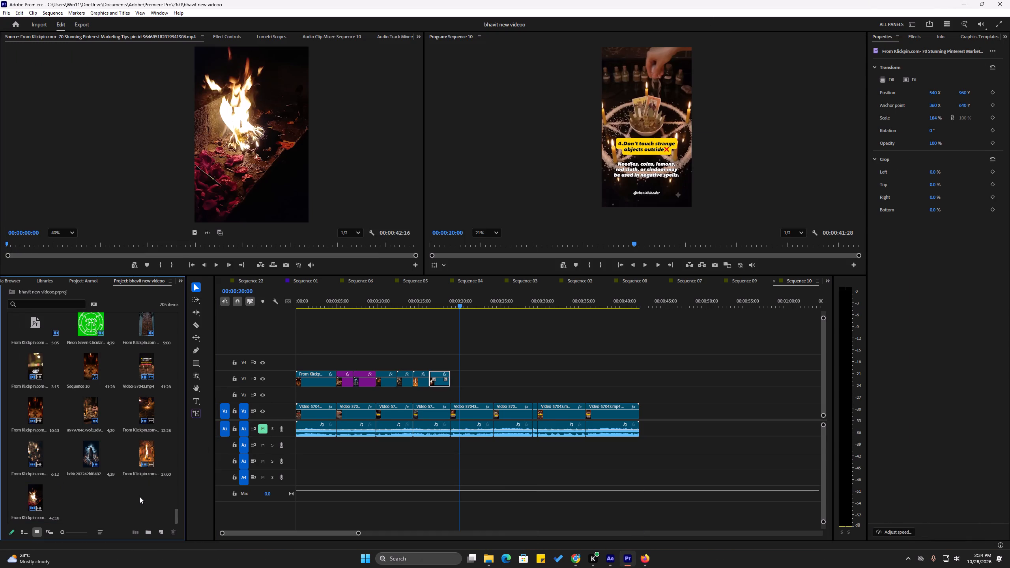
triple_click(120, 490)
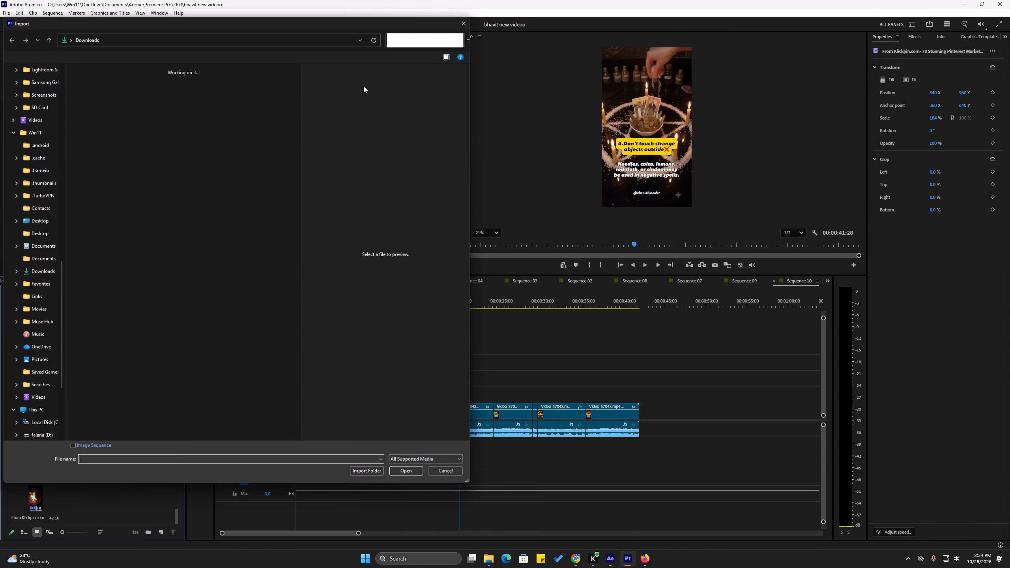
click(119, 129)
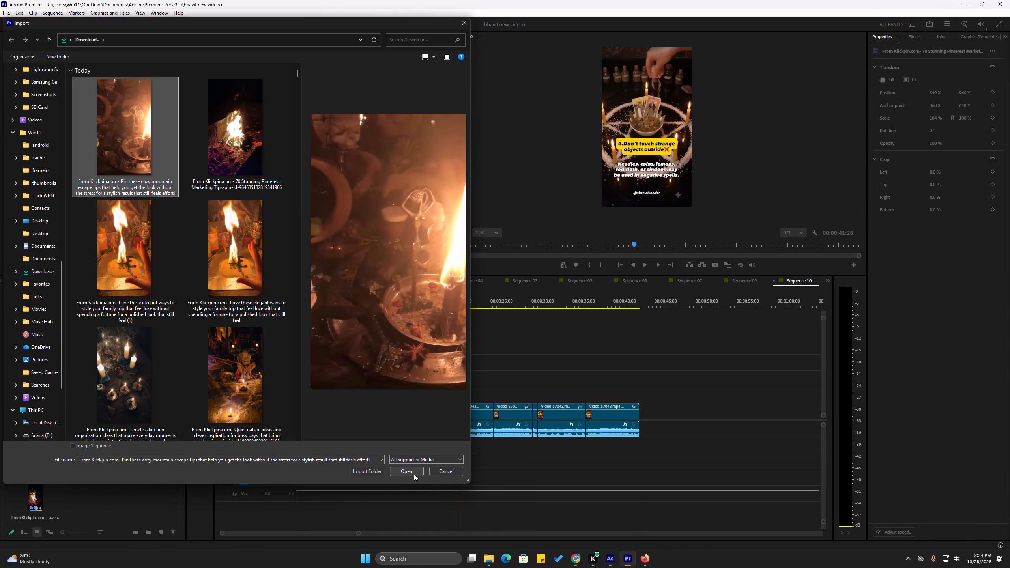
click(414, 473)
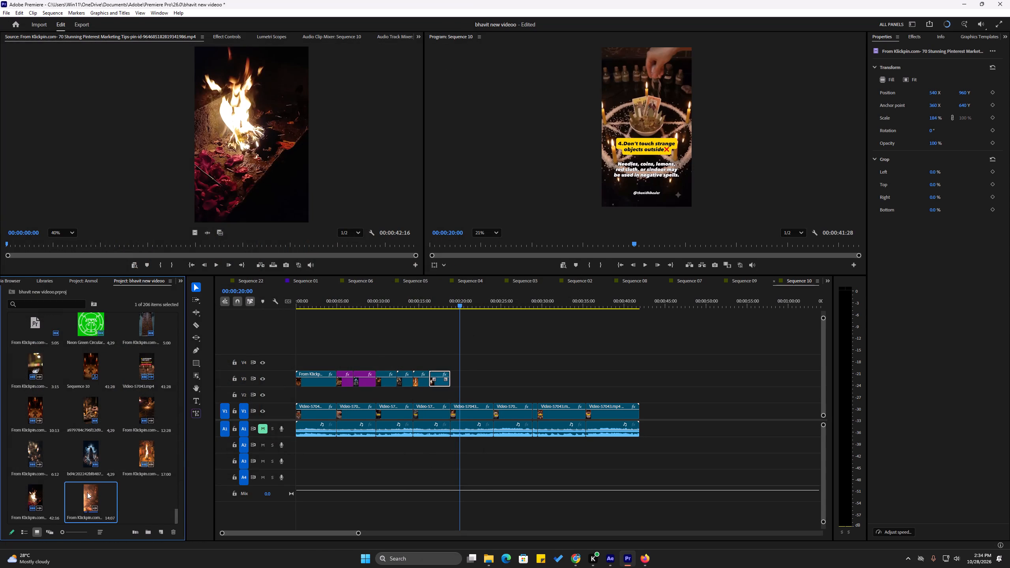
triple_click(87, 492)
drag(195, 233, 526, 390)
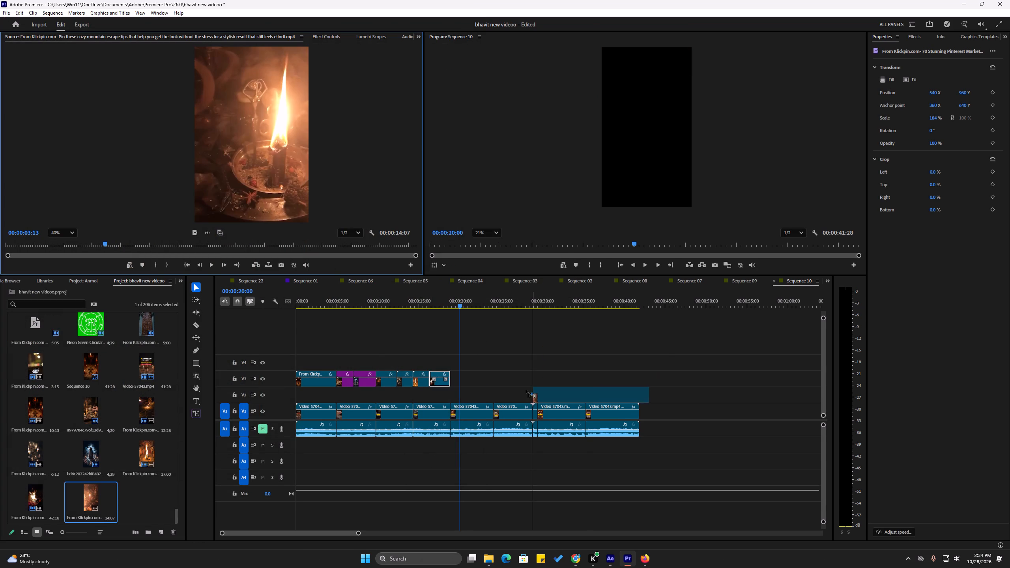
drag(526, 390, 451, 377)
Scale the "Pin these cozy mountain escape tips" clip on V3 to 170% so it fills the frame.
alt+scroll(442, 346, up, 16)
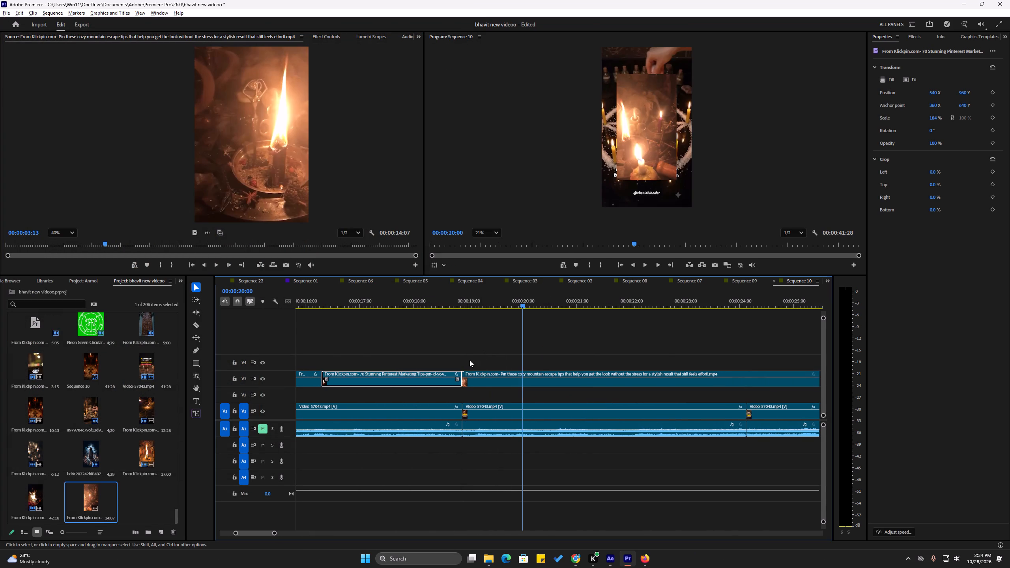
click(403, 301)
key(space)
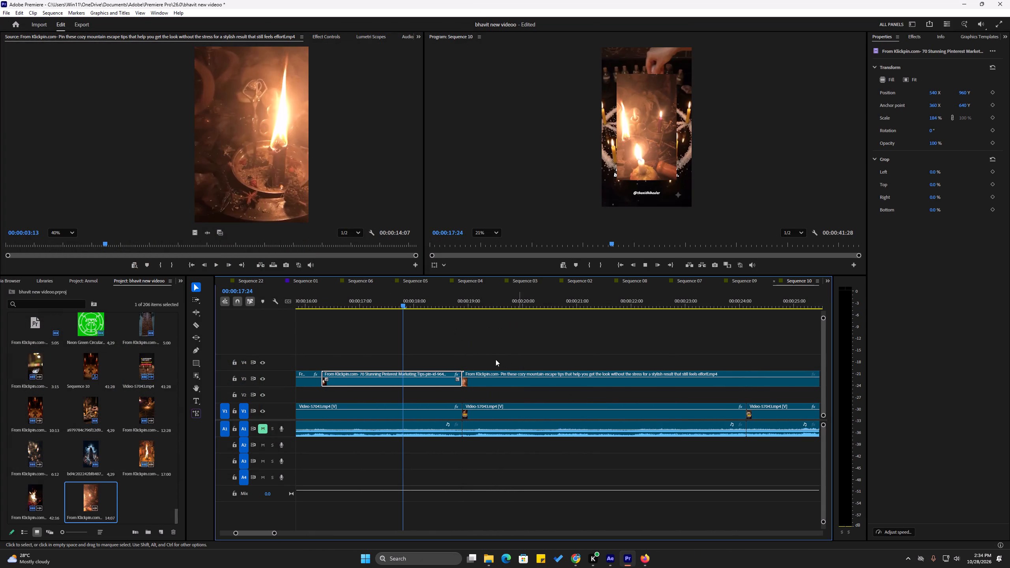
key(space)
drag(561, 355, 576, 379)
drag(934, 115, 963, 115)
key(space)
alt+scroll(416, 344, down, 2)
alt+scroll(600, 343, up, 3)
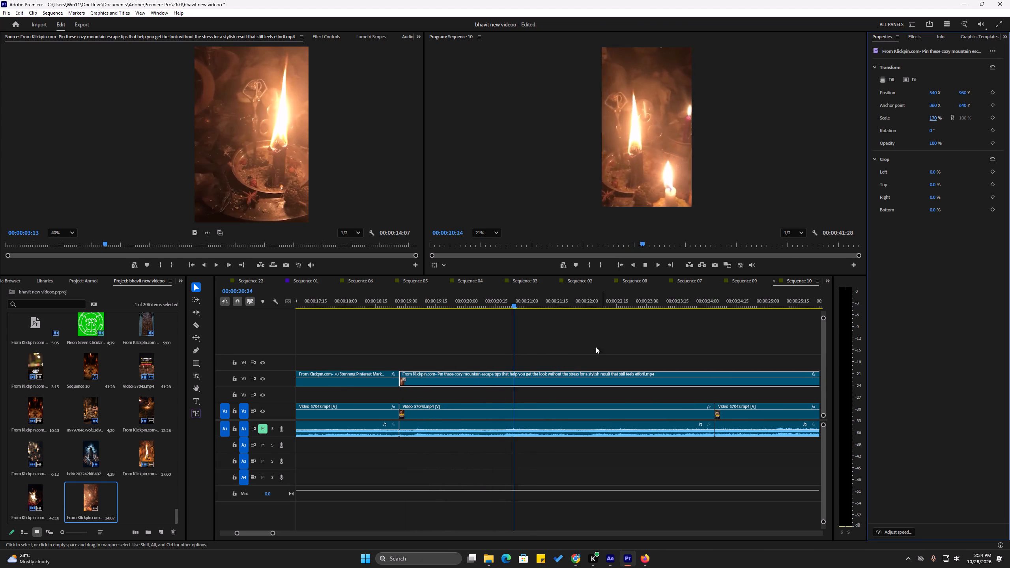
Cut the "Pin these cozy mountain escape tips" clip at 00:00:21:14, delete the remainder, save the project and play back the trimmed section.
key(space)
key(space)
key(space)
key(c)
click(555, 382)
key(v)
drag(587, 357, 593, 374)
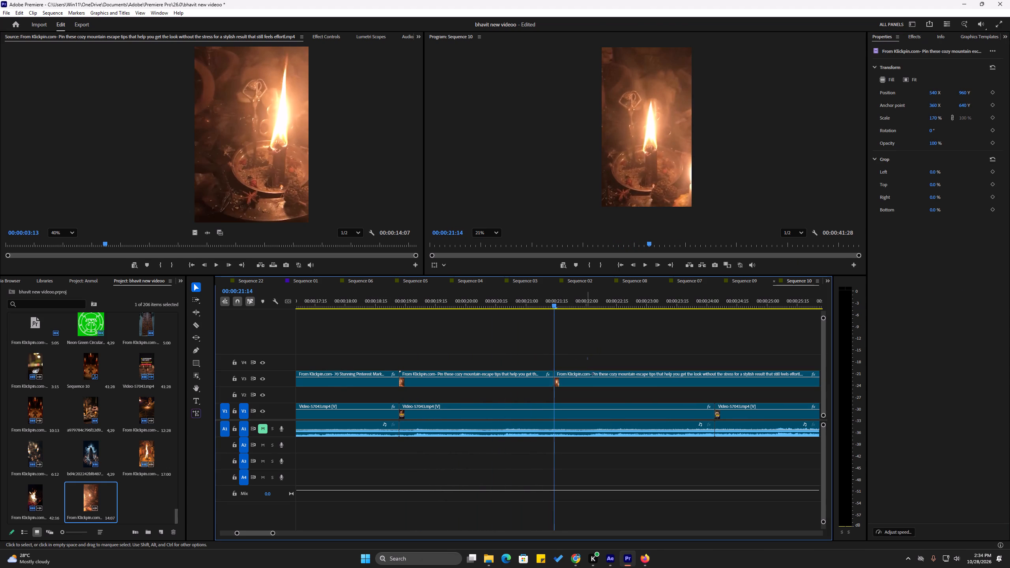
drag(593, 374, 595, 383)
key(Delete)
click(587, 340)
key(ctrl+s)
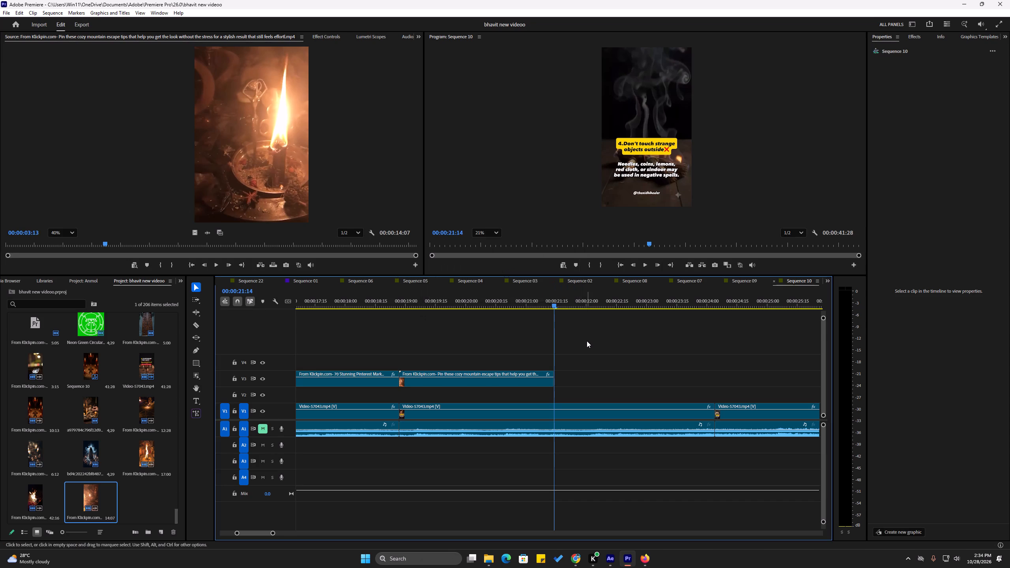
key(space)
alt+scroll(570, 327, down, 7)
click(529, 302)
key(space)
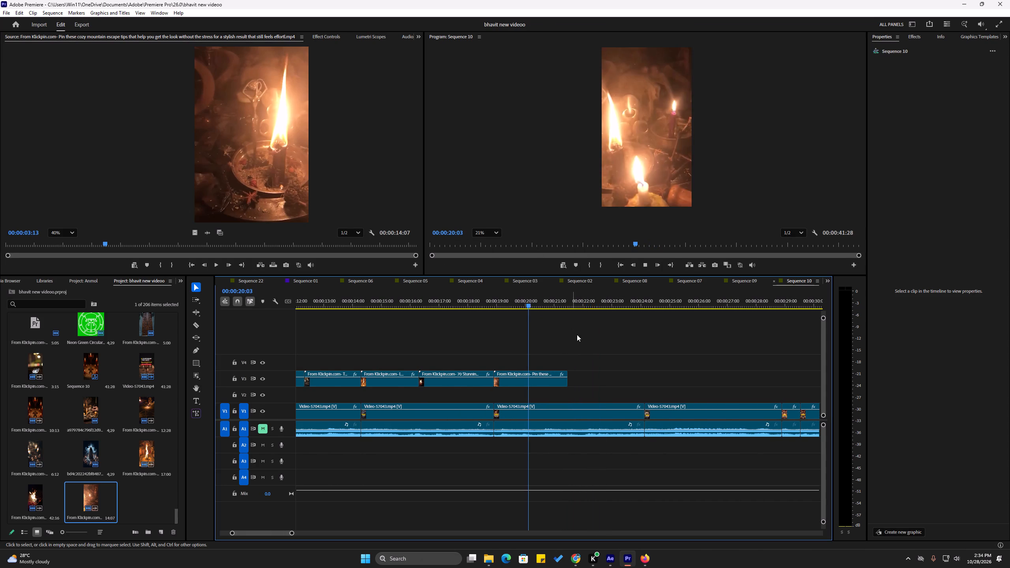
key(space)
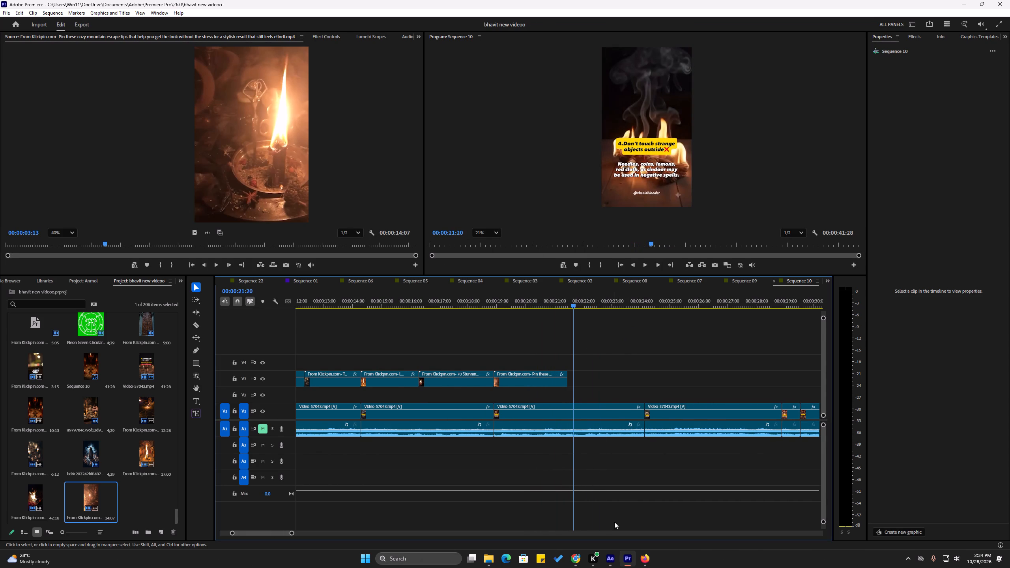
Back on Pinterest in Firefox, open the related pin showing a cauldron fire surrounded by red candles and tarot cards.
click(645, 567)
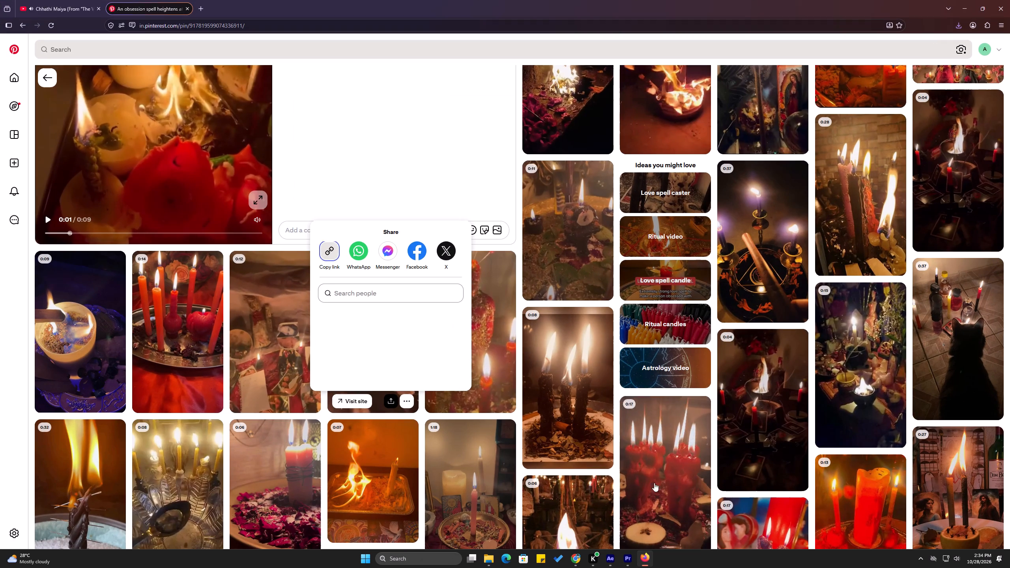
scroll(585, 411, down, 1)
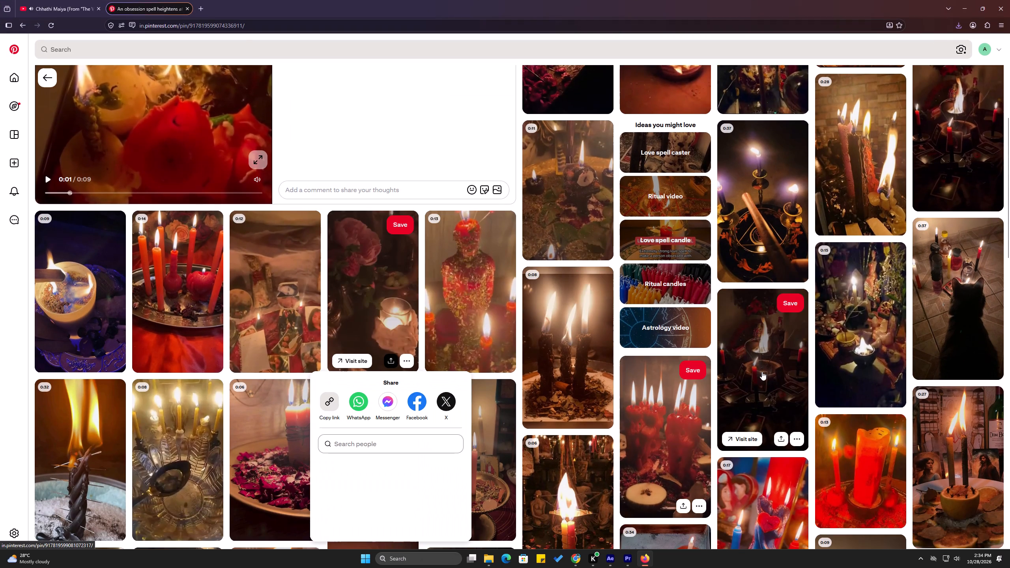
click(782, 347)
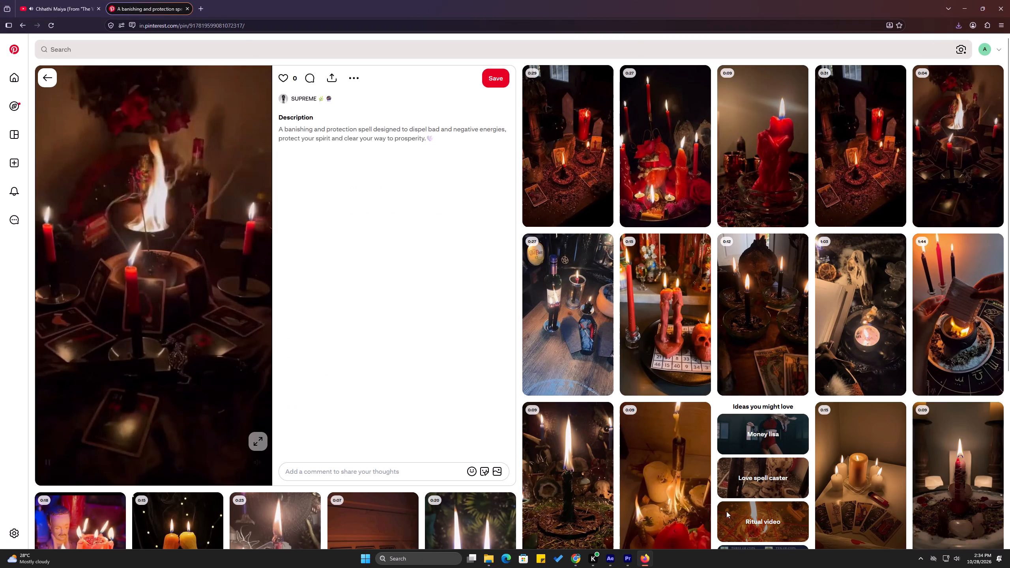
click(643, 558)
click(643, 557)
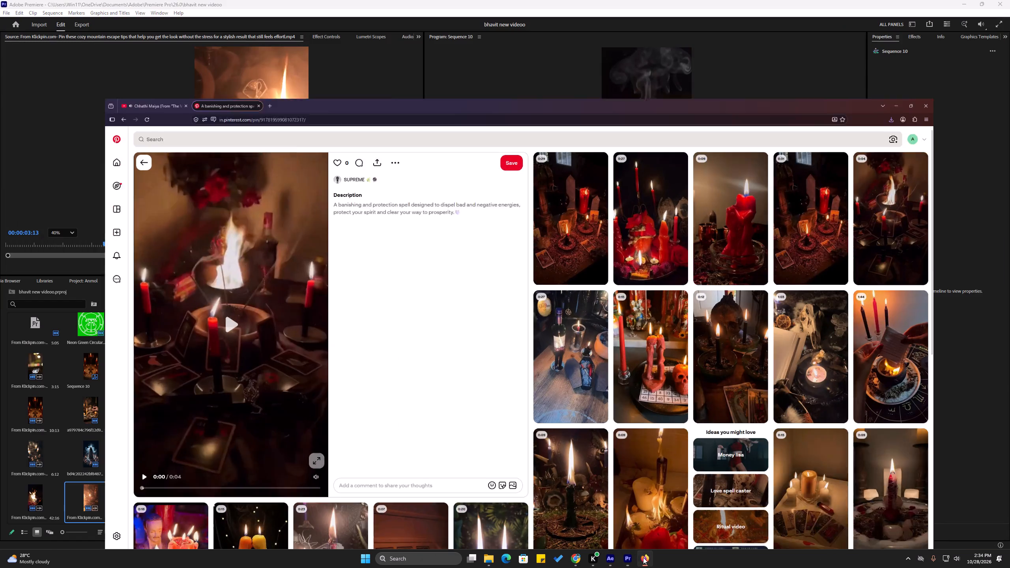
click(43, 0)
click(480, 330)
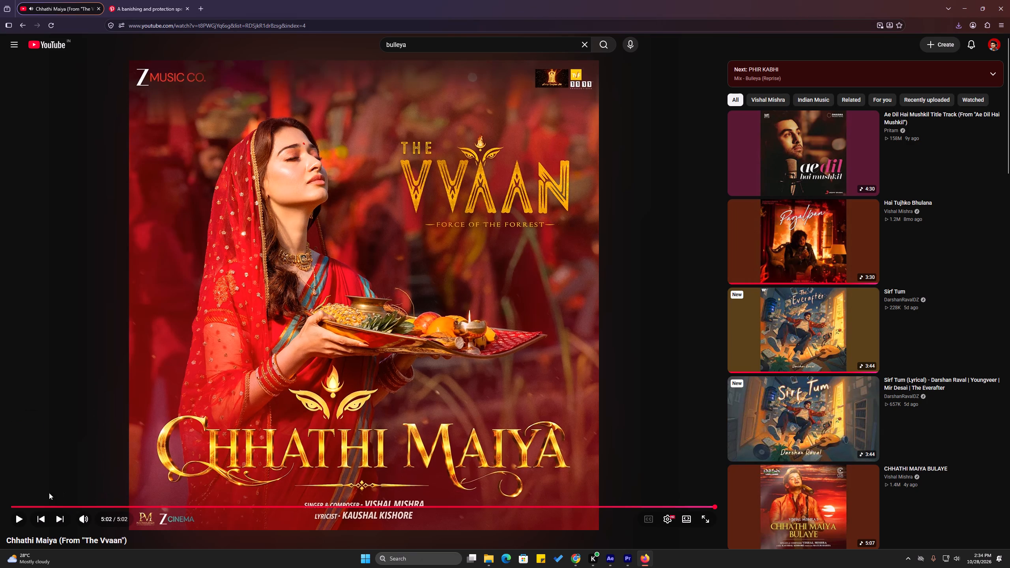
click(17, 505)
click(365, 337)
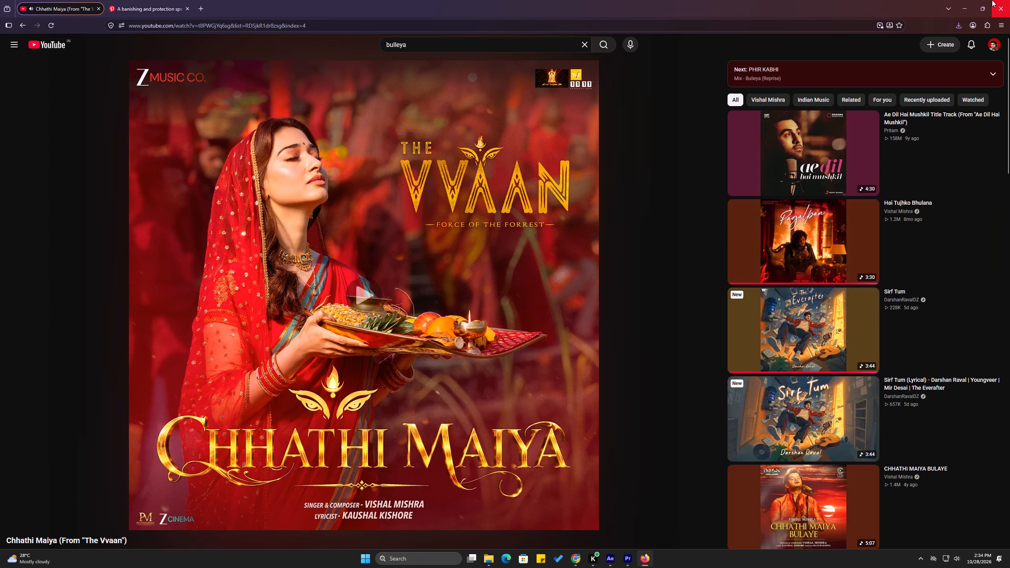
Switch to Premiere and check the sequence around the end of the last clip on V3.
click(970, 0)
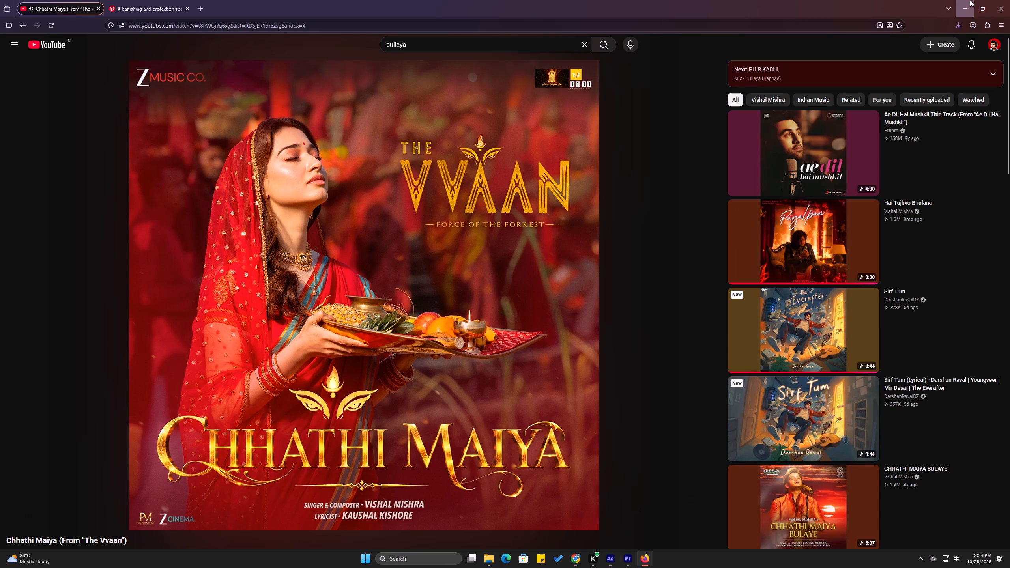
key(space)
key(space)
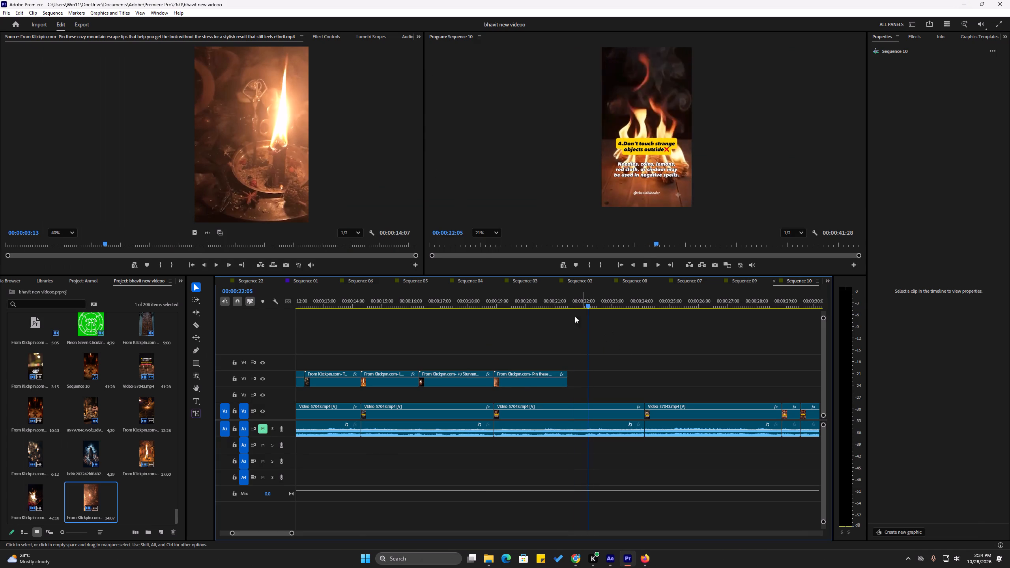
drag(575, 304, 567, 303)
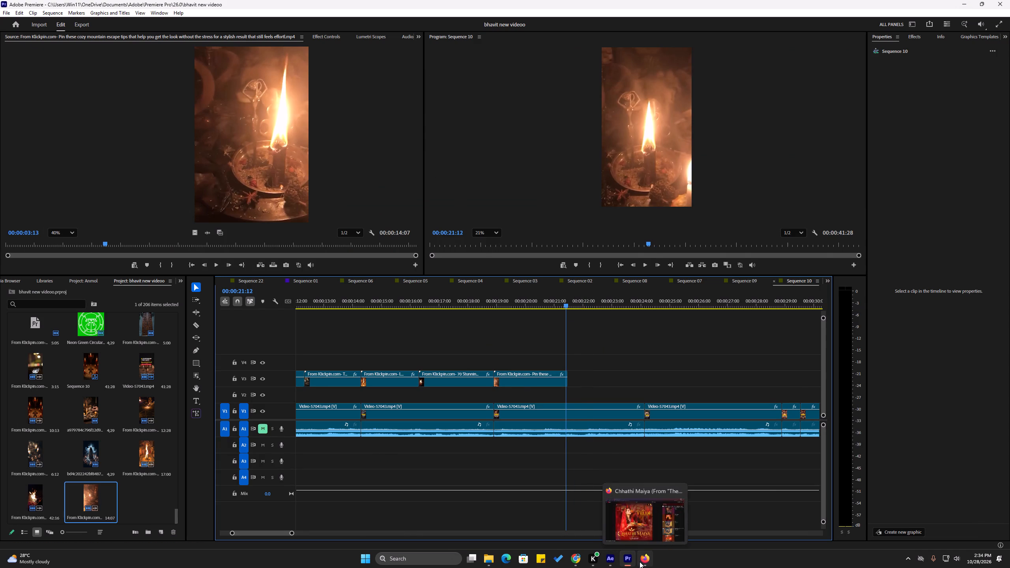
Back in Firefox, briefly preview the "A banishing and protection spell" pin on Pinterest and copy its share link.
click(640, 562)
click(122, 0)
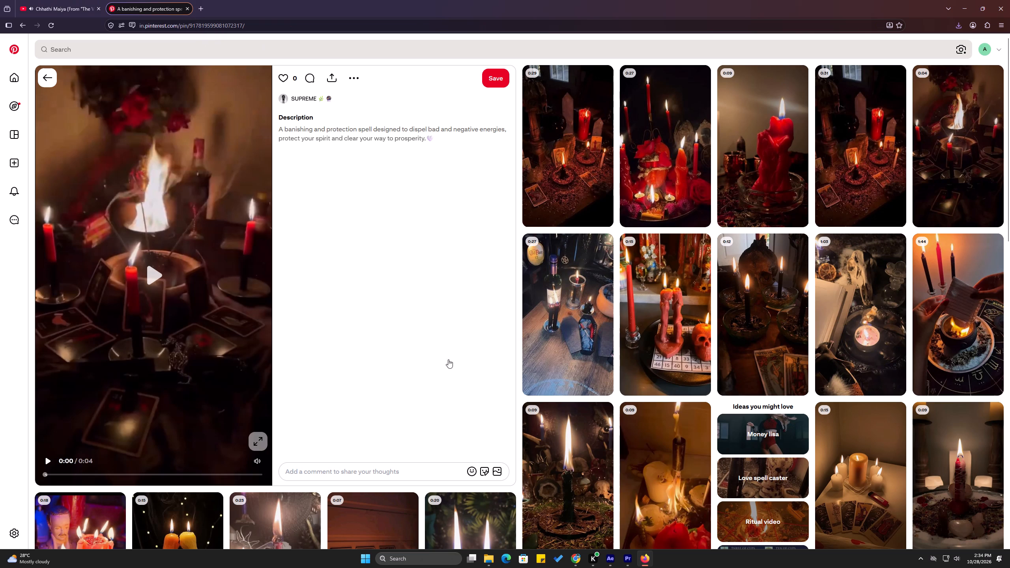
click(154, 280)
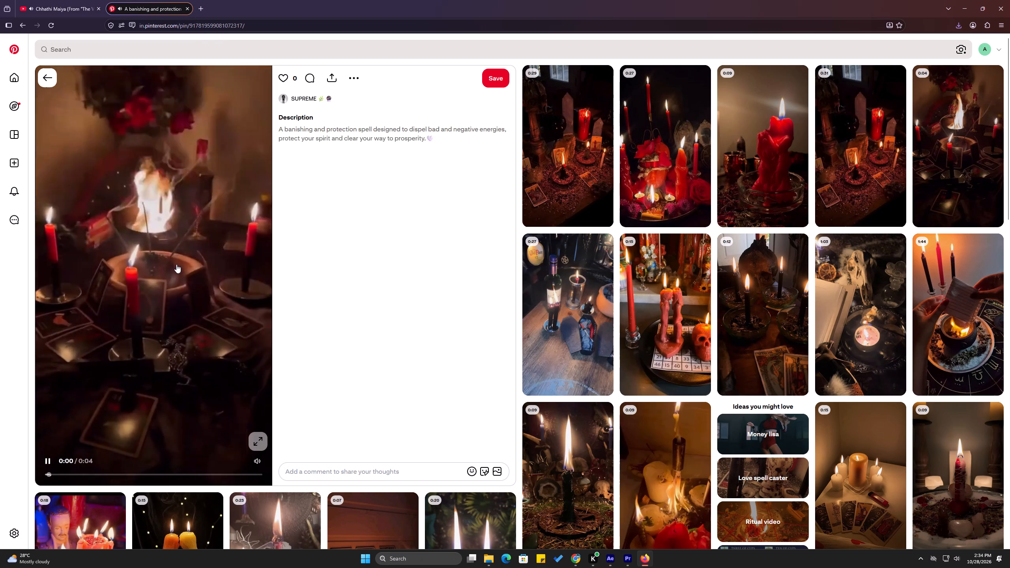
click(175, 276)
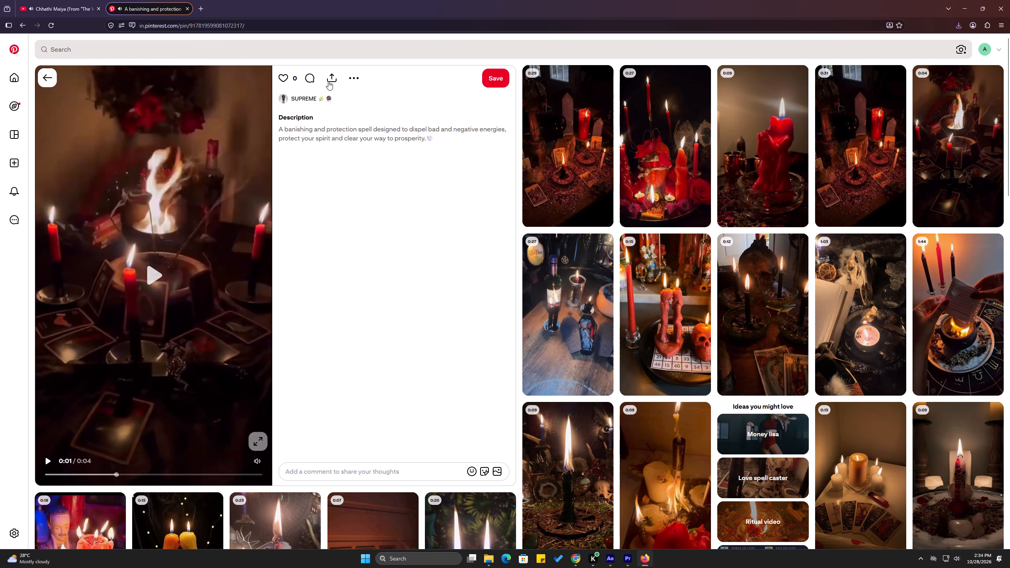
click(328, 81)
triple_click(271, 126)
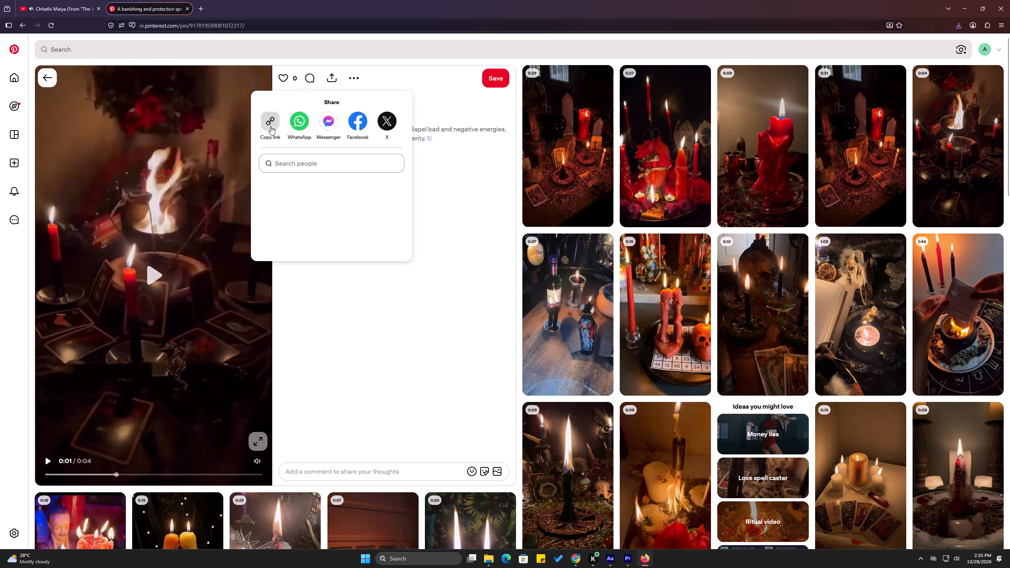
double_click(271, 126)
Switch to KlickPin in Chrome, dismiss the ad prompt and download the video from the copied pin link.
click(973, 0)
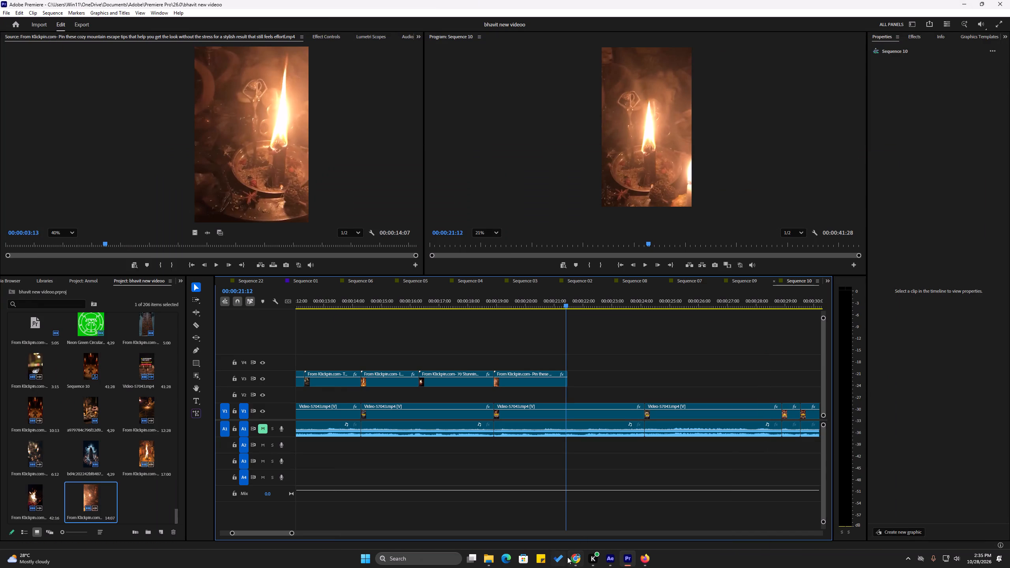
click(571, 557)
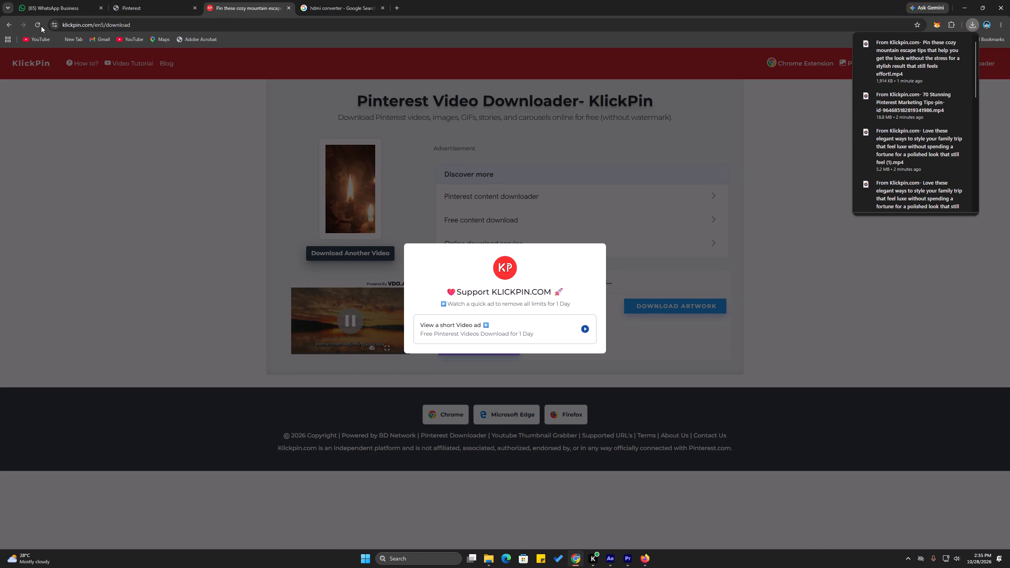
click(39, 24)
click(526, 94)
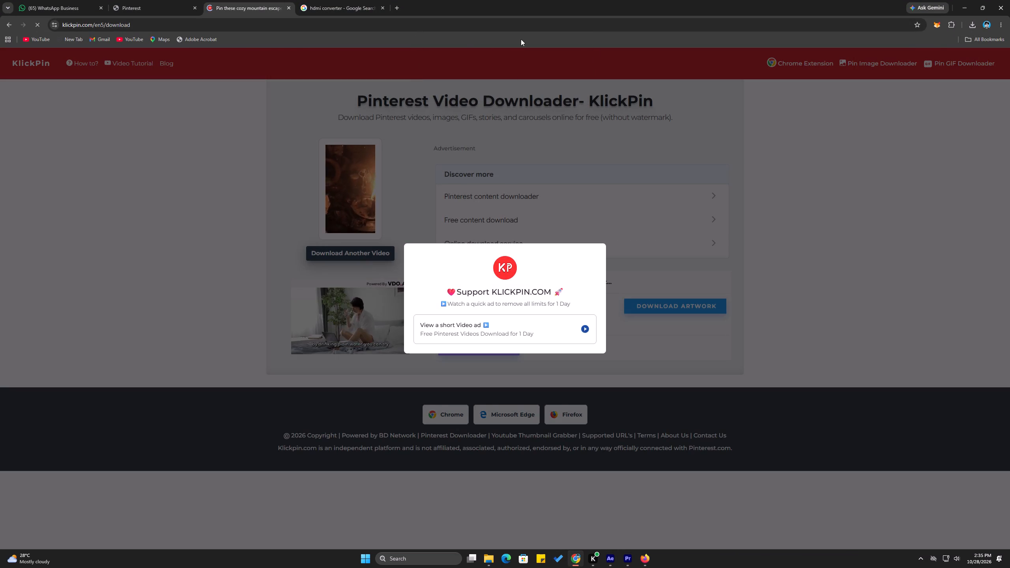
click(347, 255)
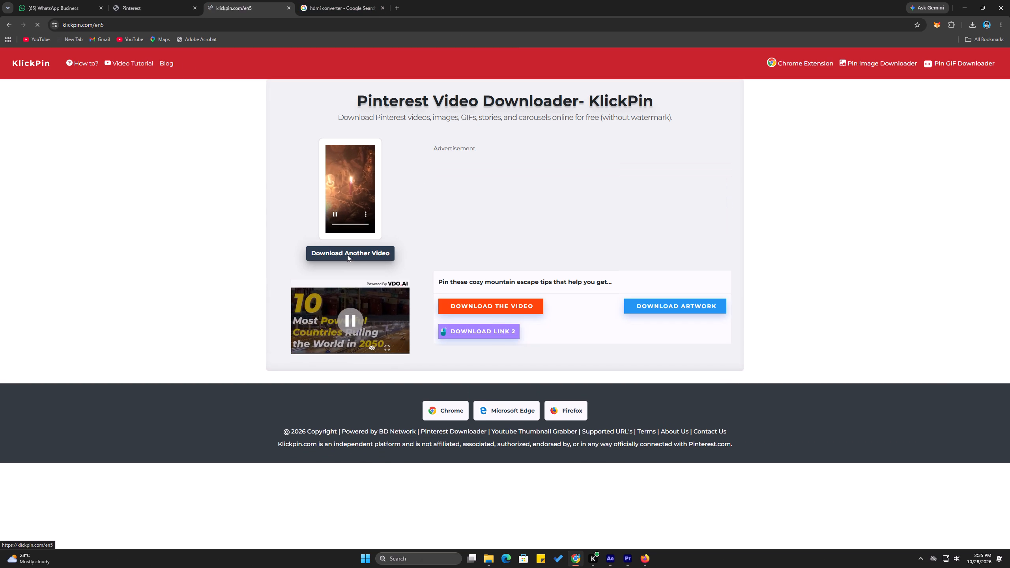
key(ctrl+v)
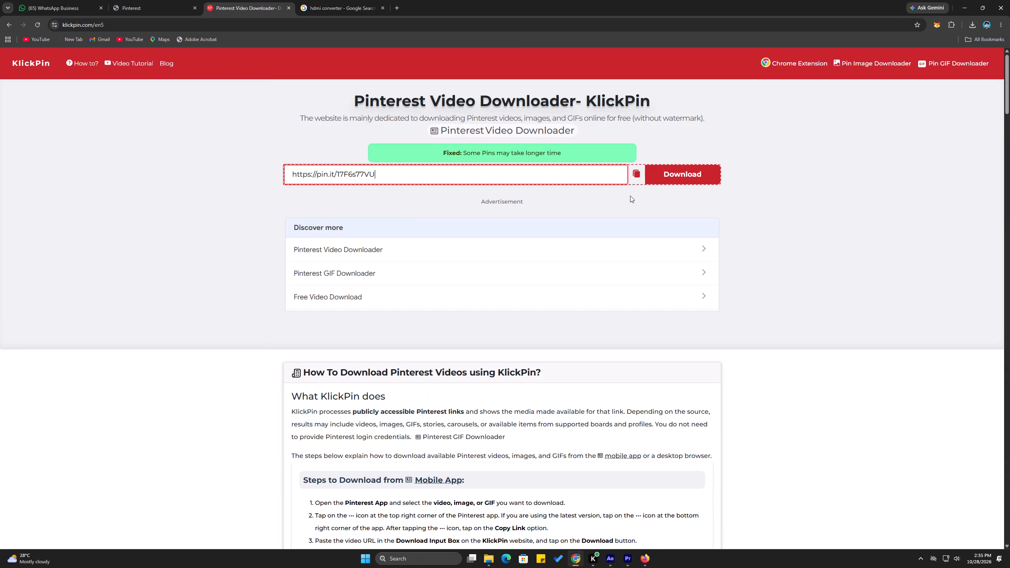
click(664, 179)
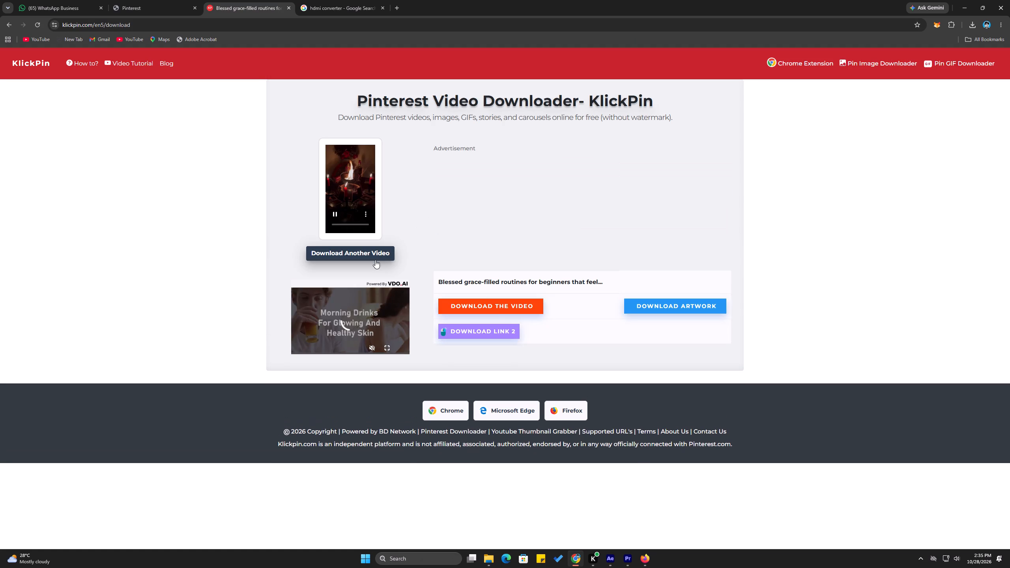
click(499, 309)
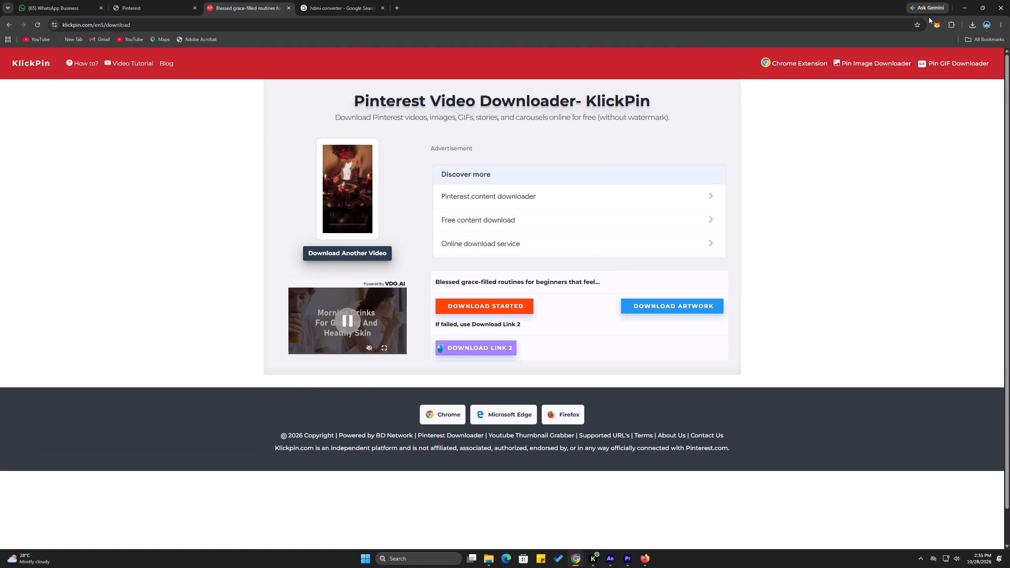
In Premiere, save the project, import the "Blessed grace-filled routines" video and place only its video on V3 at 00:00:21:14.
click(959, 0)
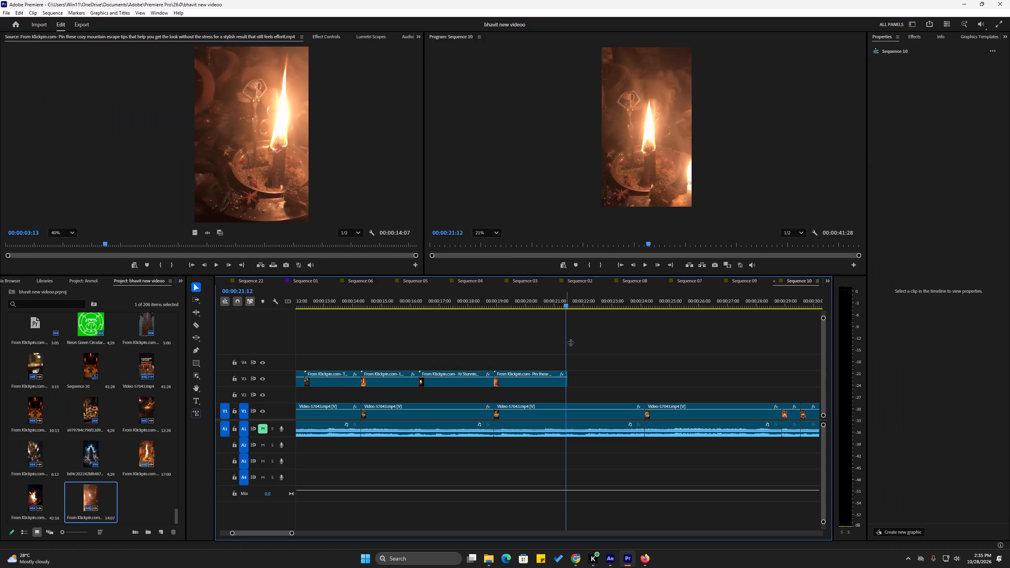
key(ctrl+s)
click(568, 304)
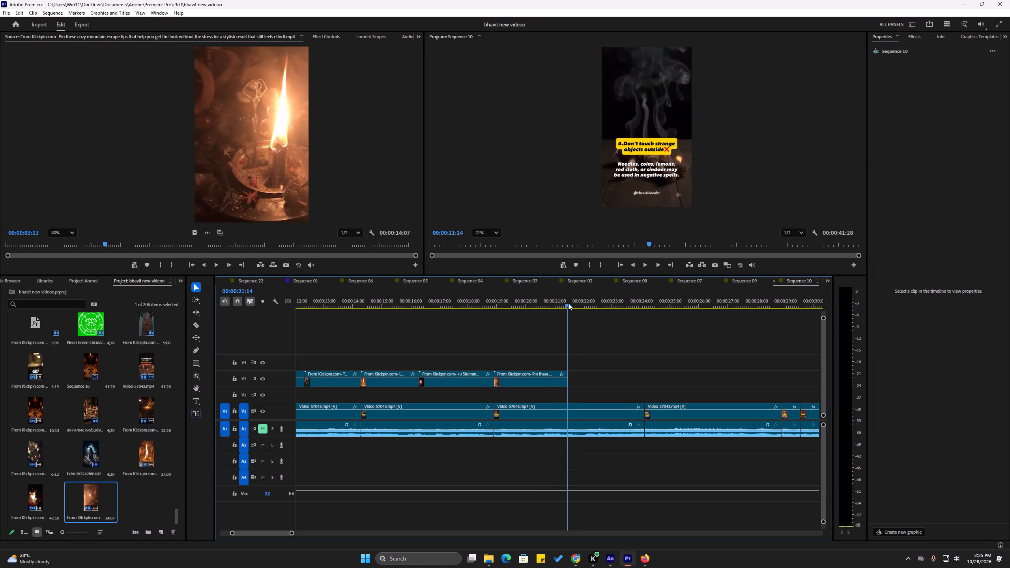
double_click(151, 493)
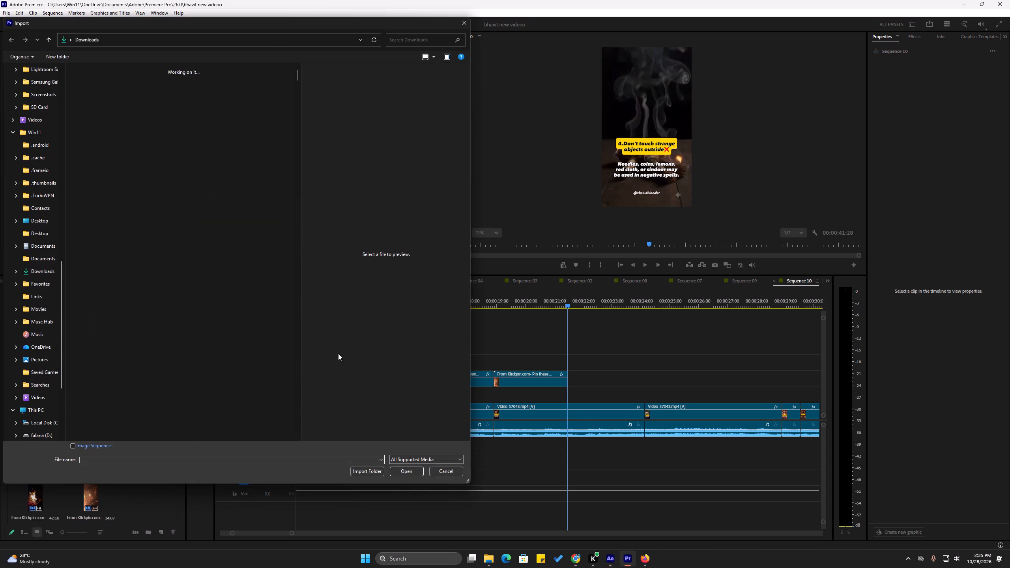
click(127, 130)
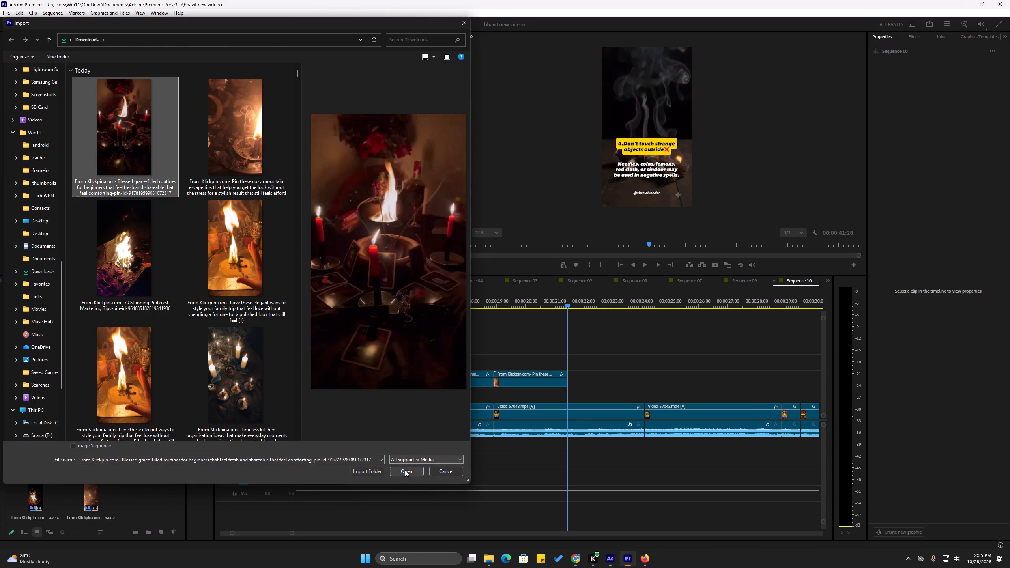
click(405, 470)
triple_click(155, 495)
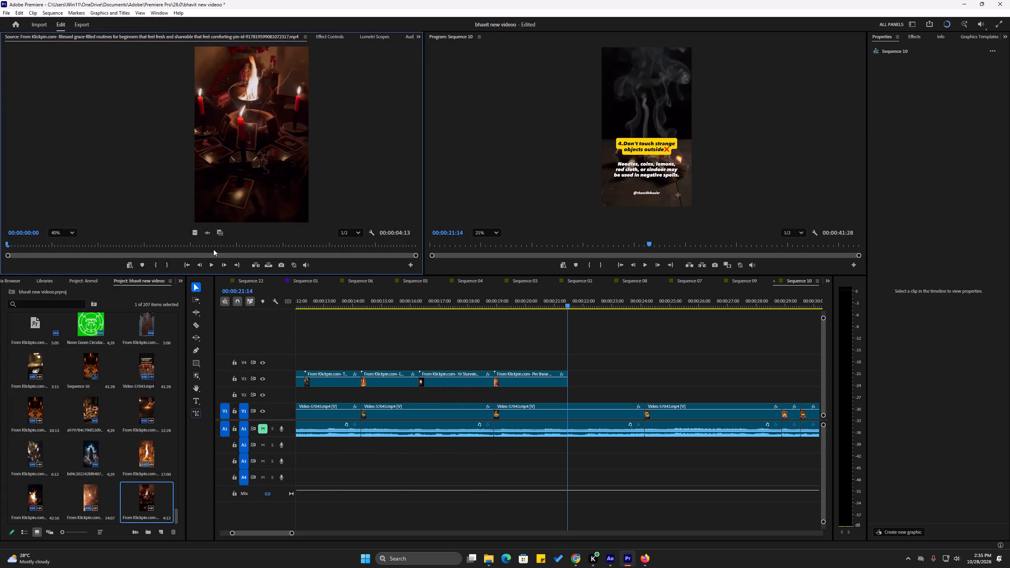
drag(192, 234, 570, 381)
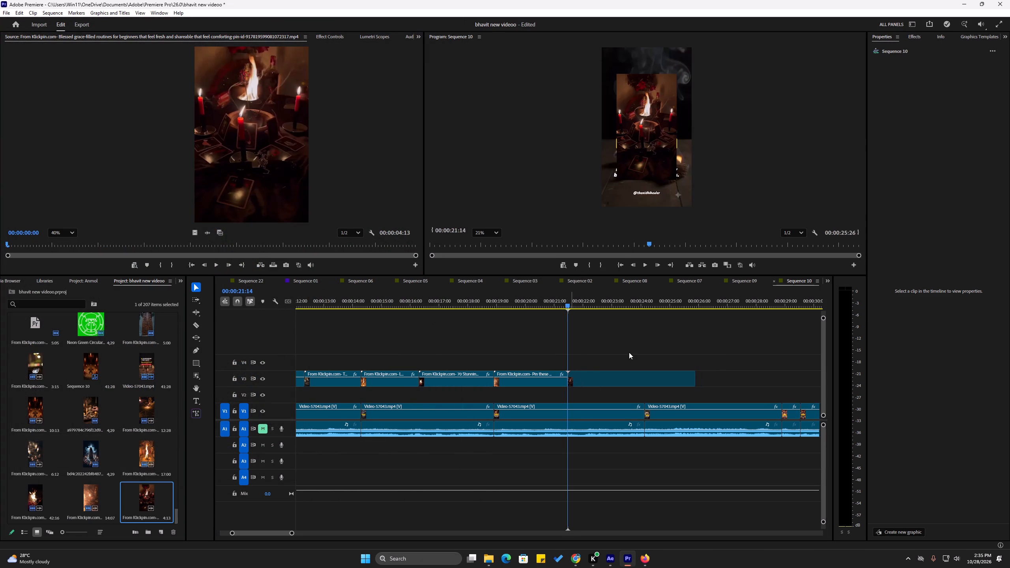
Scale the "Blessed grace-filled routines" clip on V3 to 170% so it fills the frame.
key(space)
click(616, 383)
key(space)
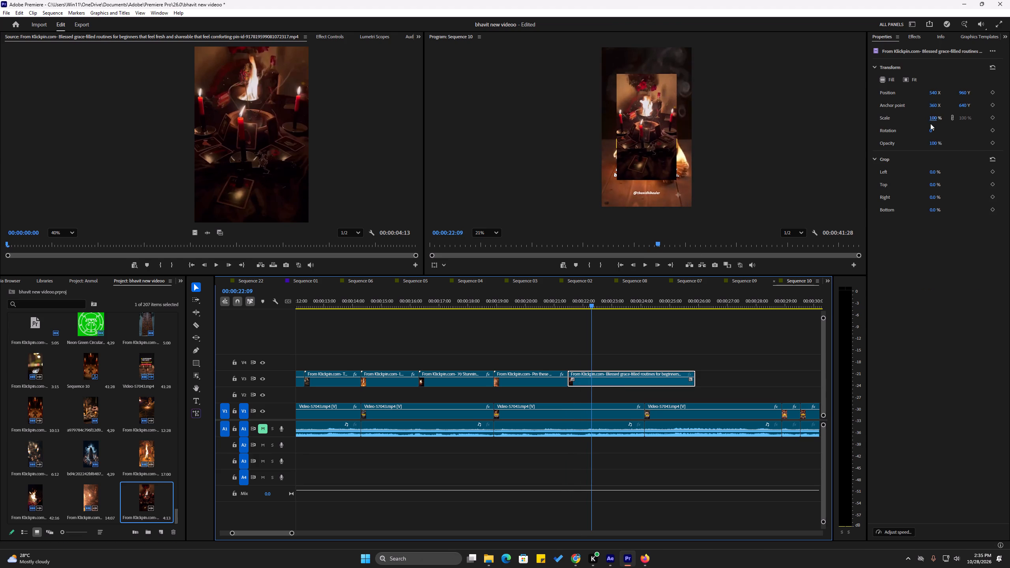
drag(932, 120, 963, 121)
Cut the "Blessed grace-filled routines" clip where the next V1 shot begins, delete the remainder, save the project and play on through that shot.
key(space)
alt+scroll(691, 331, up, 5)
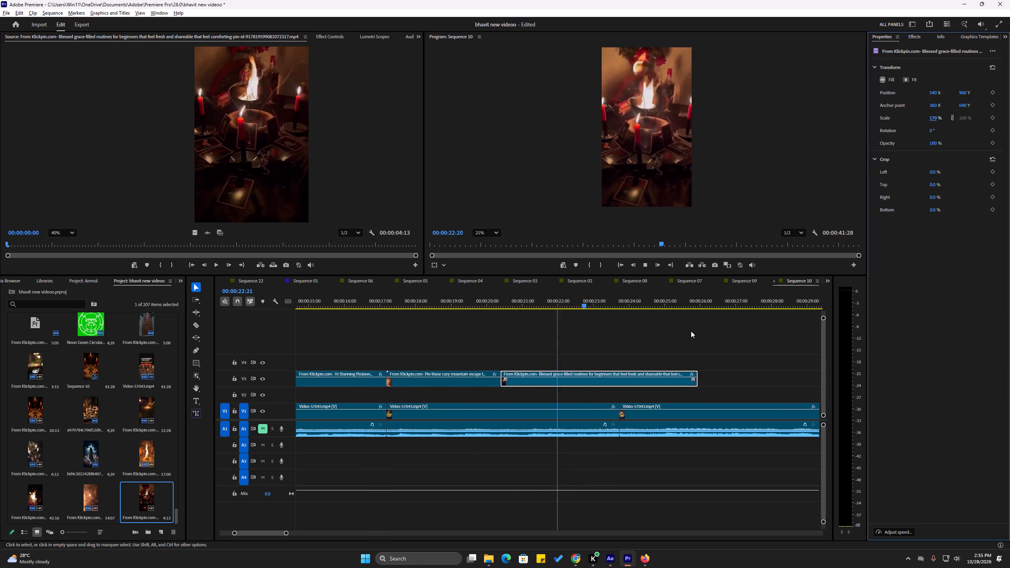
alt+scroll(691, 331, up, 1)
key(c)
click(605, 379)
key(v)
key(space)
click(624, 379)
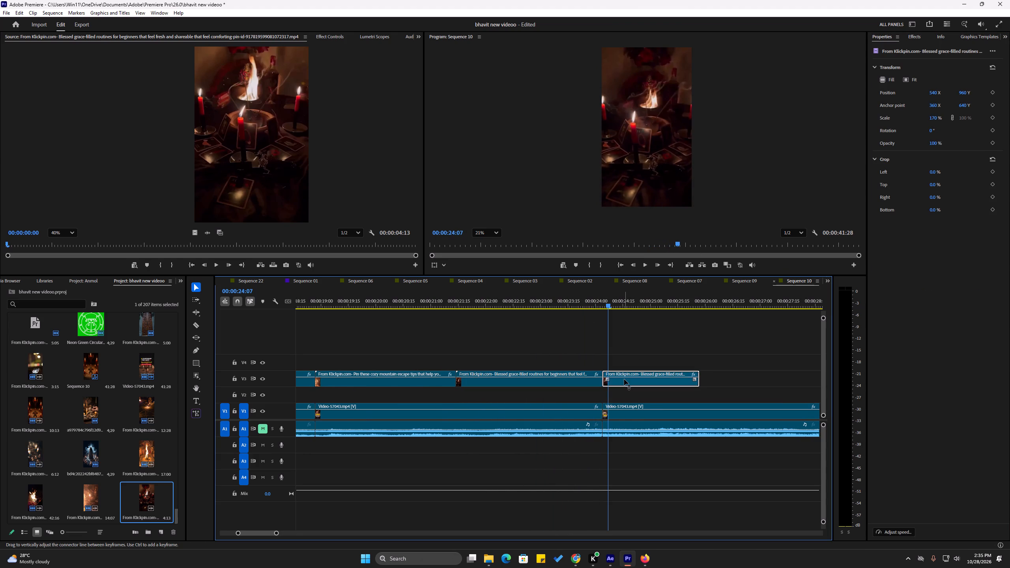
key(Delete)
click(588, 299)
key(space)
key(space)
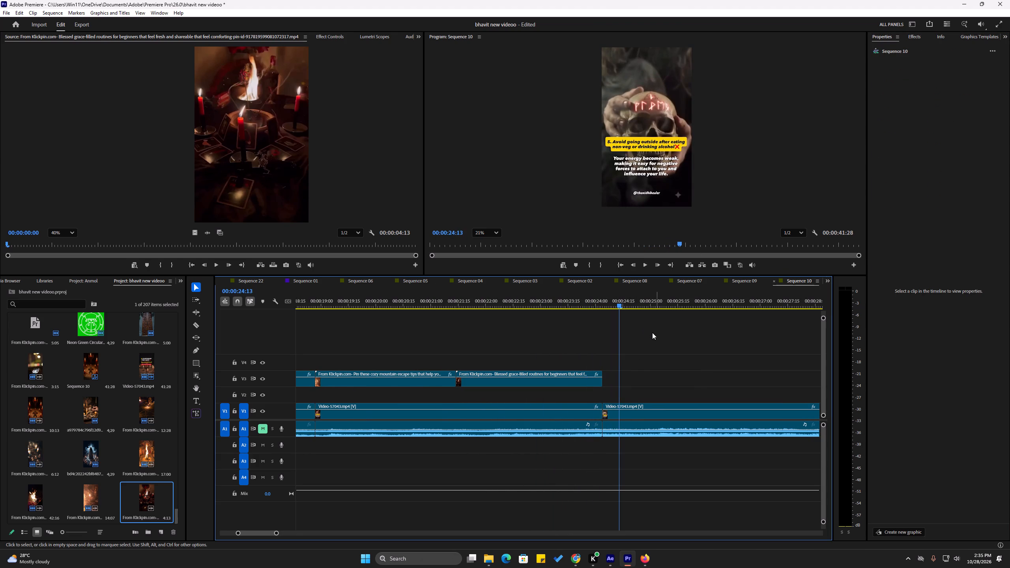
key(ctrl+s)
key(space)
alt+scroll(458, 338, down, 7)
alt+scroll(620, 351, down, 1)
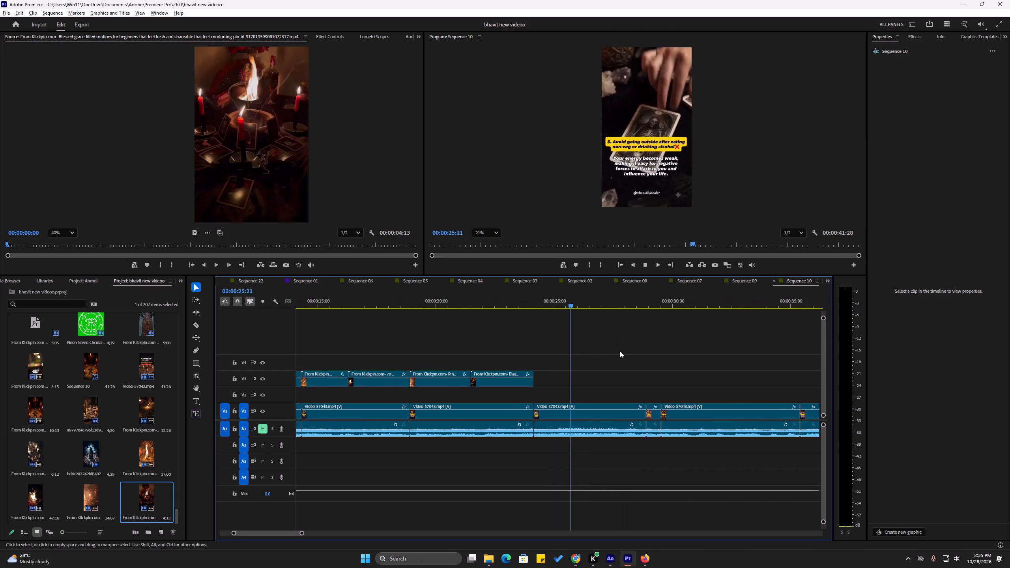
key(space)
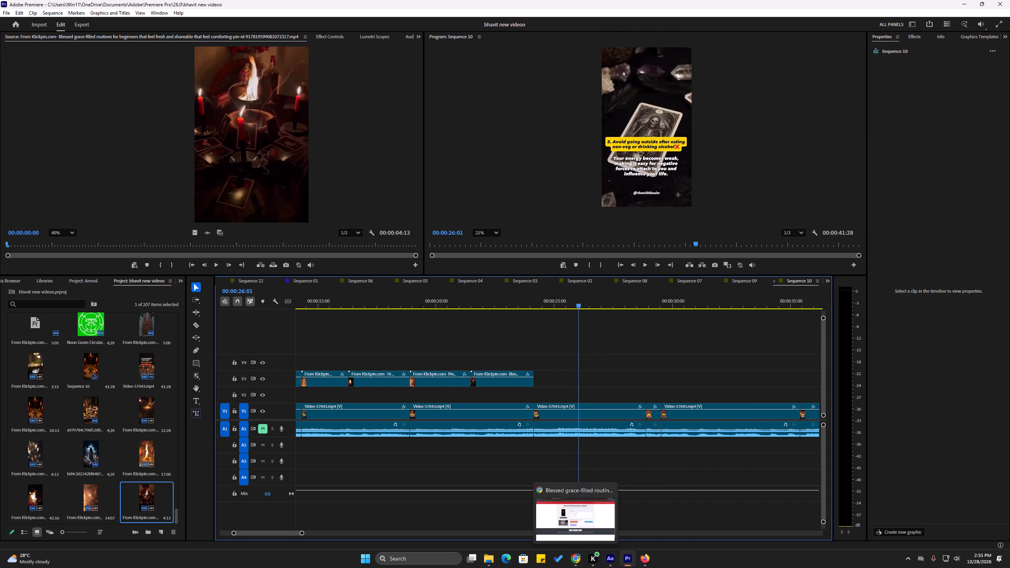
Back on Pinterest in Firefox, open the related pin with red couple-shaped candles and an orange skull candle, and copy its link.
click(644, 565)
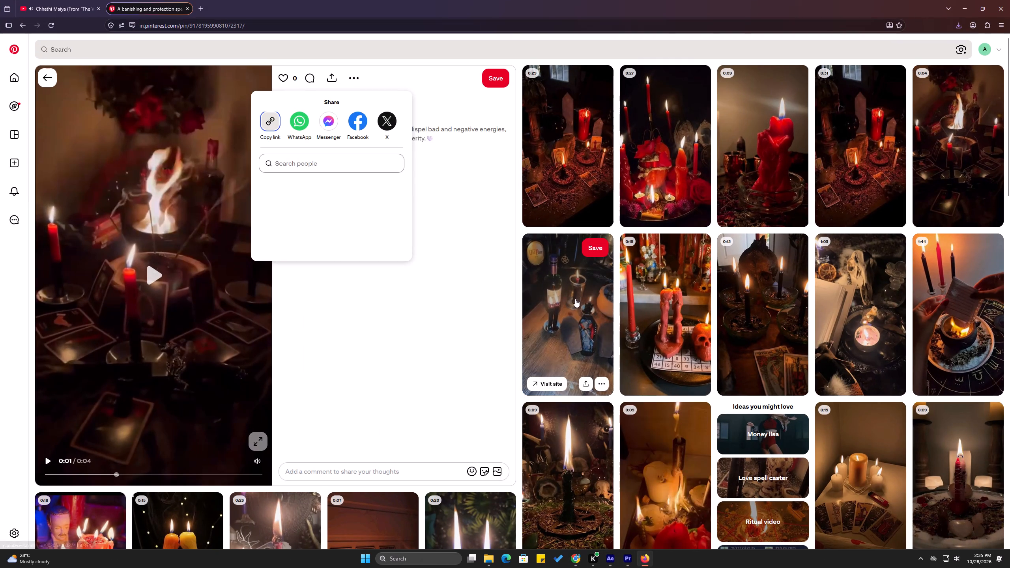
click(679, 322)
click(679, 322)
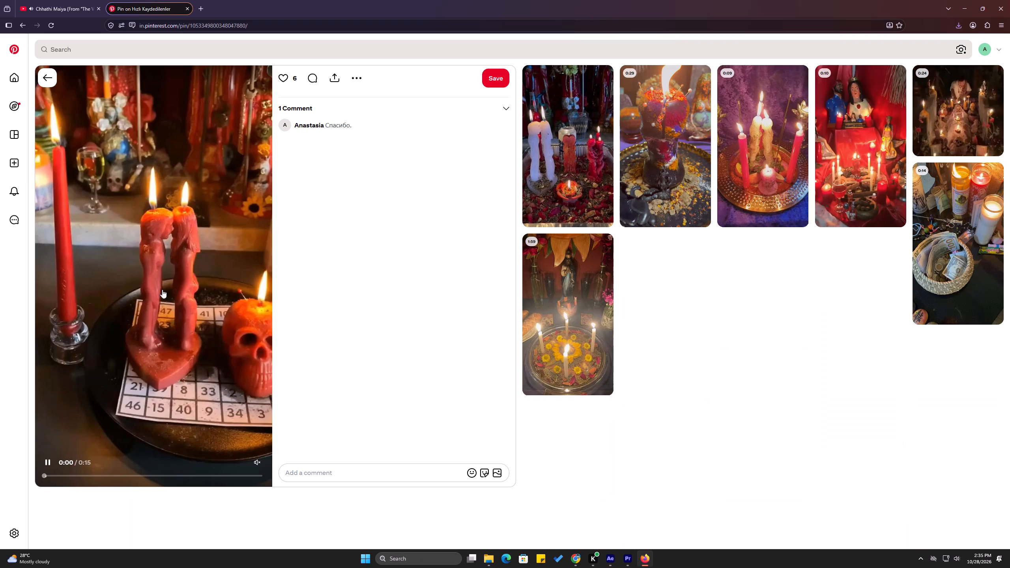
click(162, 290)
click(146, 285)
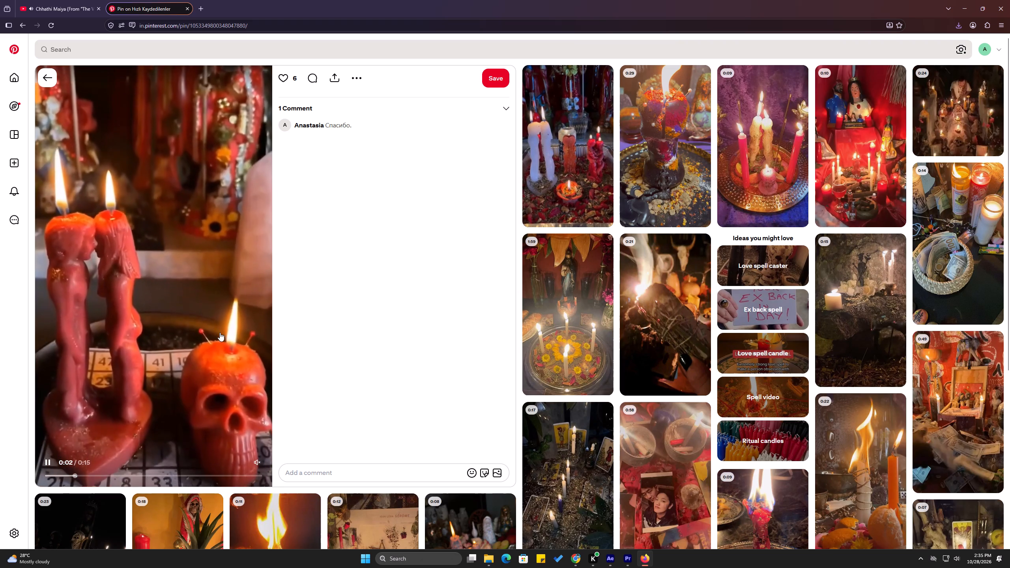
click(220, 333)
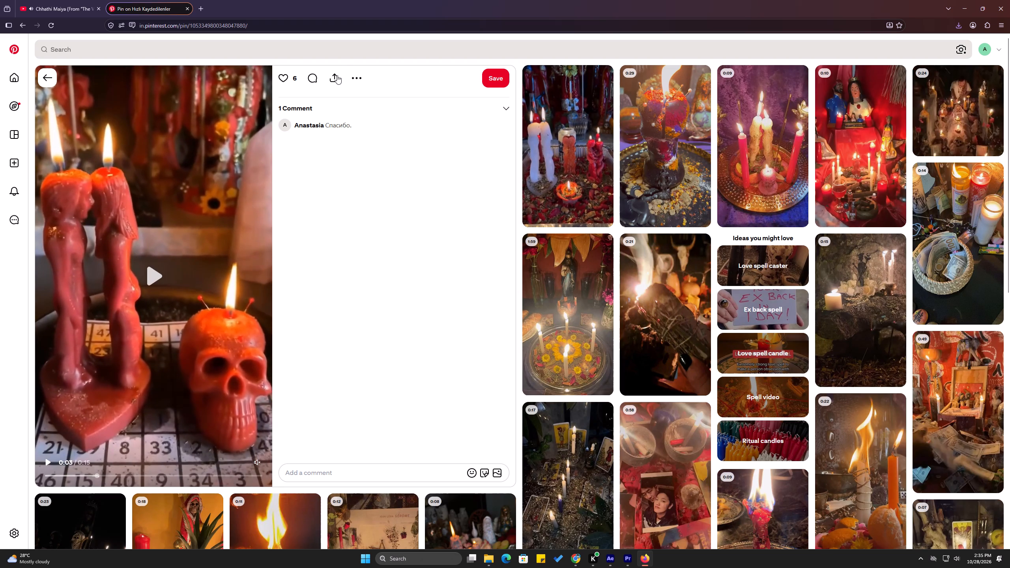
click(335, 77)
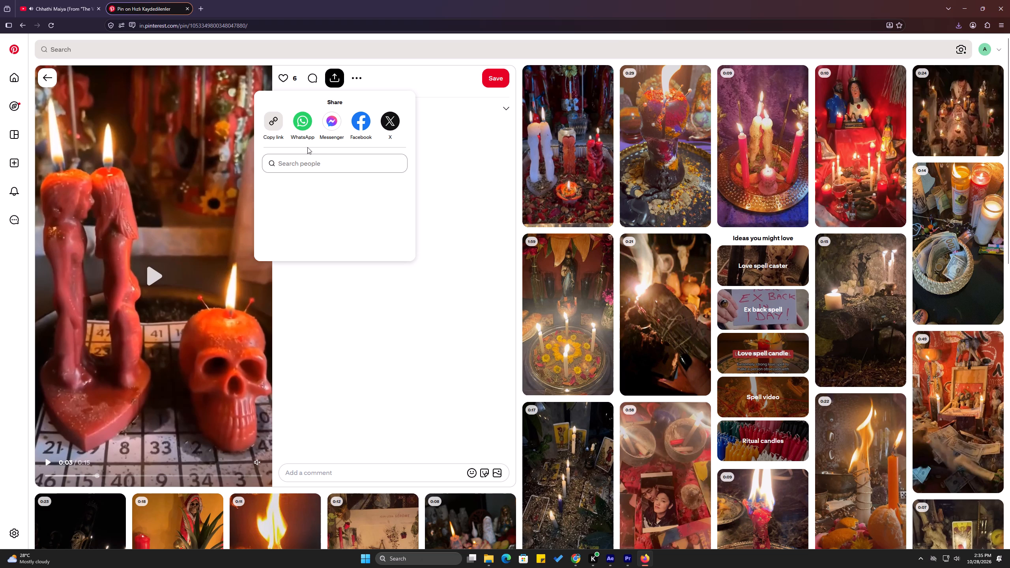
double_click(275, 123)
click(275, 123)
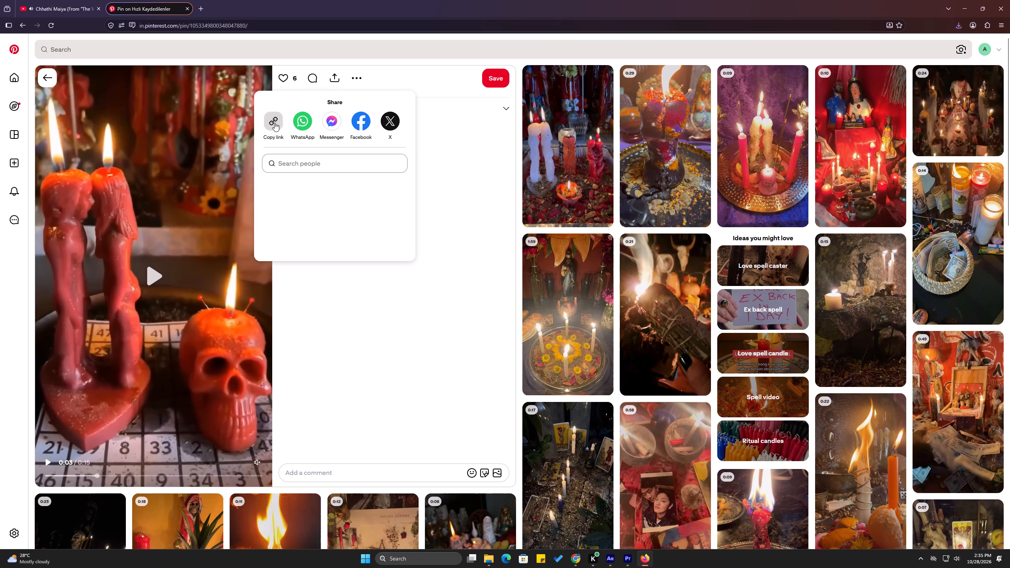
click(275, 123)
click(275, 123)
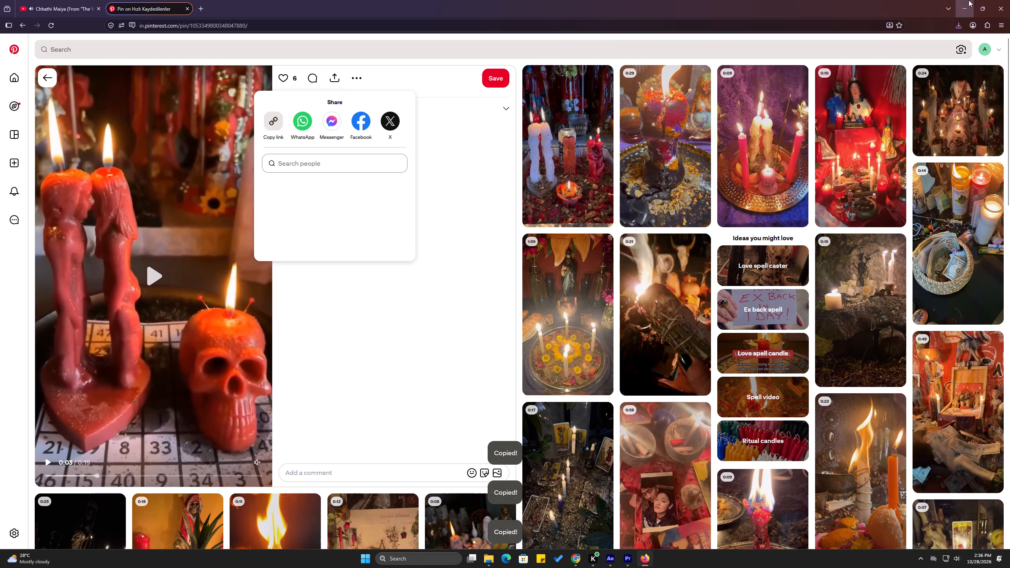
In Chrome, open a fresh KlickPin video download form and submit the copied pin link to download its video.
click(969, 0)
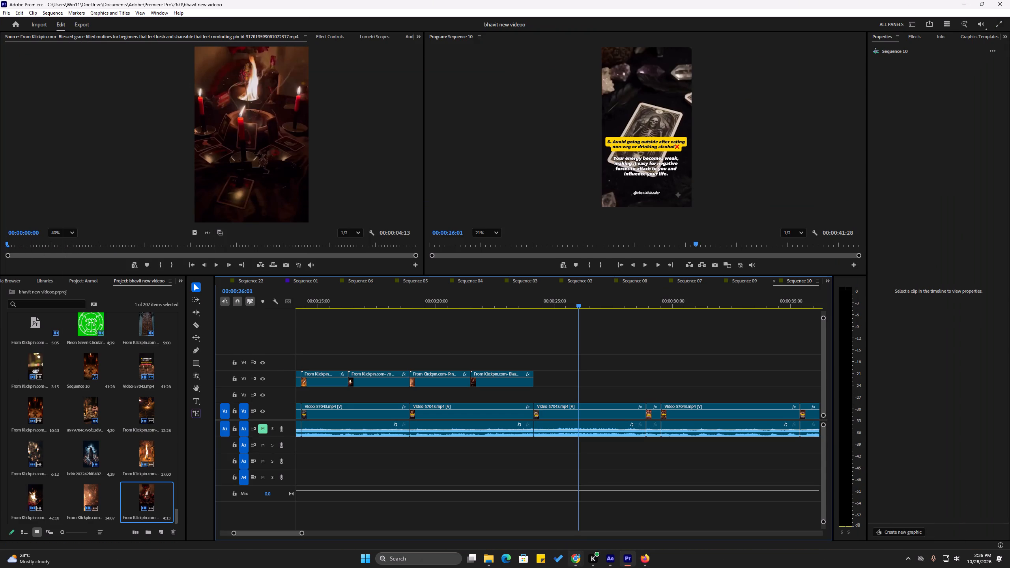
click(579, 559)
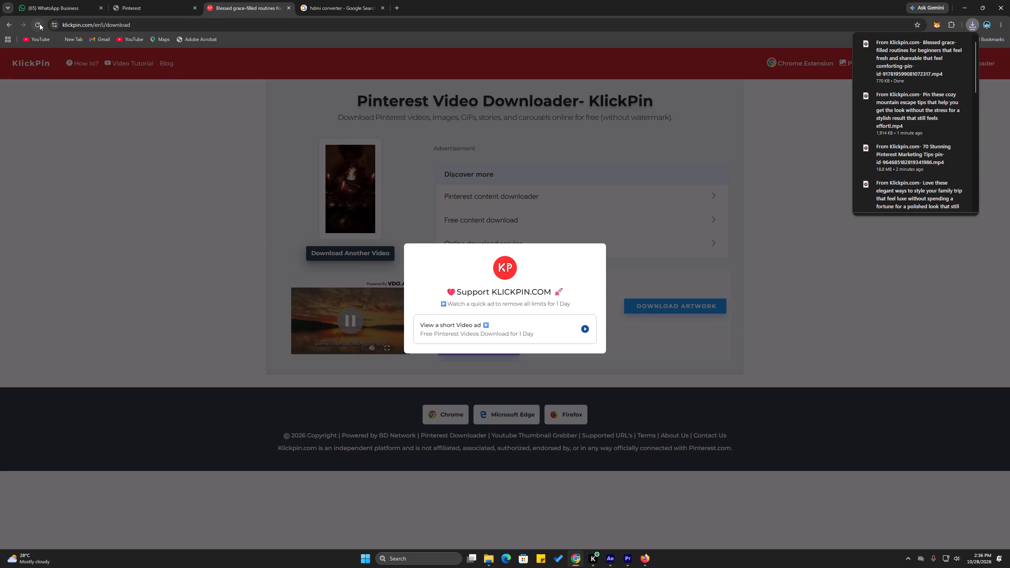
click(39, 24)
click(535, 87)
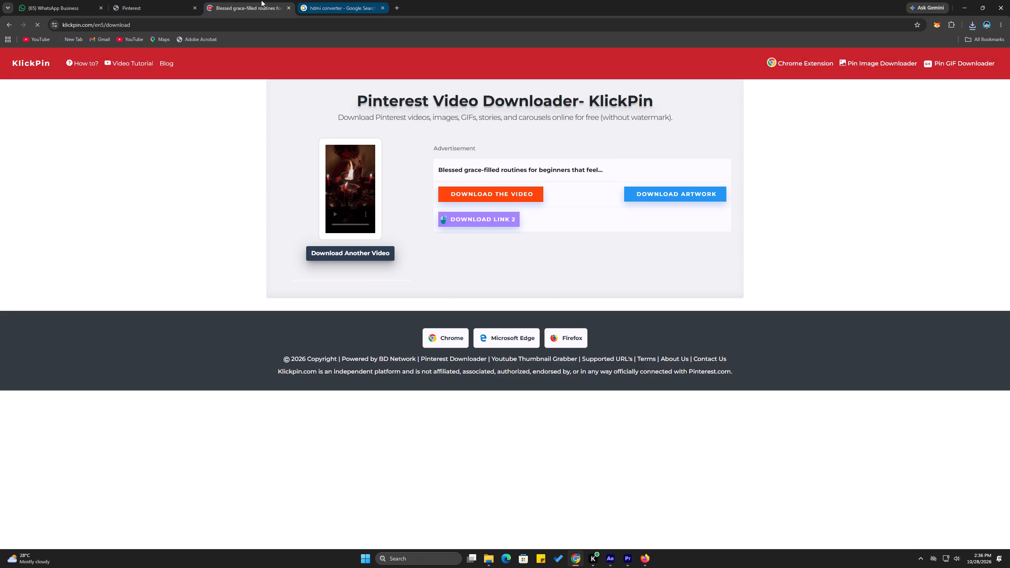
click(367, 252)
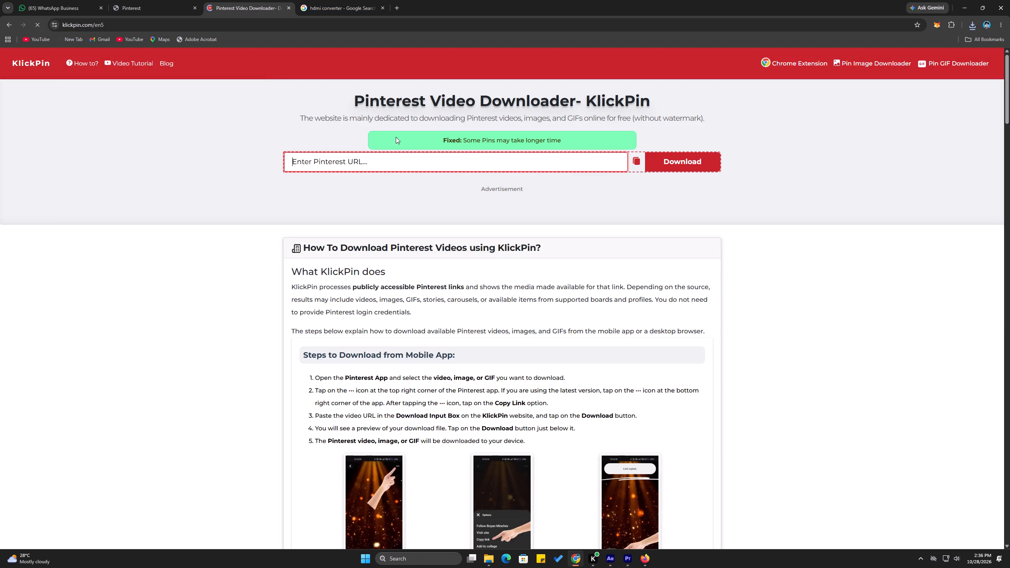
click(387, 166)
key(ctrl+v)
click(705, 171)
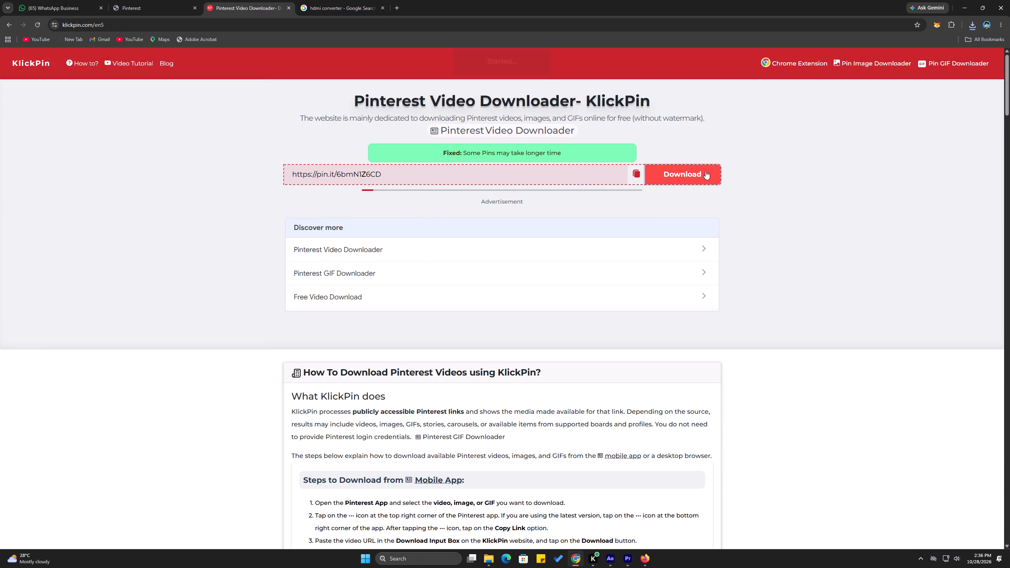
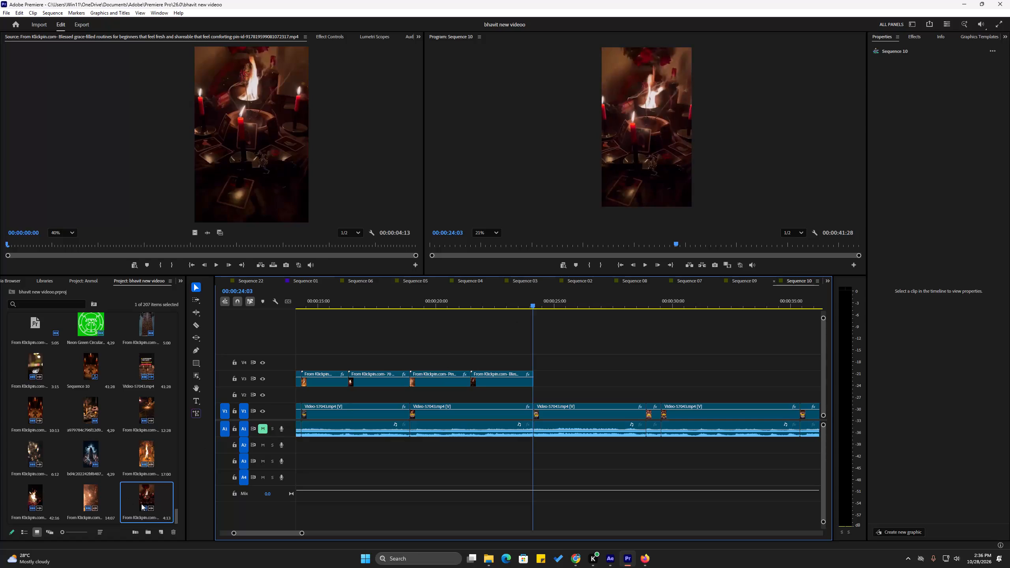
Import the downloaded "Nail design inspiration" candle video from Downloads and place its footage on V3 right after the "Blessed grace-filled routines" clip.
double_click(167, 499)
click(97, 144)
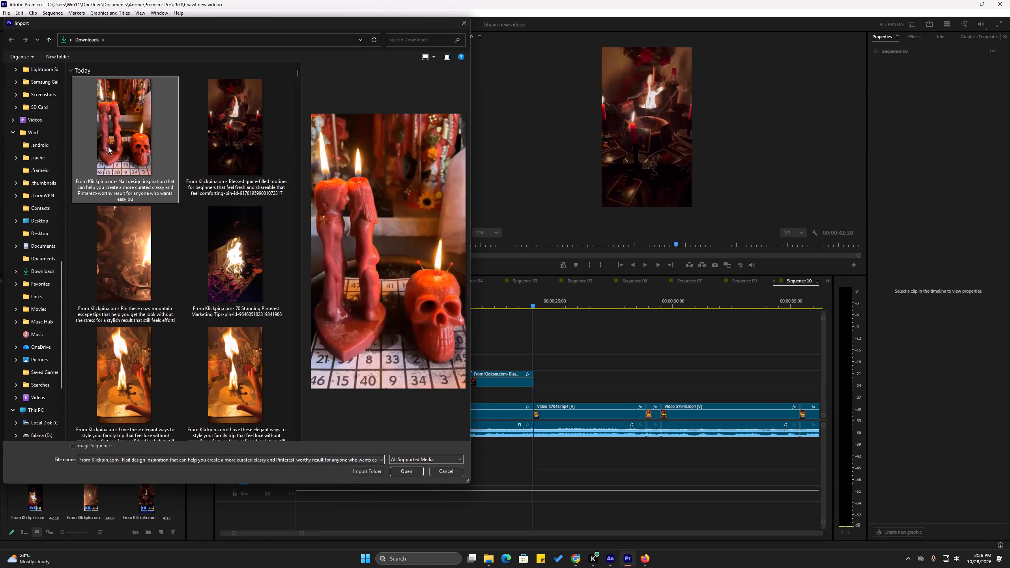
click(409, 474)
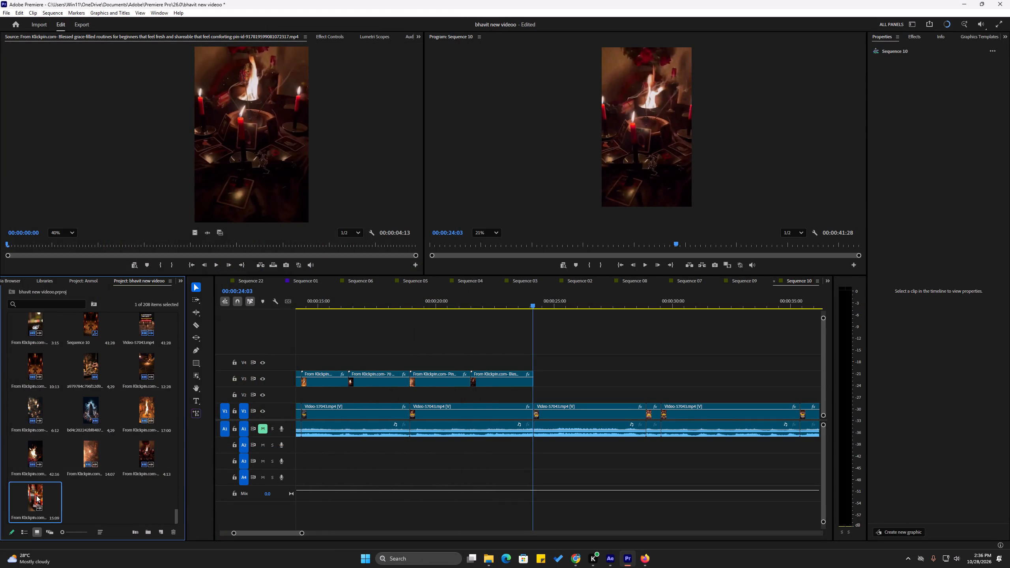
click(36, 495)
triple_click(36, 493)
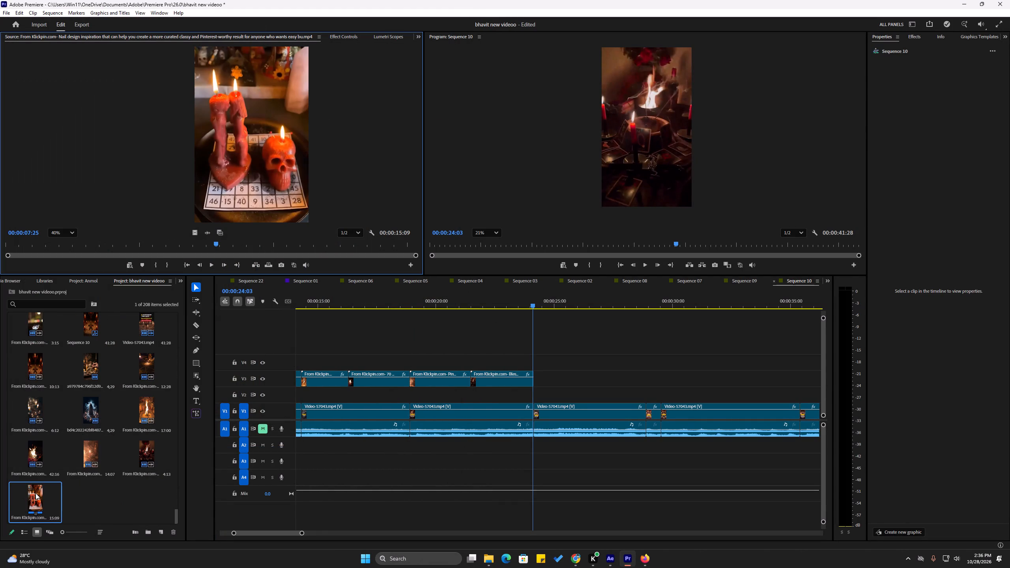
drag(196, 229, 533, 385)
Cut the "Nail design inspiration" clip on V3 at about 00:00:26:13 and delete the remainder.
key(space)
key(c)
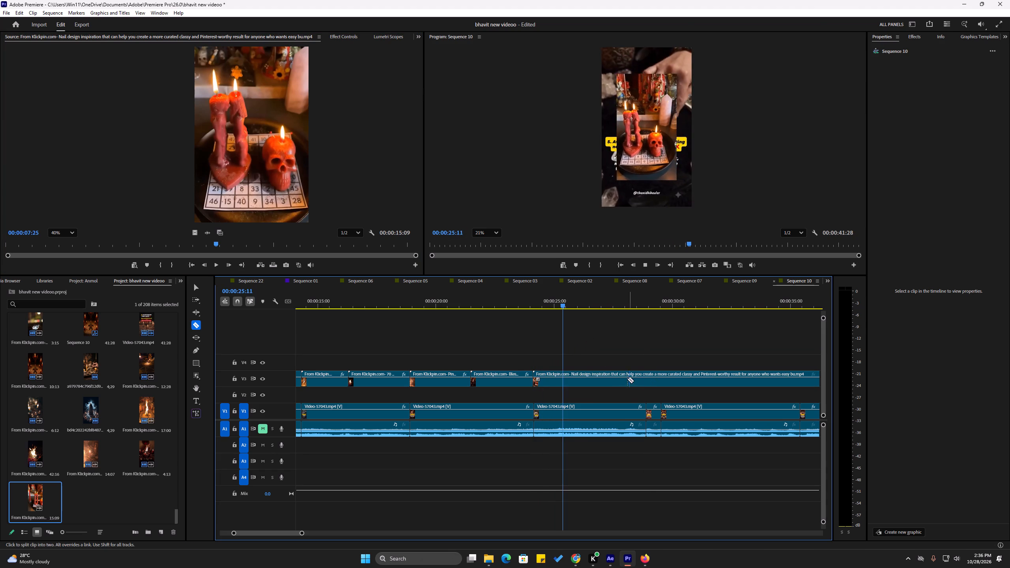
click(587, 379)
key(v)
key(space)
click(616, 377)
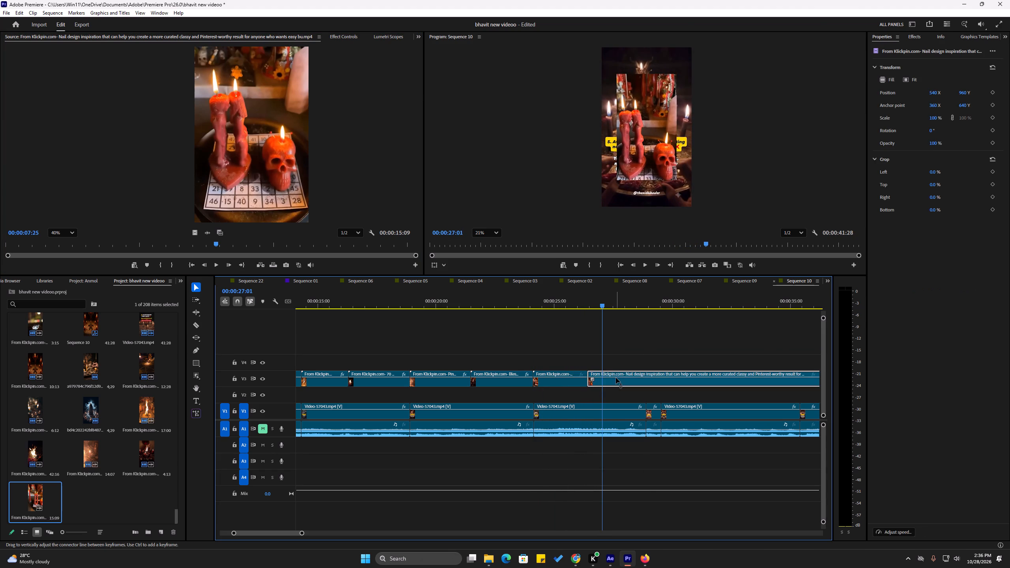
key(Delete)
Scale the "Nail design inspiration" clip on V3 to 172% so it fills the frame, and save the project.
click(574, 303)
click(574, 372)
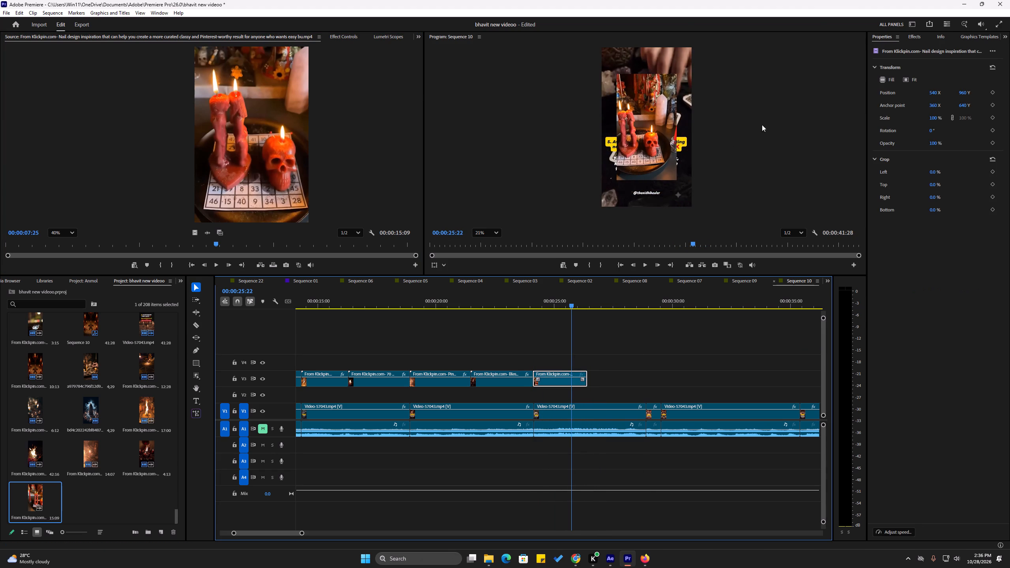
drag(934, 116, 961, 114)
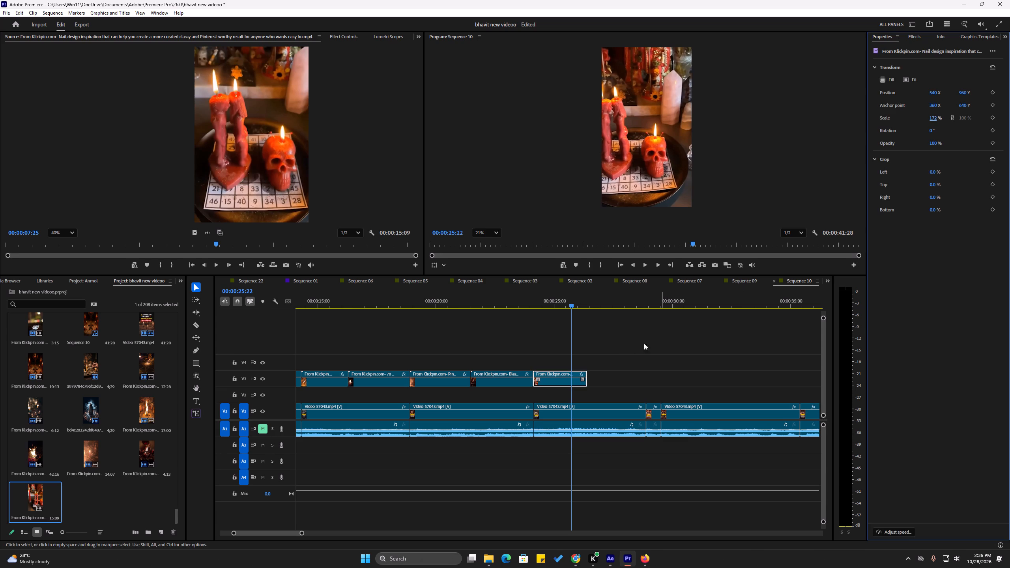
click(619, 345)
key(ctrl+s)
Trim about 18 frames off the start of the "Nail design inspiration" clip and move it back against the preceding V3 clip.
key(space)
alt+scroll(608, 330, down, 1)
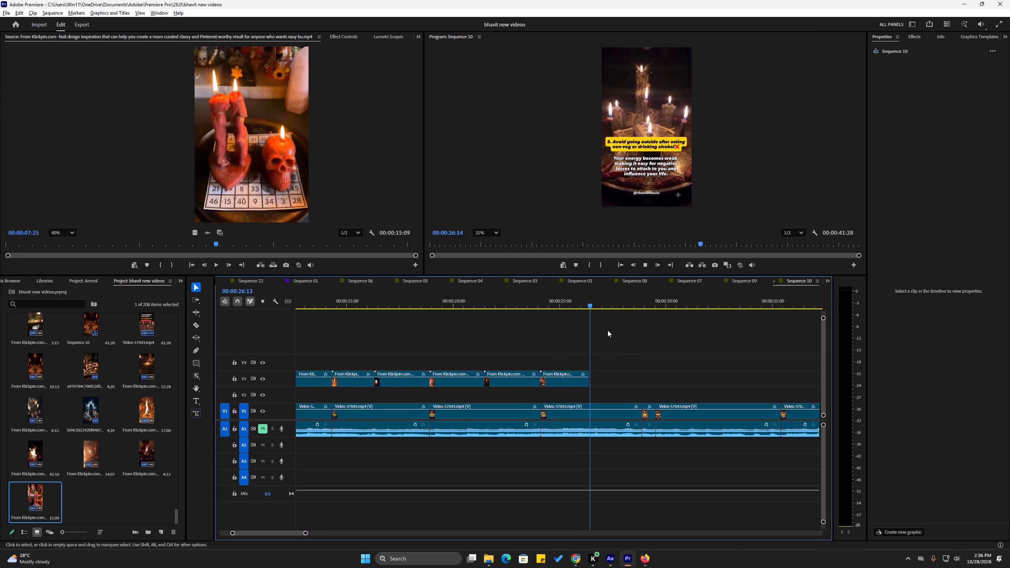
alt+scroll(608, 330, down, 1)
alt+scroll(612, 334, up, 3)
key(space)
drag(549, 303, 503, 305)
key(space)
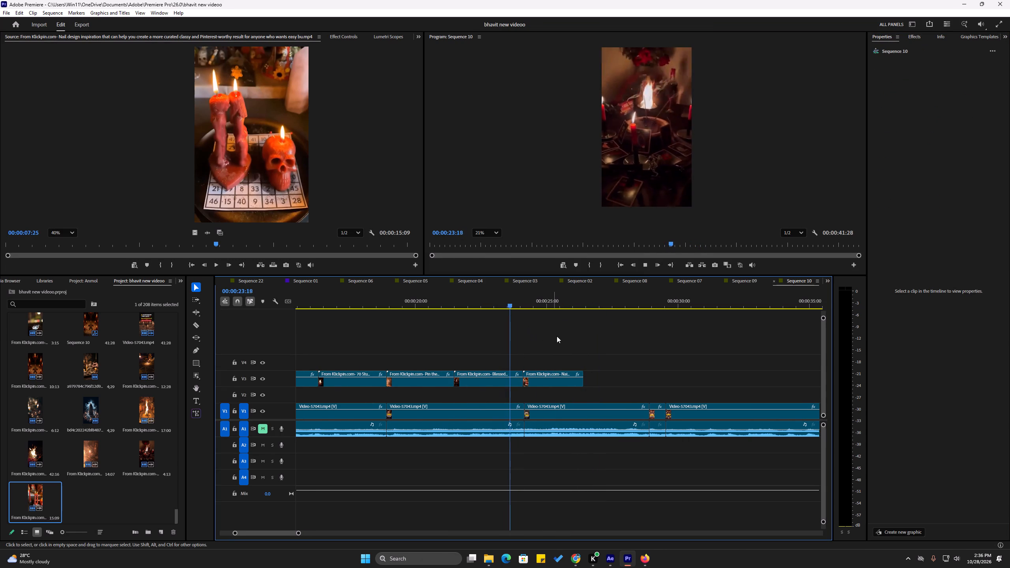
alt+scroll(579, 345, up, 9)
key(space)
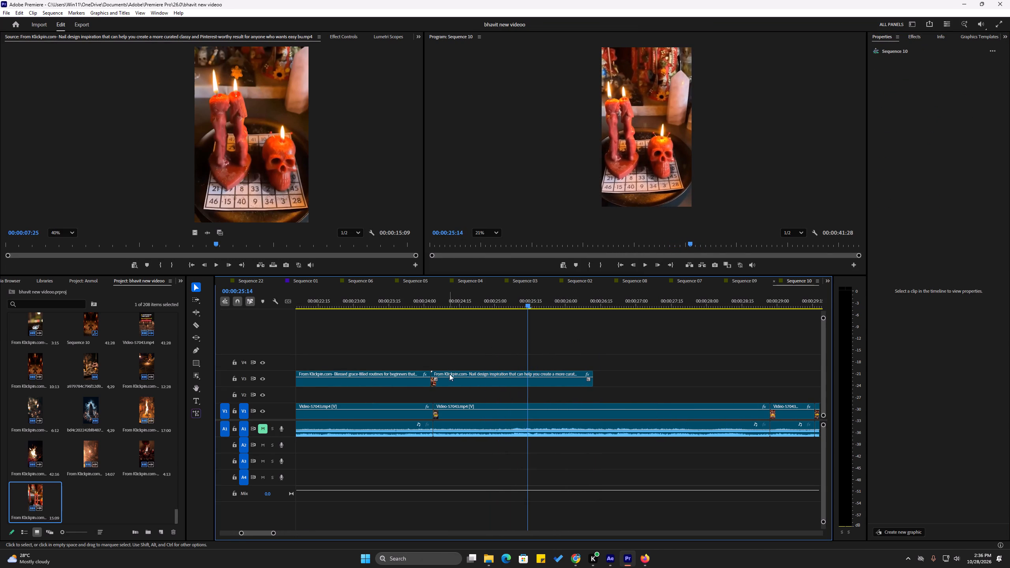
drag(433, 374, 477, 377)
drag(485, 383, 481, 382)
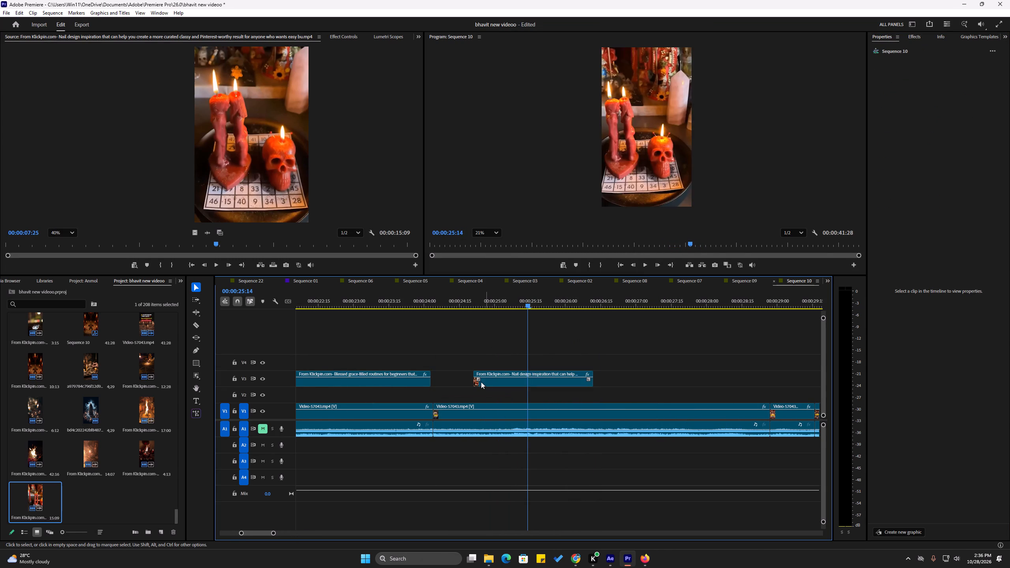
drag(481, 382, 441, 376)
Play the trimmed candle clip, and extend its end on V3 to where the V1 shot beneath it ends.
click(429, 299)
key(space)
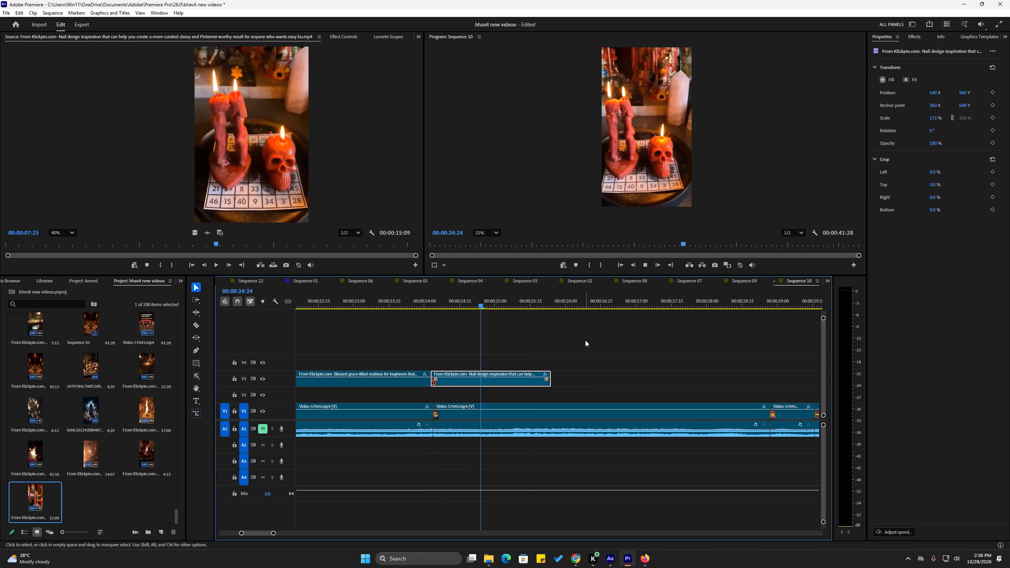
key(space)
drag(546, 308, 532, 311)
drag(554, 378, 773, 391)
Play back the extended candle clip on V3 and on into the following V1 shots, and save the project.
key(space)
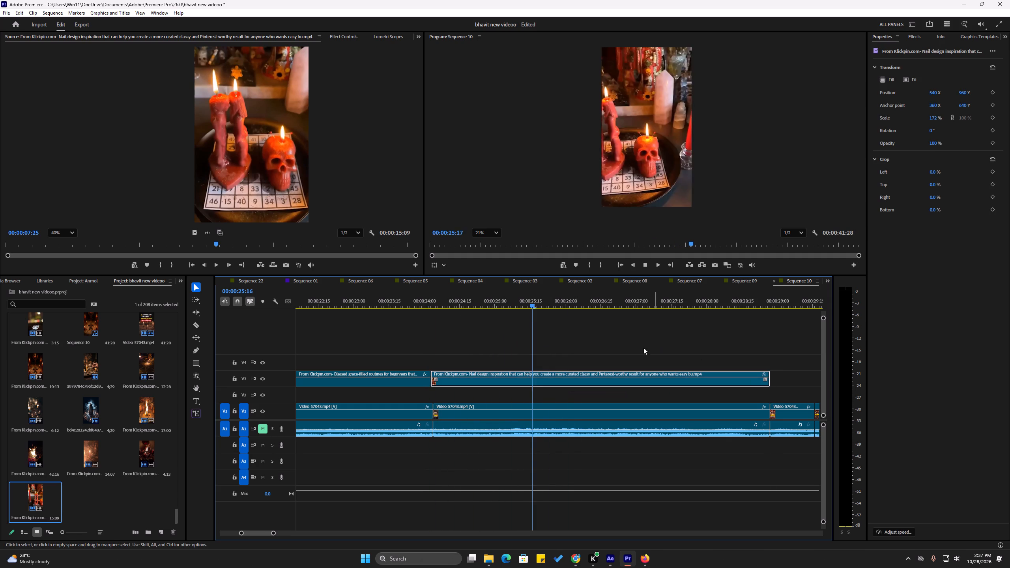
key(space)
key(space)
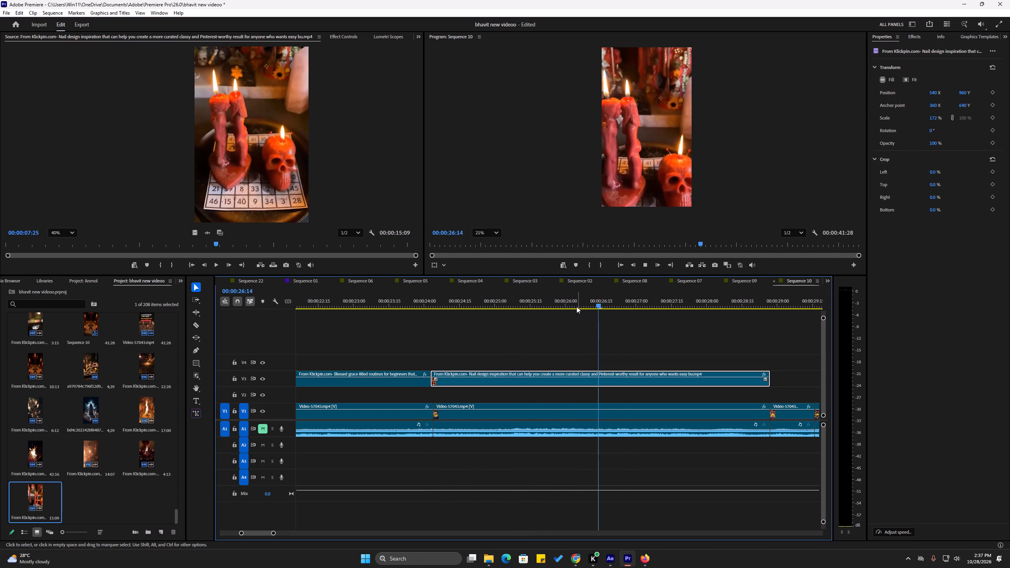
drag(510, 297, 481, 297)
key(space)
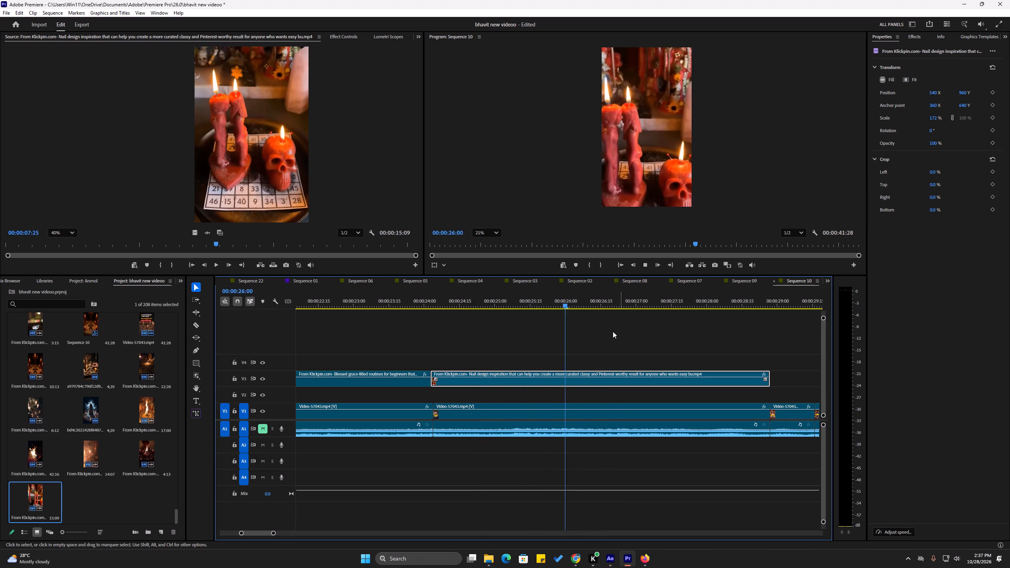
alt+scroll(521, 327, down, 2)
key(space)
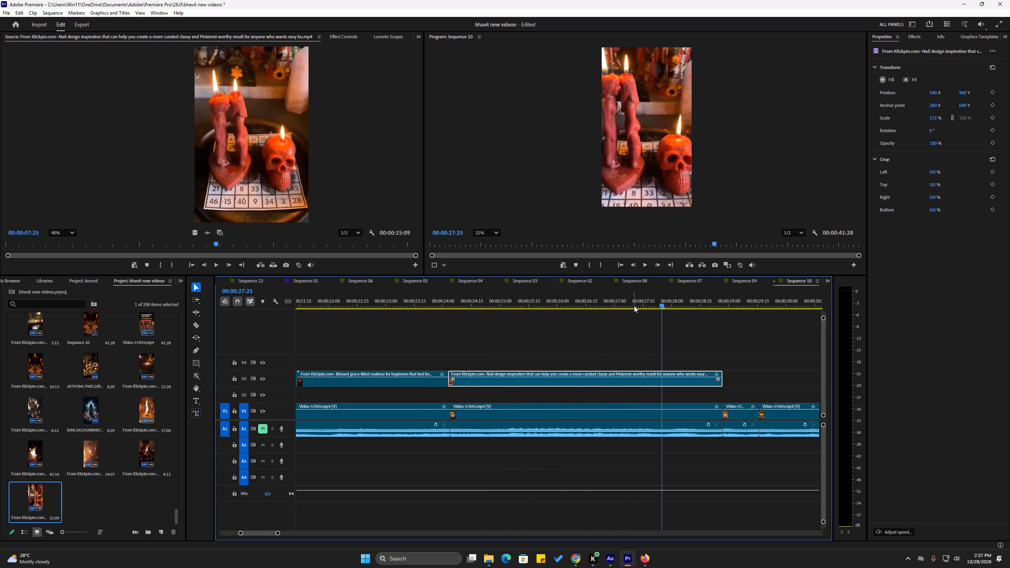
key(space)
key(space)
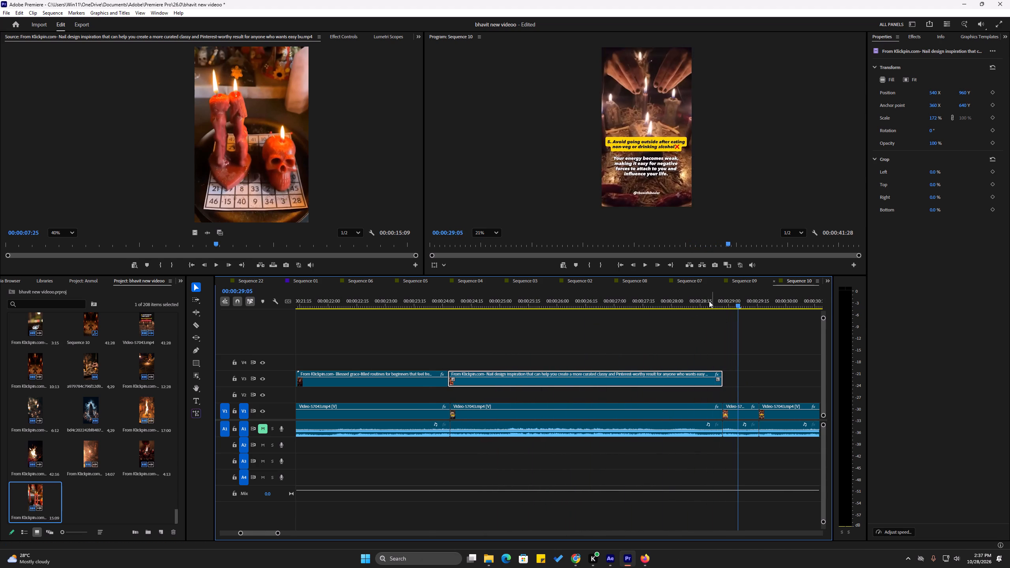
drag(691, 303, 431, 324)
key(space)
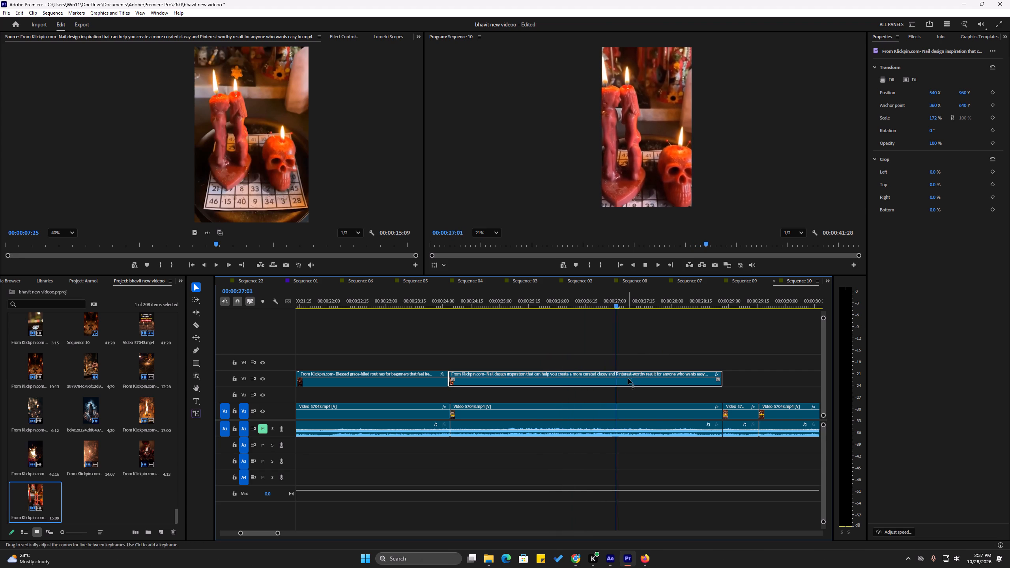
key(space)
key(space)
alt+scroll(534, 338, down, 3)
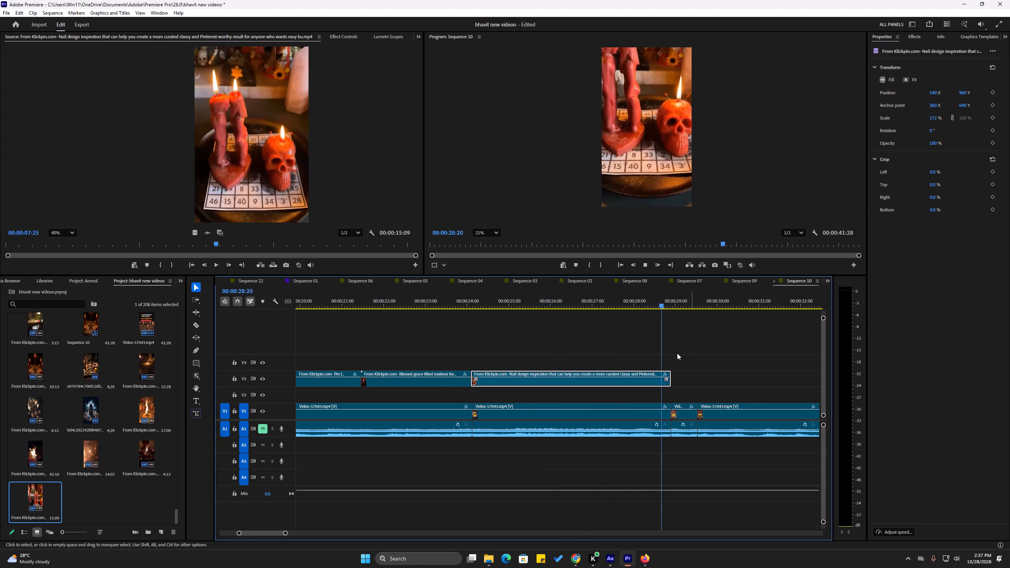
alt+scroll(534, 361, down, 3)
alt+scroll(681, 359, down, 2)
key(space)
key(ctrl+s)
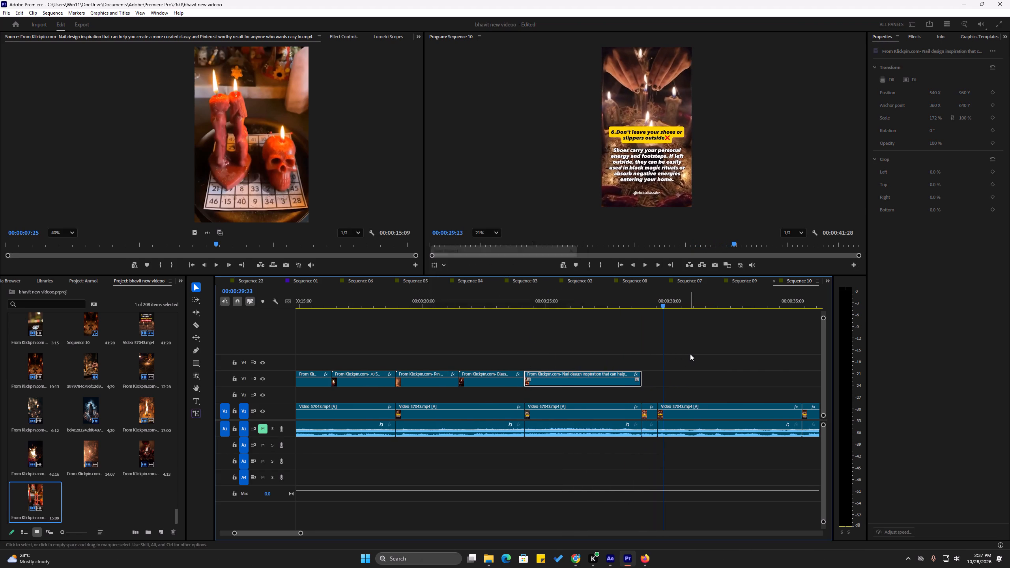
Play on through the "6.Don't leave your shoes or slippers outside" shot on V1 to examine what needs replacing, and save the project.
key(space)
alt+scroll(517, 344, down, 3)
alt+scroll(606, 343, down, 1)
alt+scroll(683, 353, down, 1)
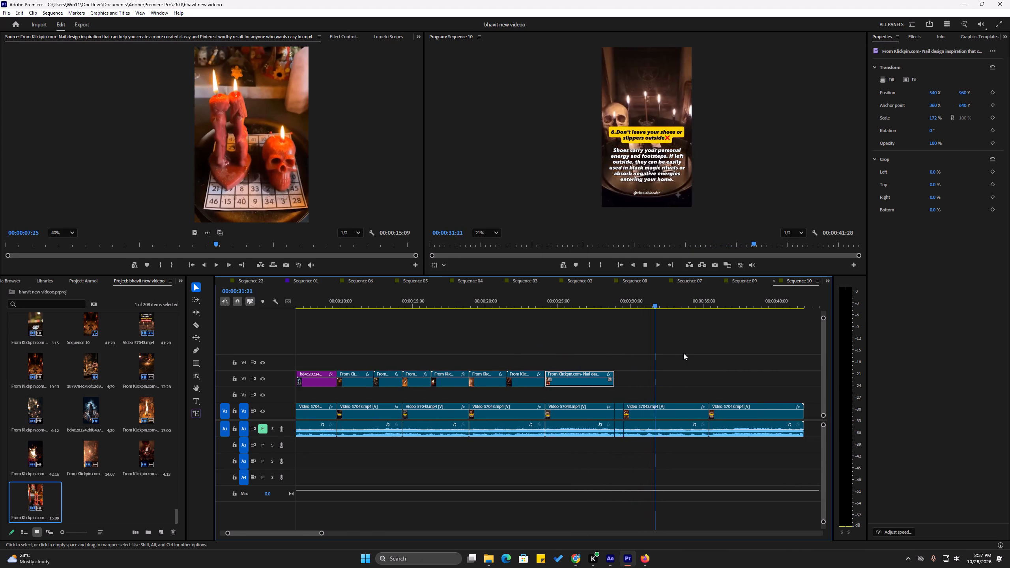
alt+scroll(592, 340, down, 1)
alt+scroll(710, 341, down, 1)
key(space)
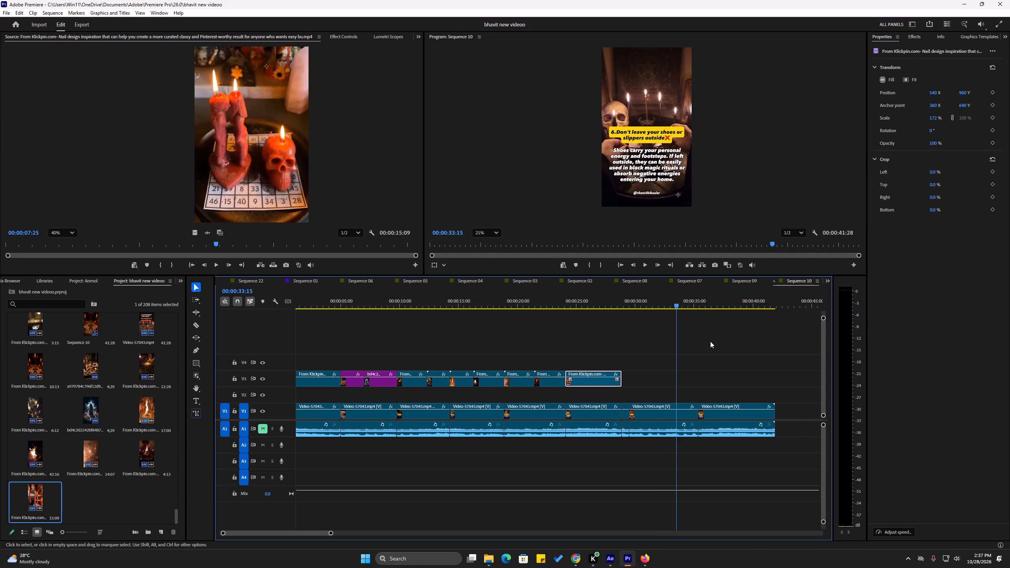
key(ctrl+s)
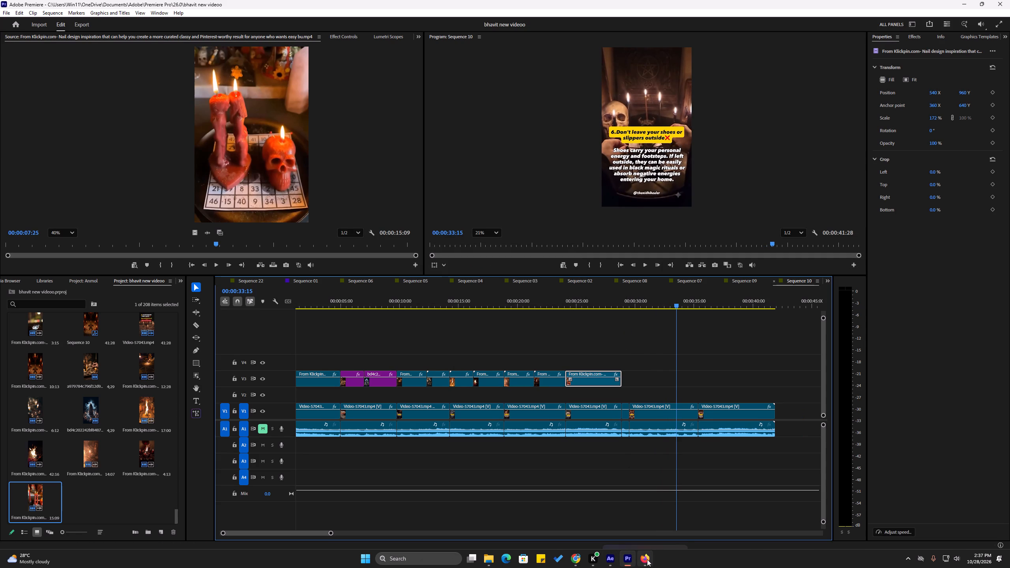
Back on Pinterest in Firefox, look through the pins related to the red couple-shaped candles for another ritual video.
click(647, 559)
scroll(664, 299, down, 2)
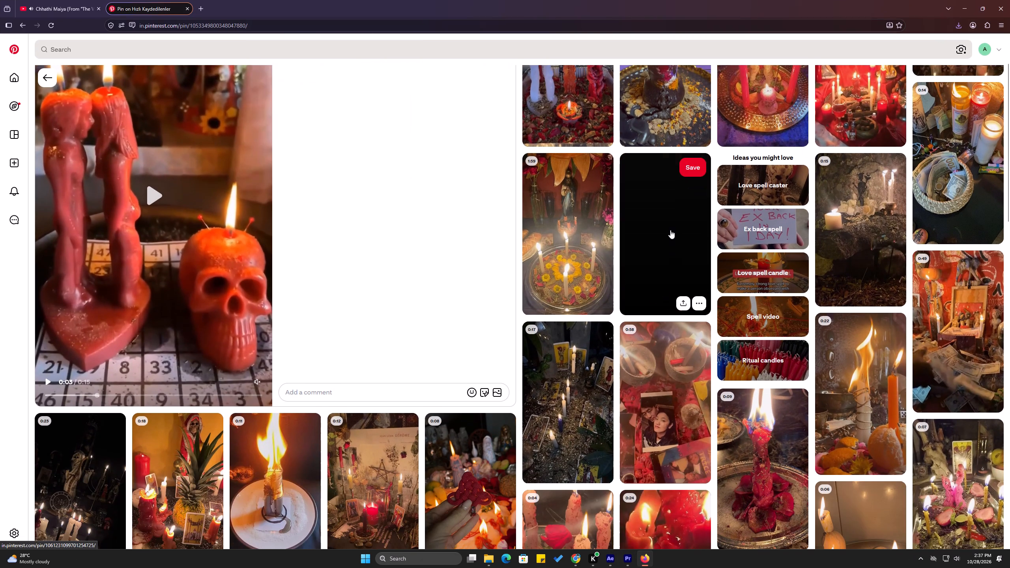
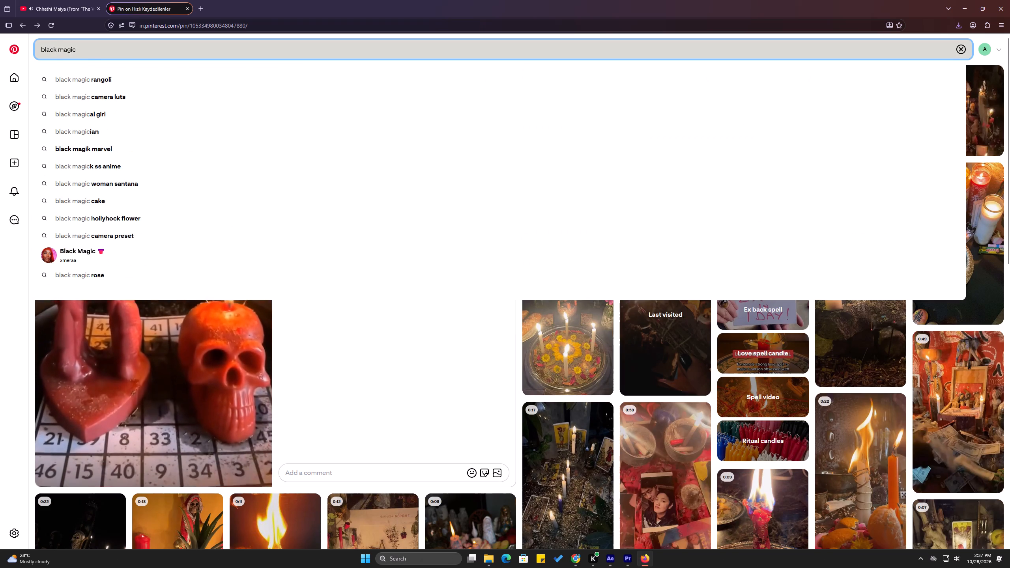
Search Pinterest for "black magic" and go through the smoky hooded-figures pin to the related Sacred Midnight Ritual image.
key(Return)
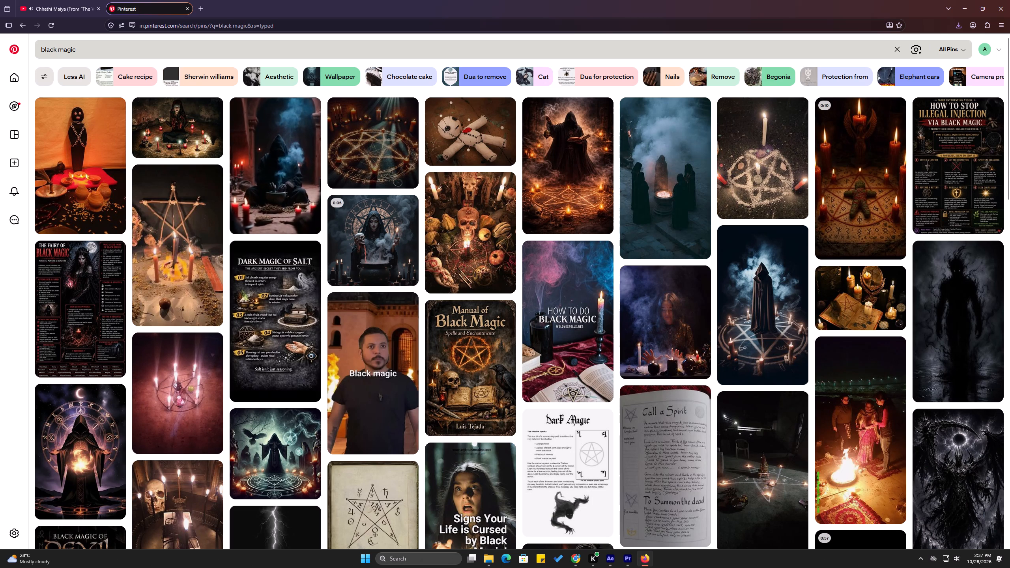
click(658, 201)
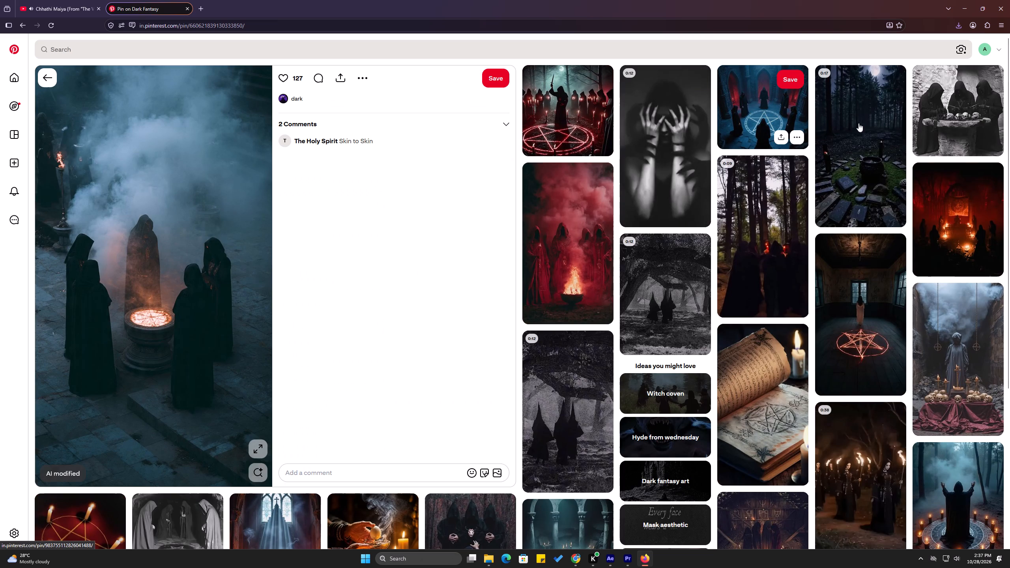
scroll(305, 304, down, 3)
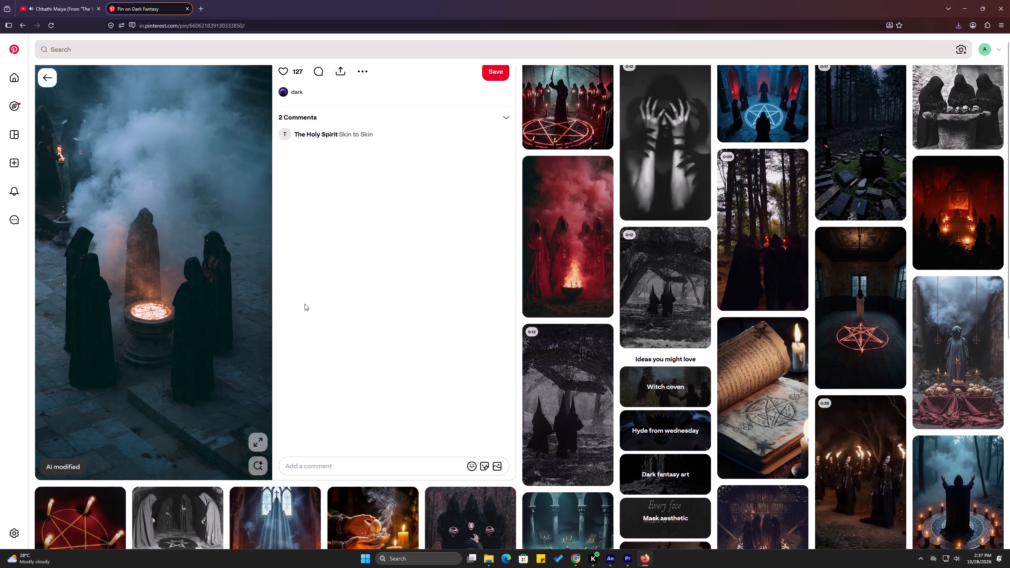
click(285, 466)
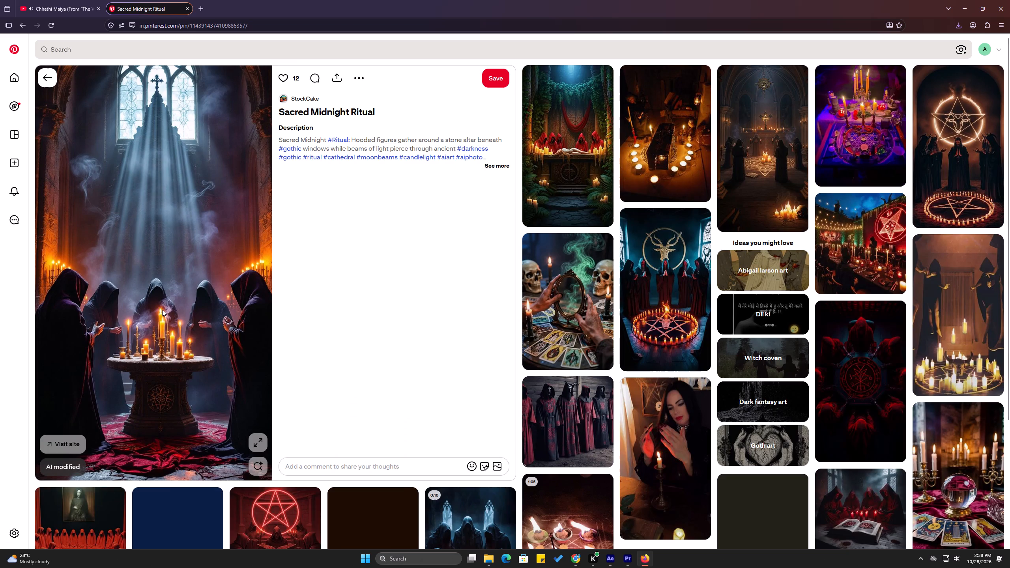
Save the Sacred Midnight Ritual image as a JPEG in the Downloads folder.
right_click(162, 310)
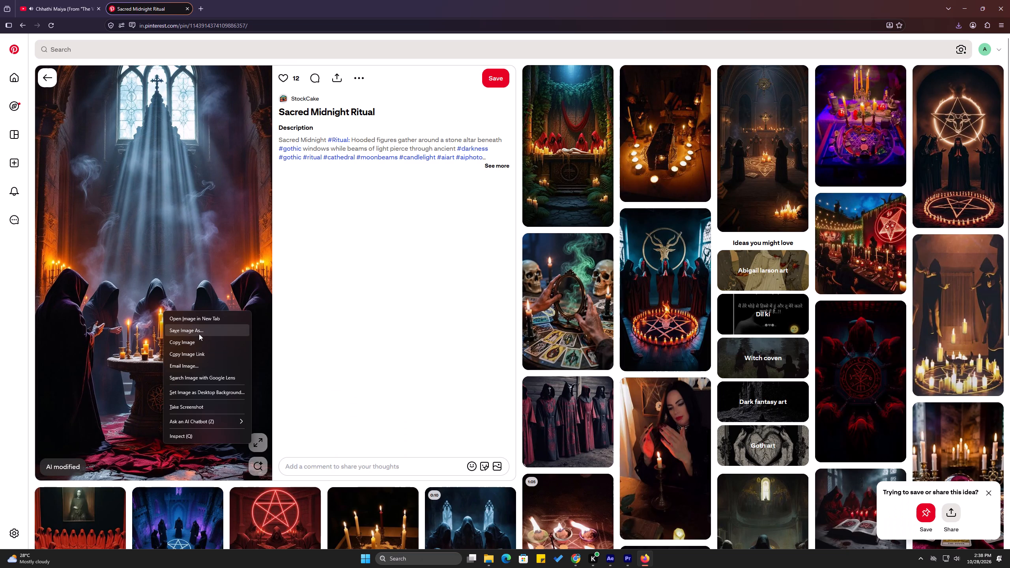
click(199, 334)
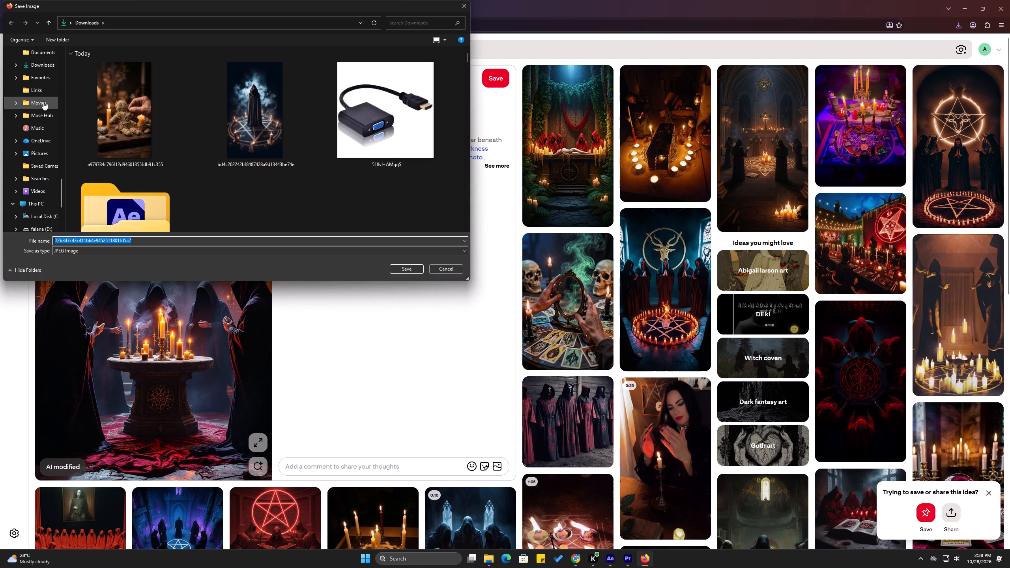
click(45, 66)
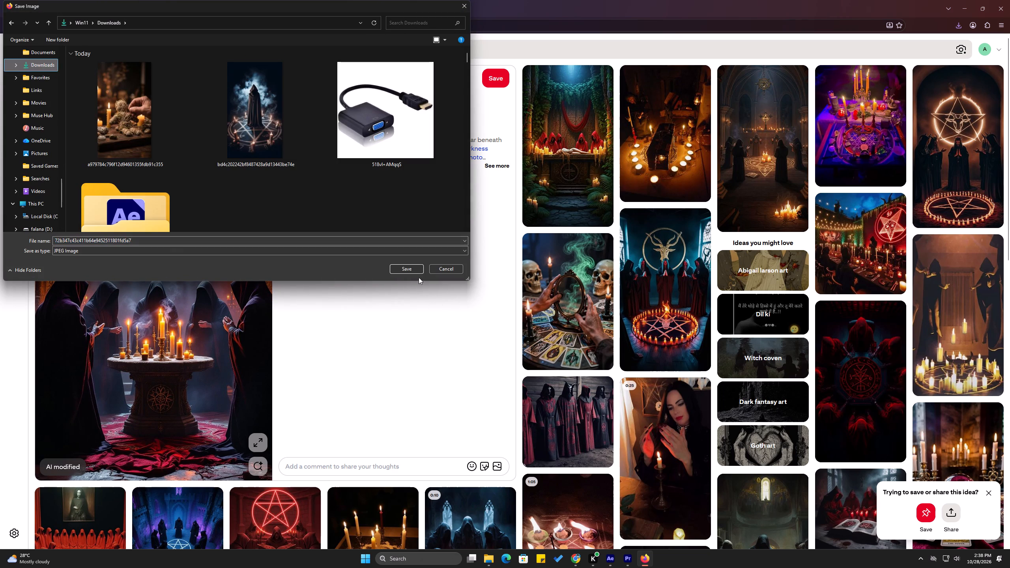
click(413, 269)
Open the related pin of red-hooded figures around a candlelit stone altar to examine it and its related pins.
click(556, 145)
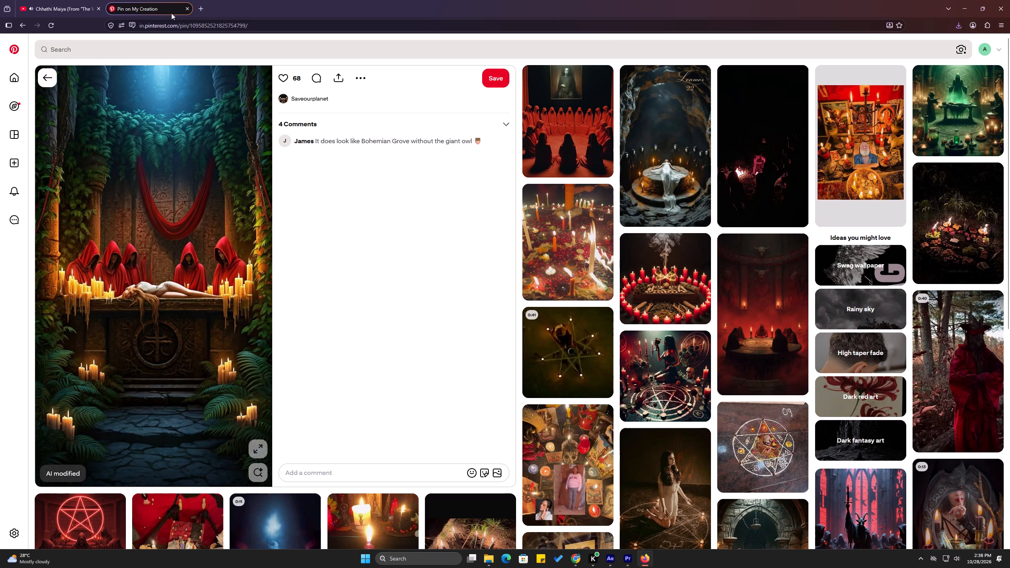
From the Sacred Midnight Ritual pin's related pins, open the video of dark-hooded figures around a glowing red orb and copy its link.
click(17, 26)
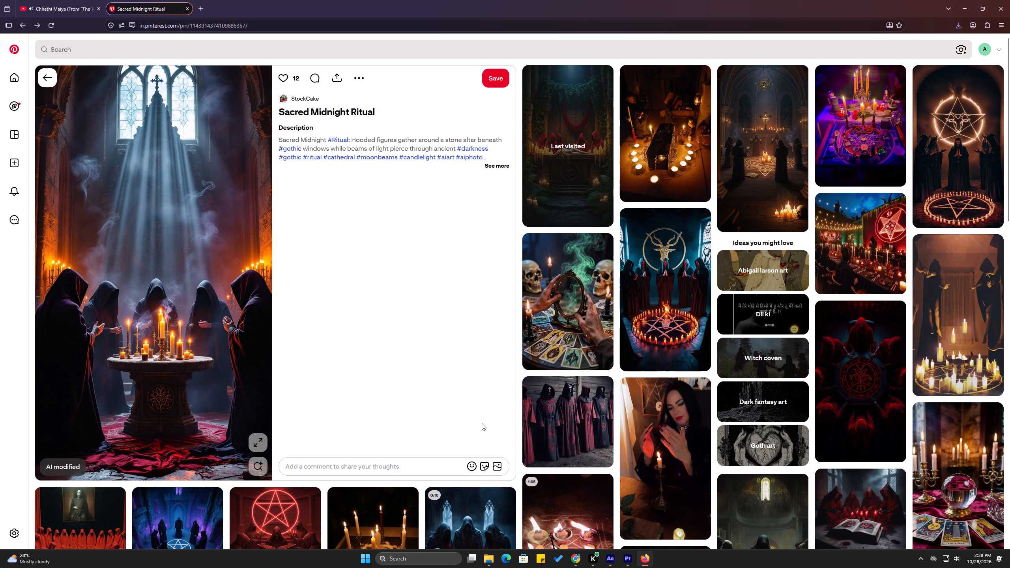
scroll(503, 252, down, 5)
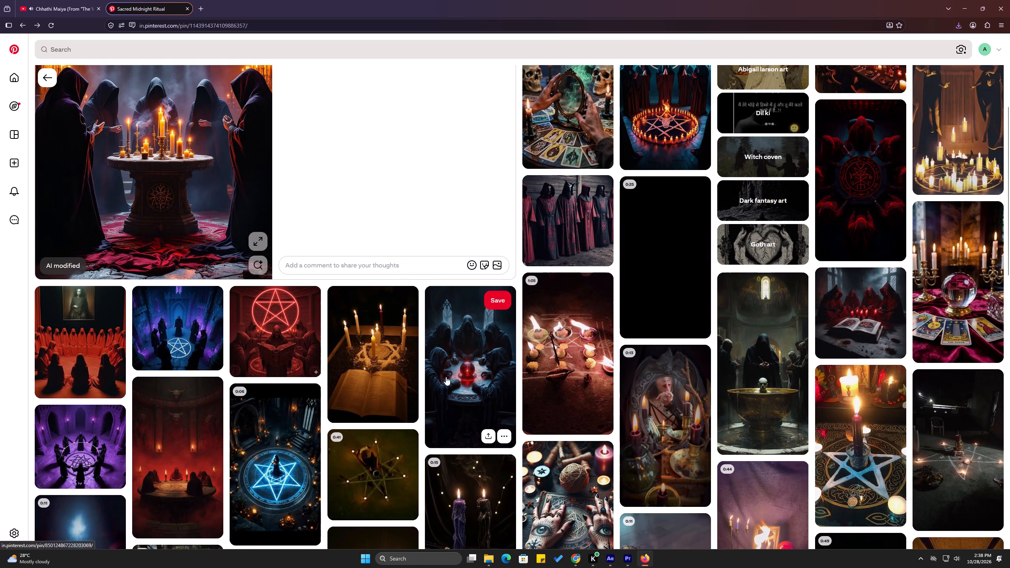
click(473, 359)
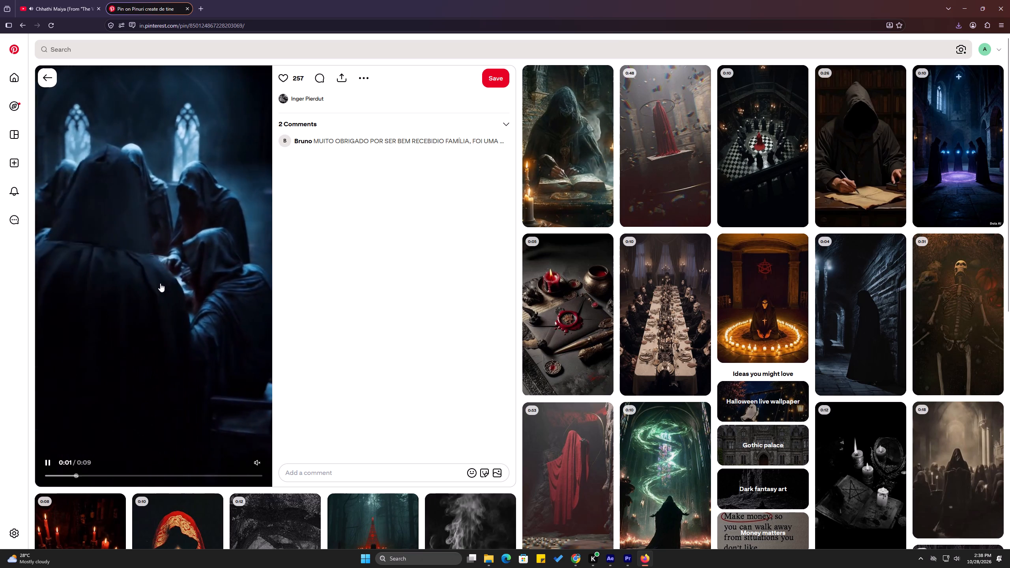
click(168, 278)
click(341, 77)
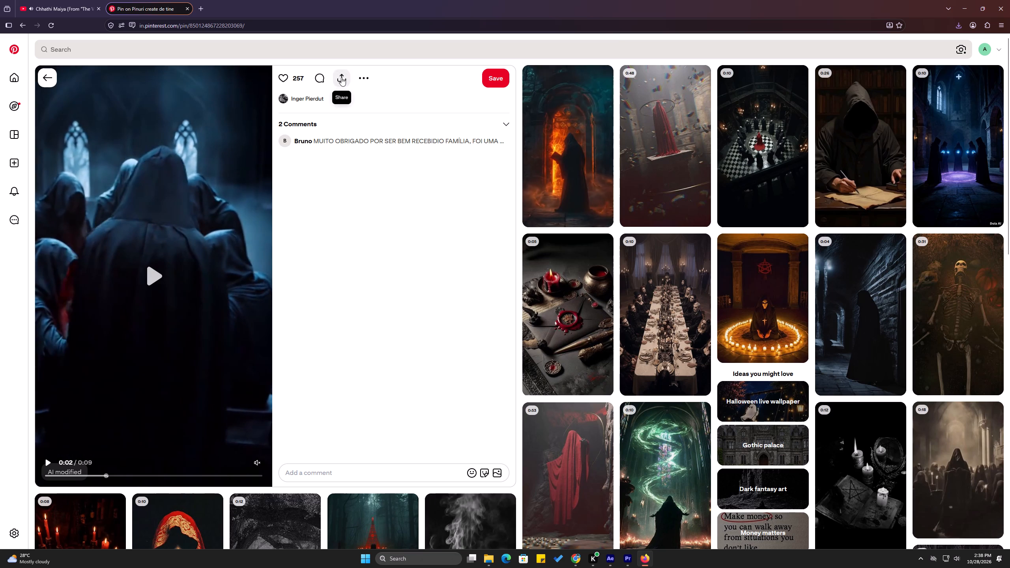
triple_click(284, 122)
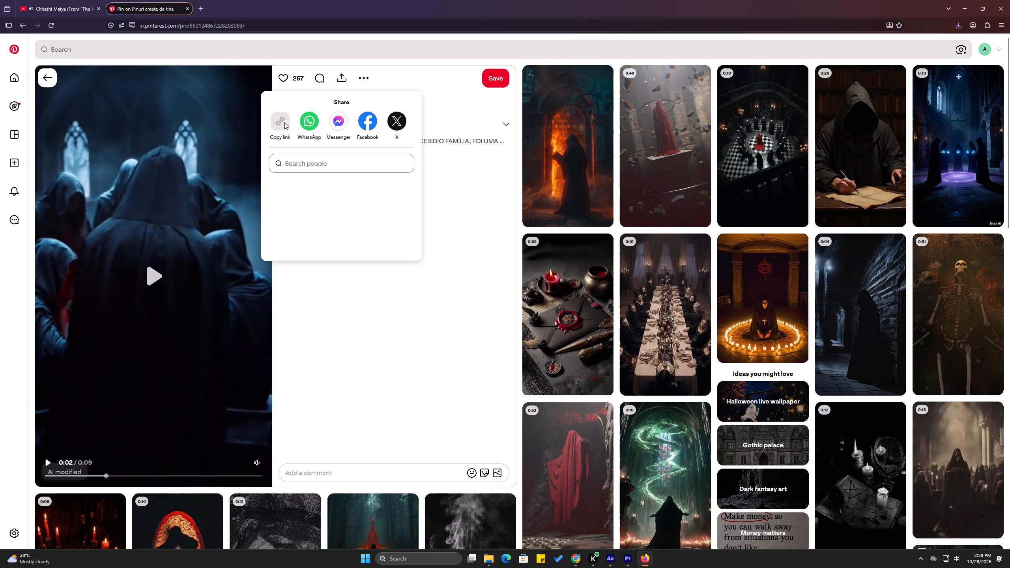
triple_click(284, 122)
triple_click(284, 122)
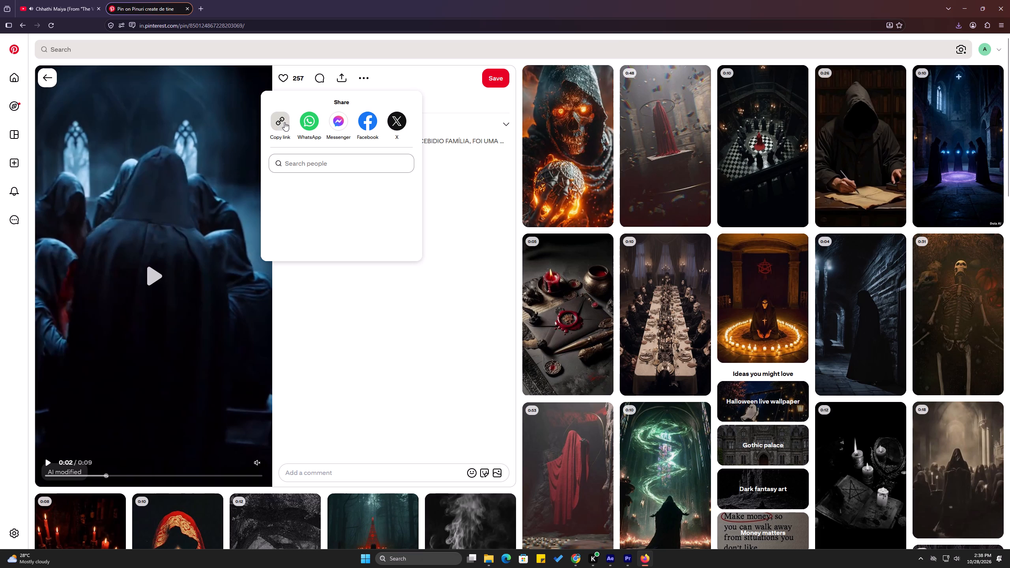
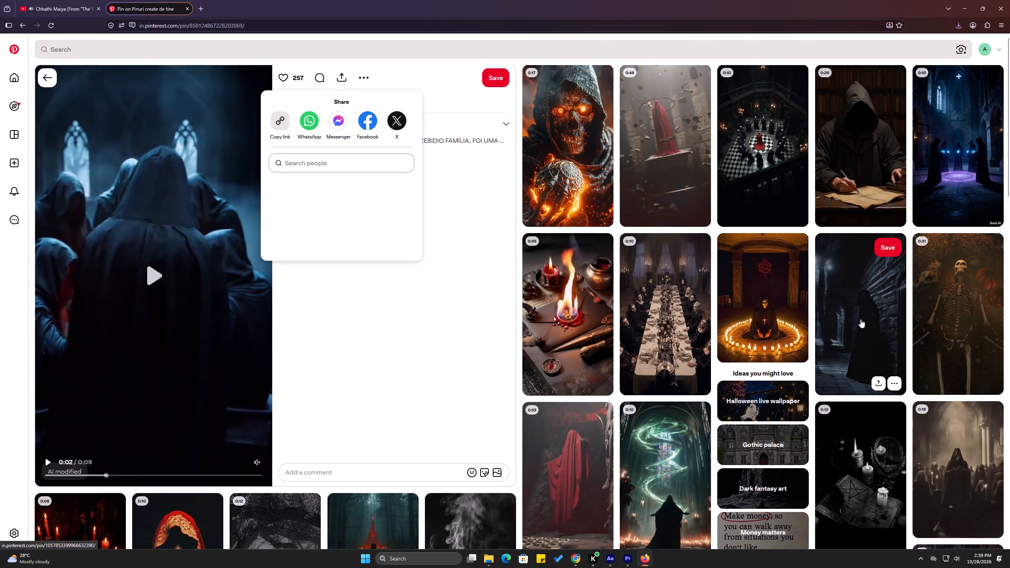
Find the green-lit related pin of a cloaked lantern bearer above ghostly figures in water and copy its link.
scroll(860, 319, down, 2)
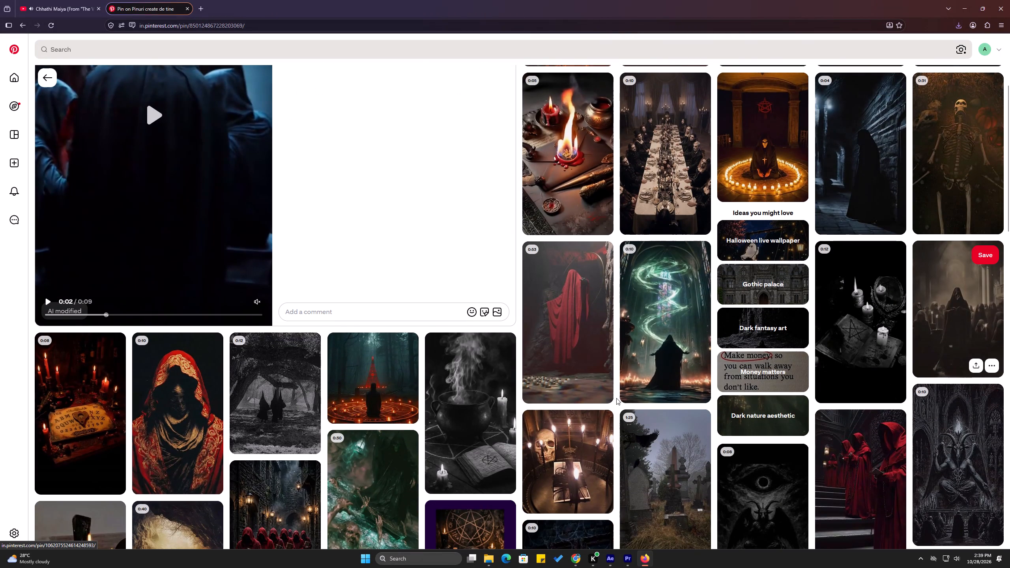
scroll(264, 383, down, 2)
scroll(276, 441, up, 1)
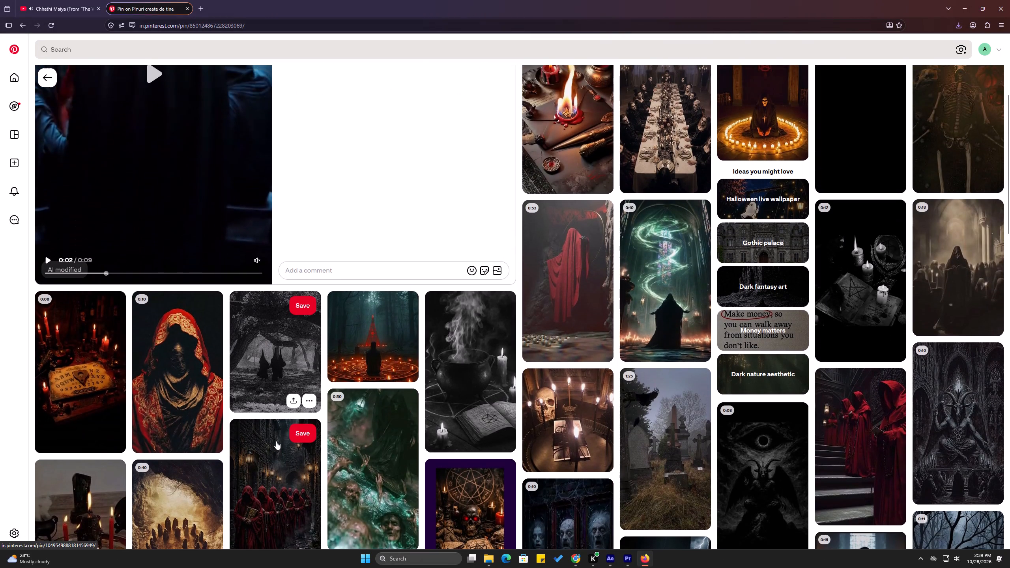
scroll(276, 441, down, 1)
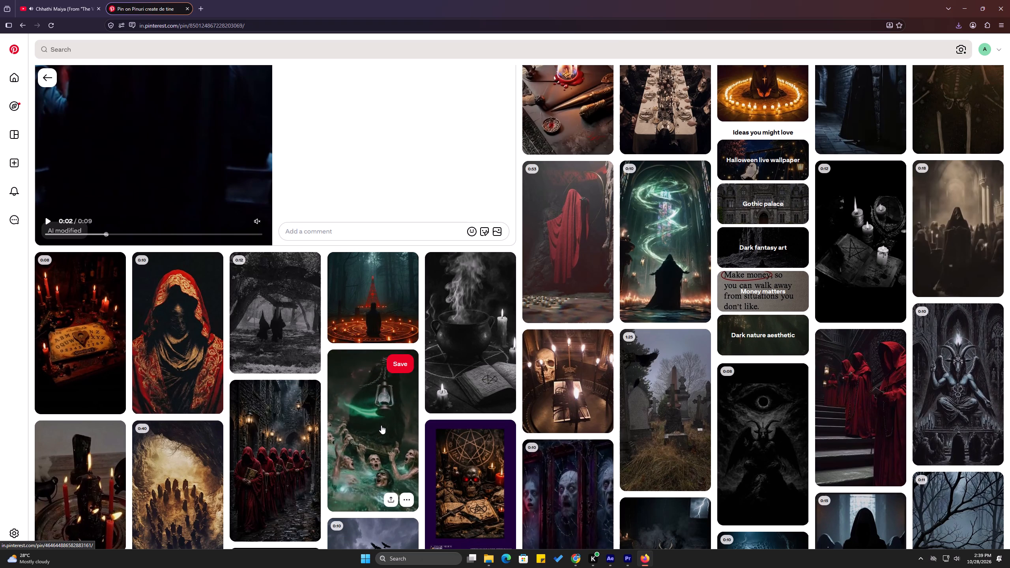
click(390, 498)
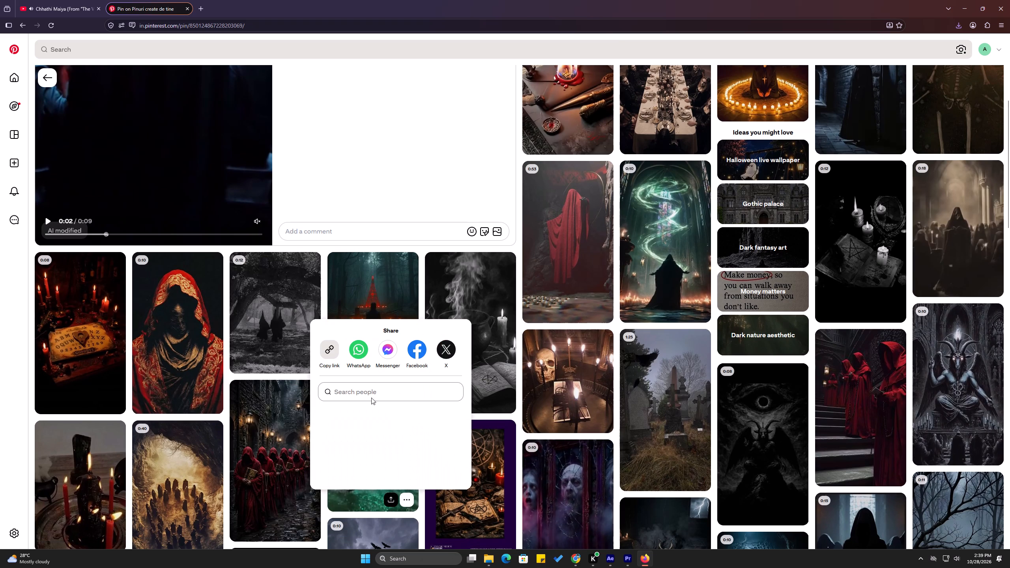
triple_click(335, 355)
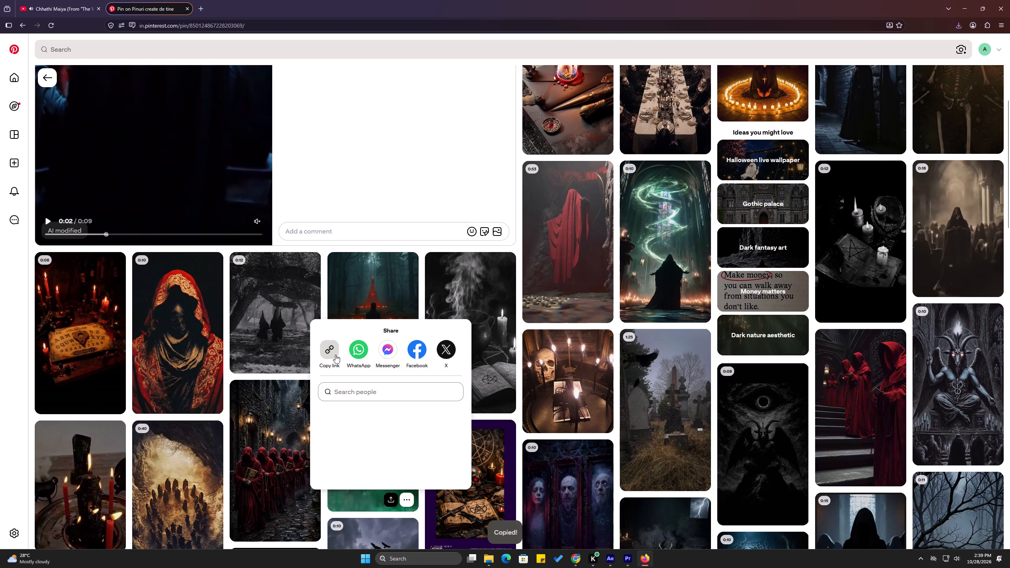
Switch to KlickPin in Chrome, download the copied pin's video, and return to Pinterest in Firefox.
click(579, 562)
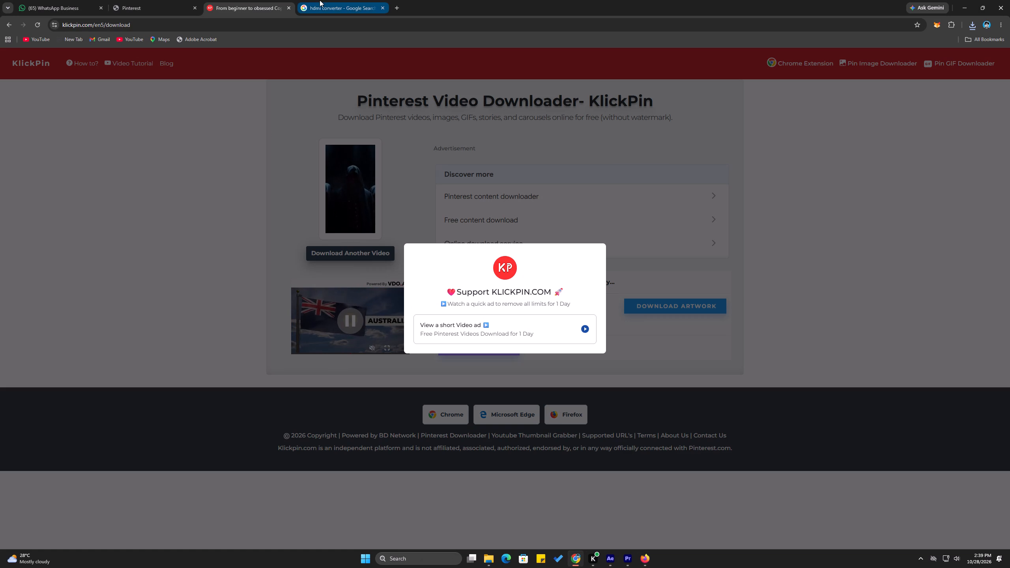
click(31, 25)
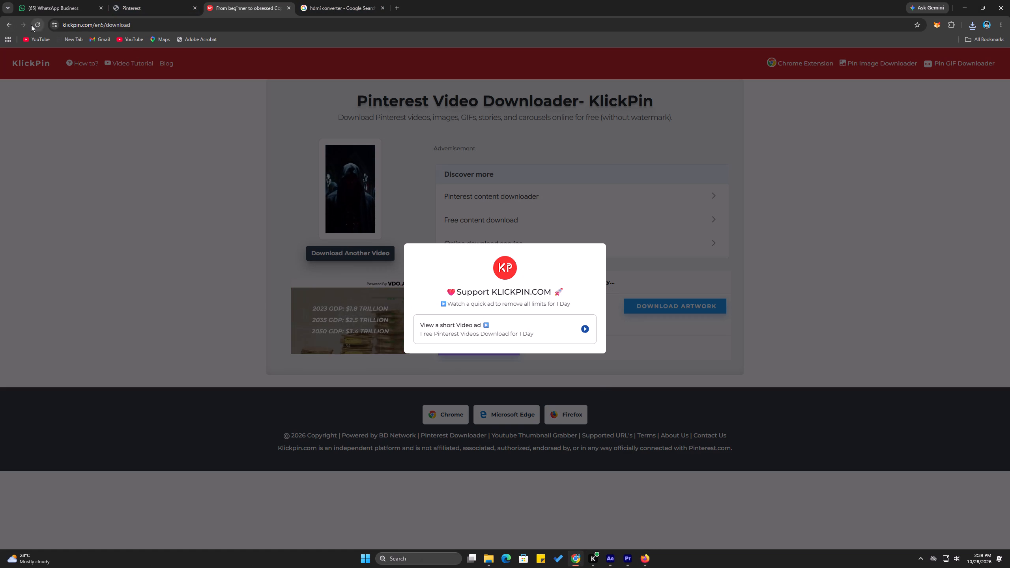
double_click(528, 89)
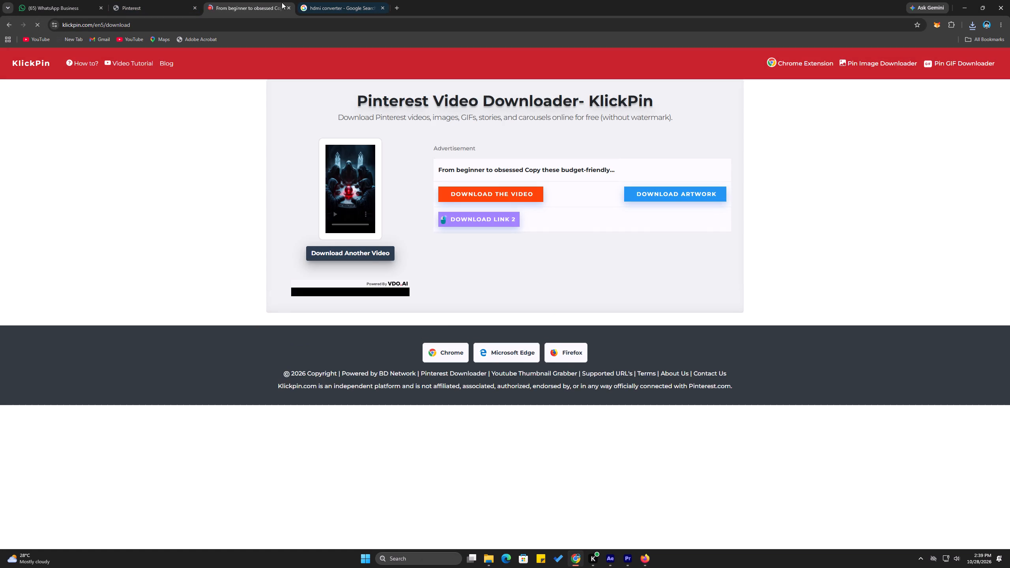
click(359, 255)
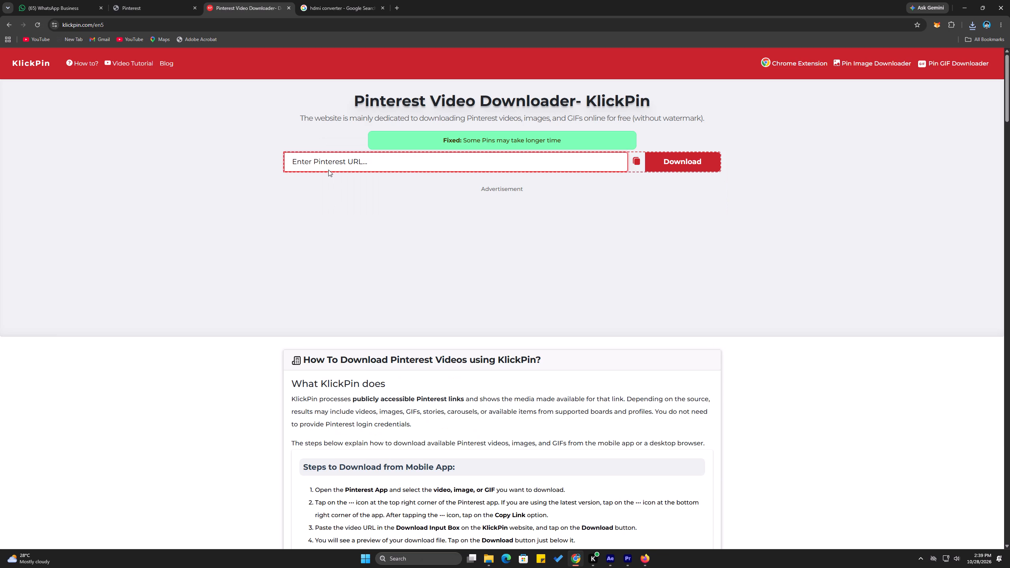
key(ctrl+v)
click(656, 169)
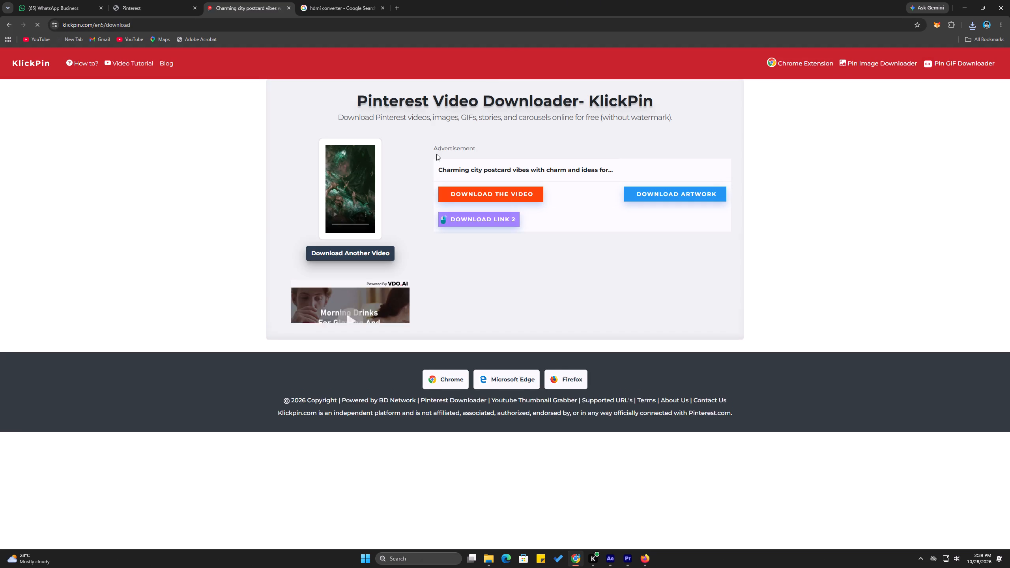
click(499, 308)
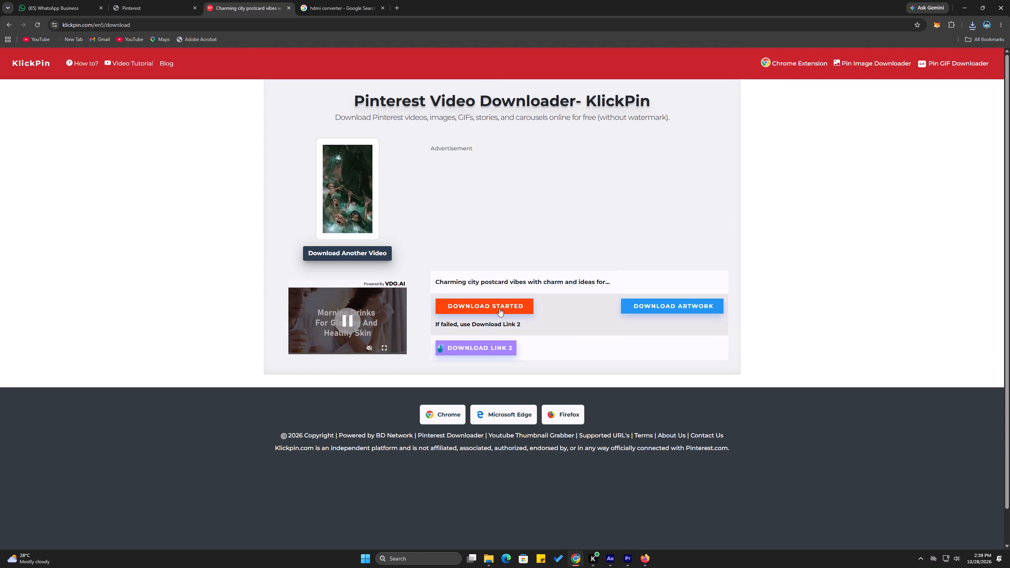
click(961, 0)
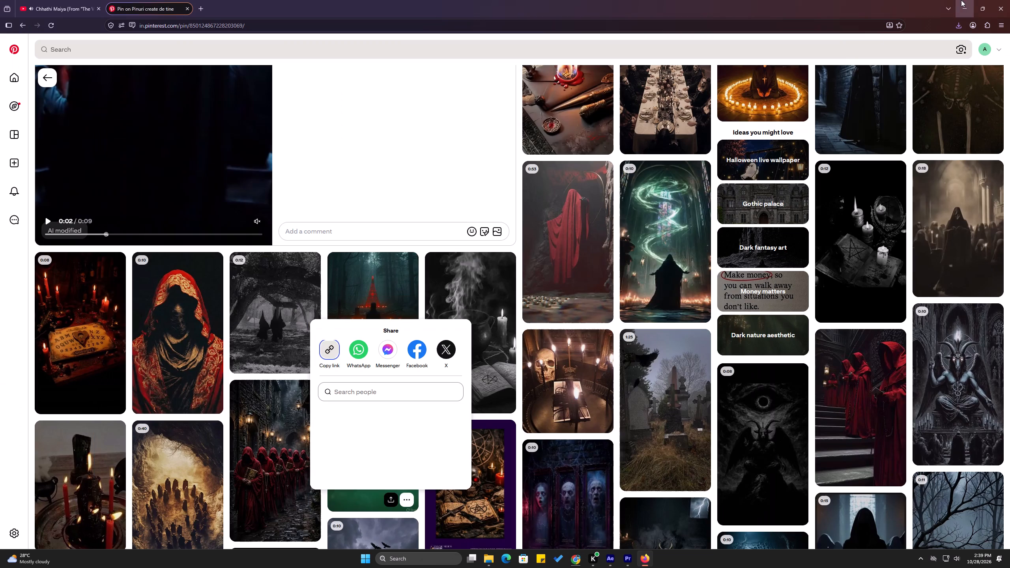
click(448, 146)
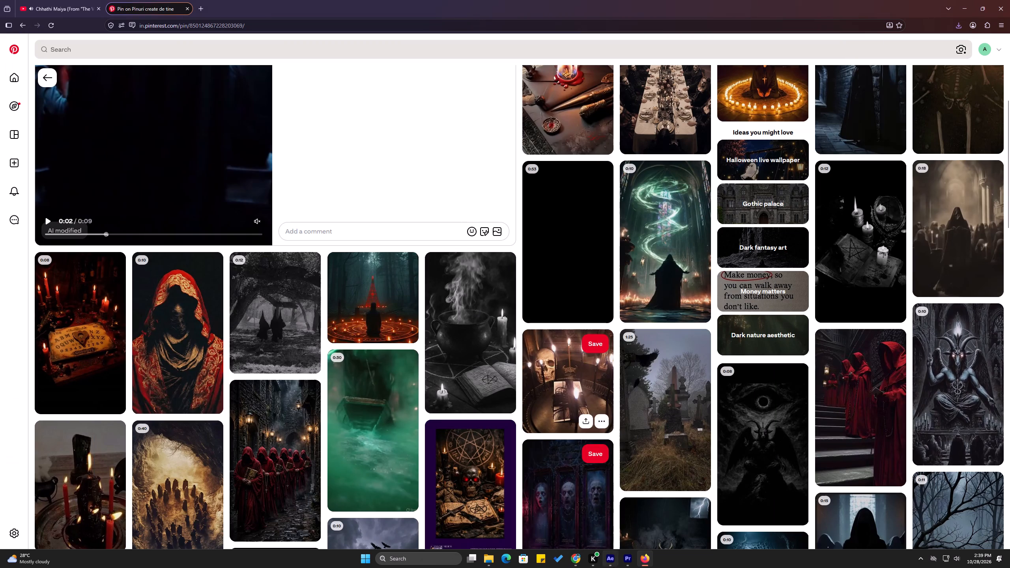
In Premiere, import the new "Charming city postcard vibes" and "From beginner to obsessed" KlickPin videos from Downloads.
click(627, 562)
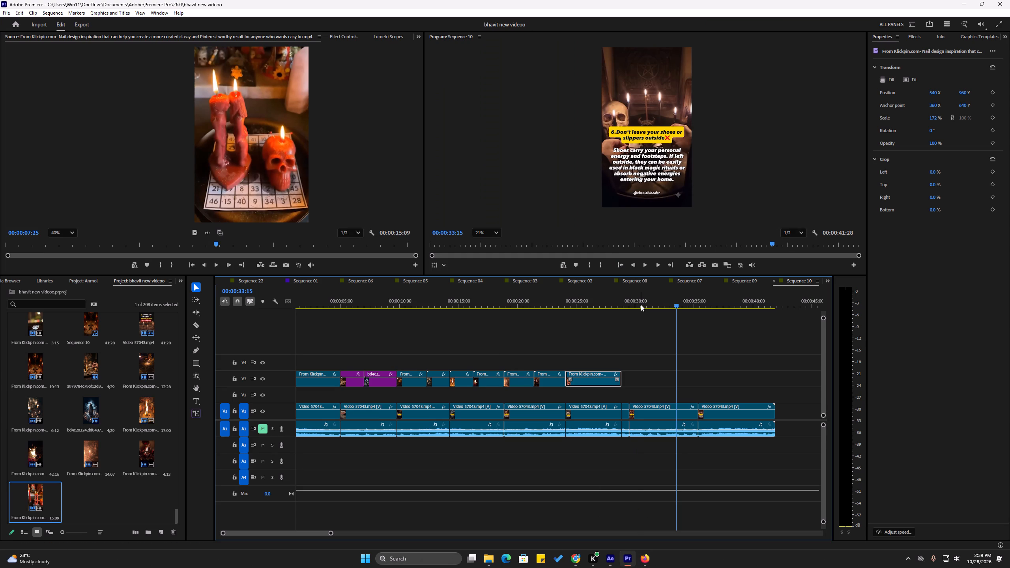
drag(638, 303, 624, 301)
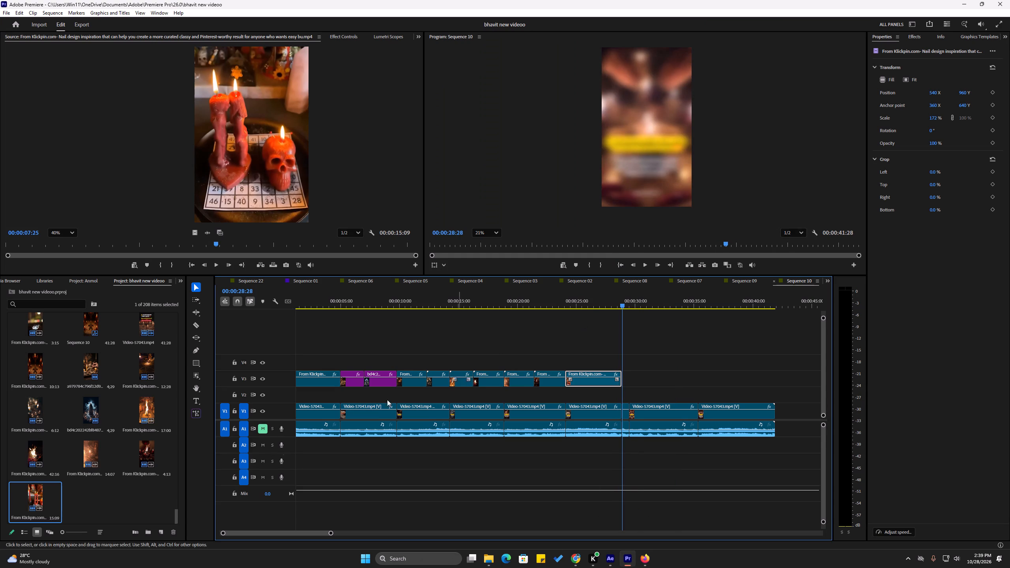
double_click(147, 497)
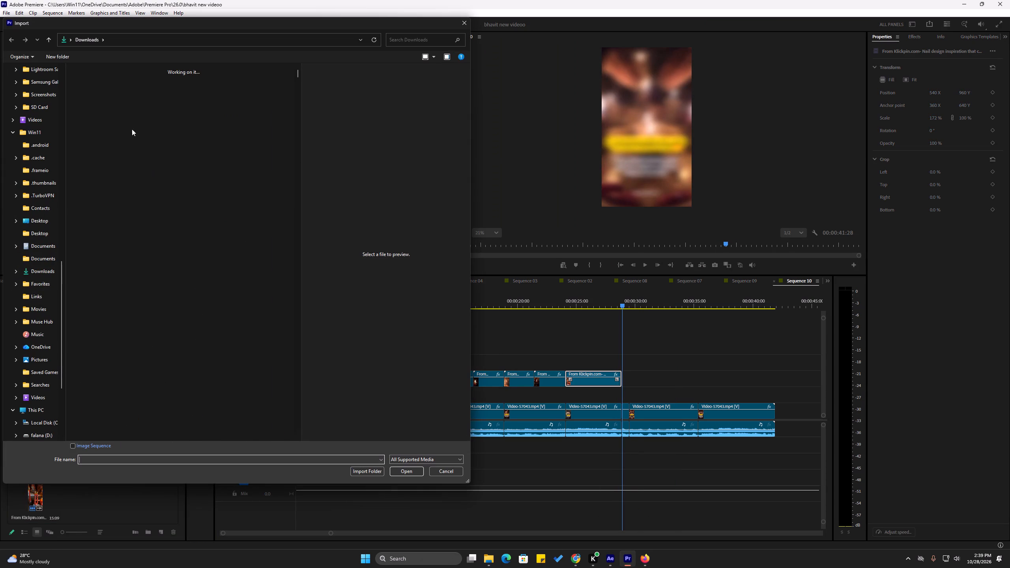
click(157, 149)
shift+click(238, 125)
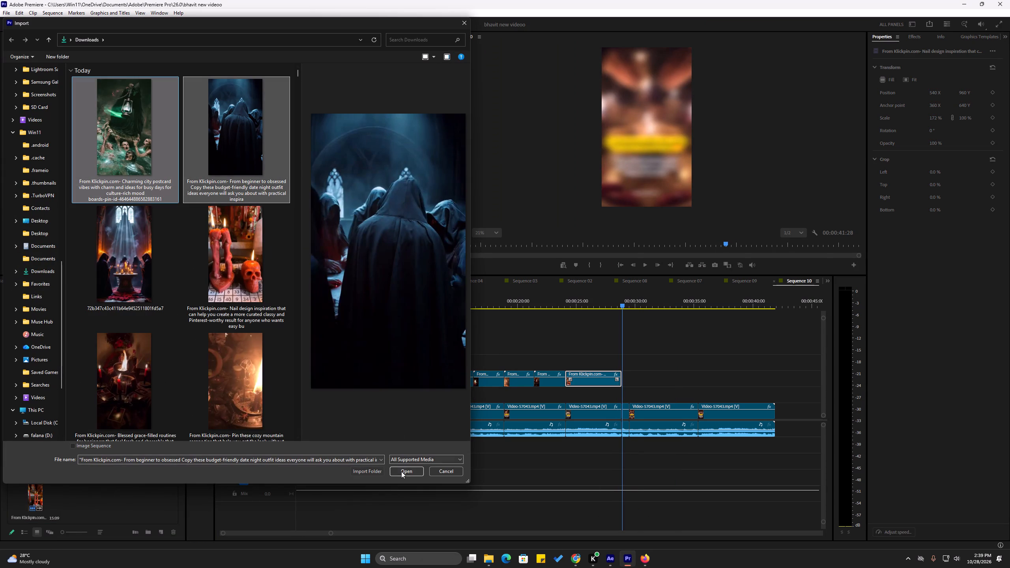
click(402, 469)
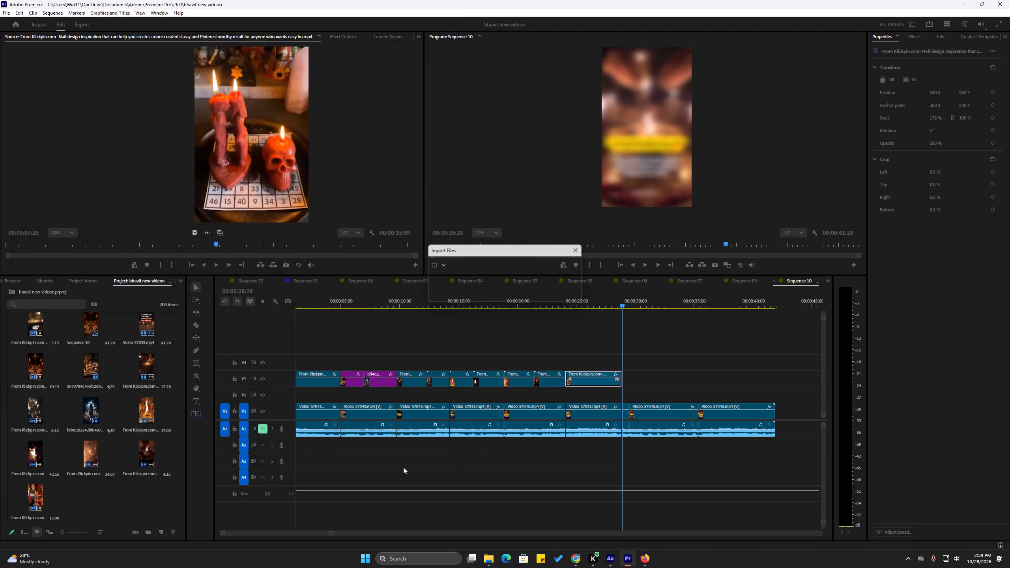
Place the green "Charming city postcard vibes" video, without audio, on V3 directly after the red candle clip at 28:28.
double_click(154, 494)
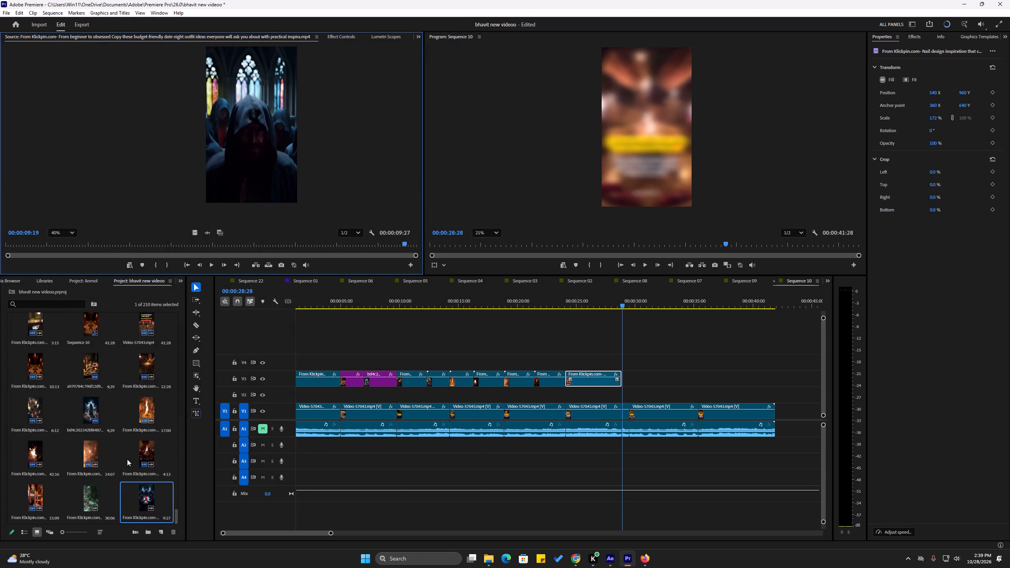
triple_click(95, 495)
drag(195, 231, 224, 231)
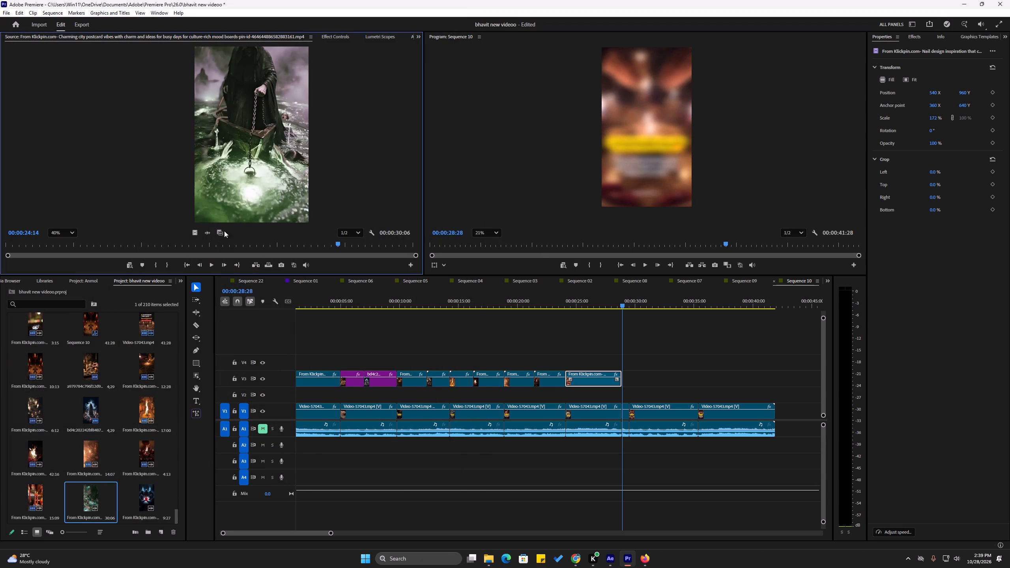
drag(224, 231, 622, 381)
Cut the green video on V3 at about 32 seconds, delete the remainder, and select the kept part.
key(space)
alt+scroll(699, 348, up, 11)
key(c)
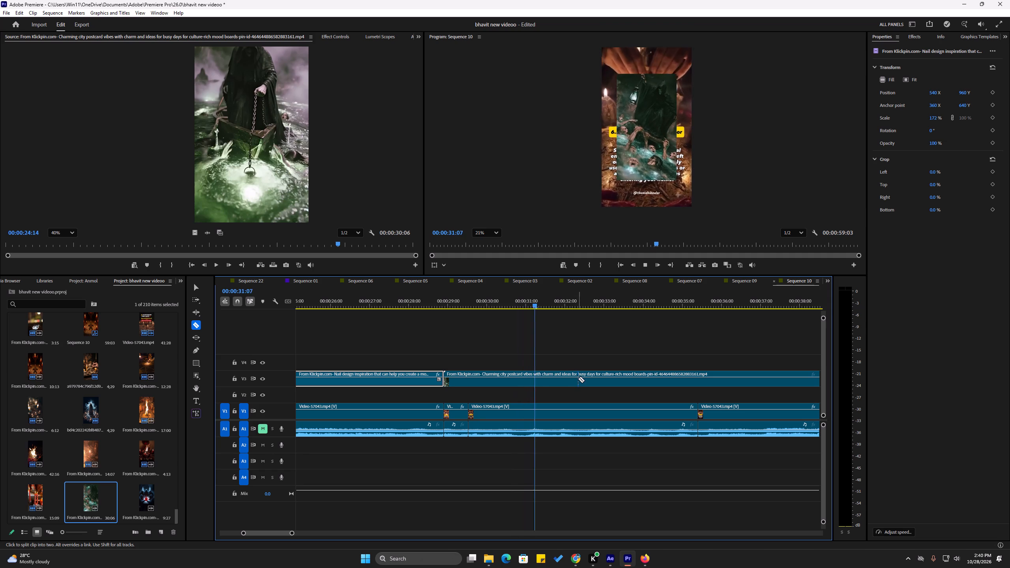
click(578, 379)
key(v)
key(space)
click(624, 384)
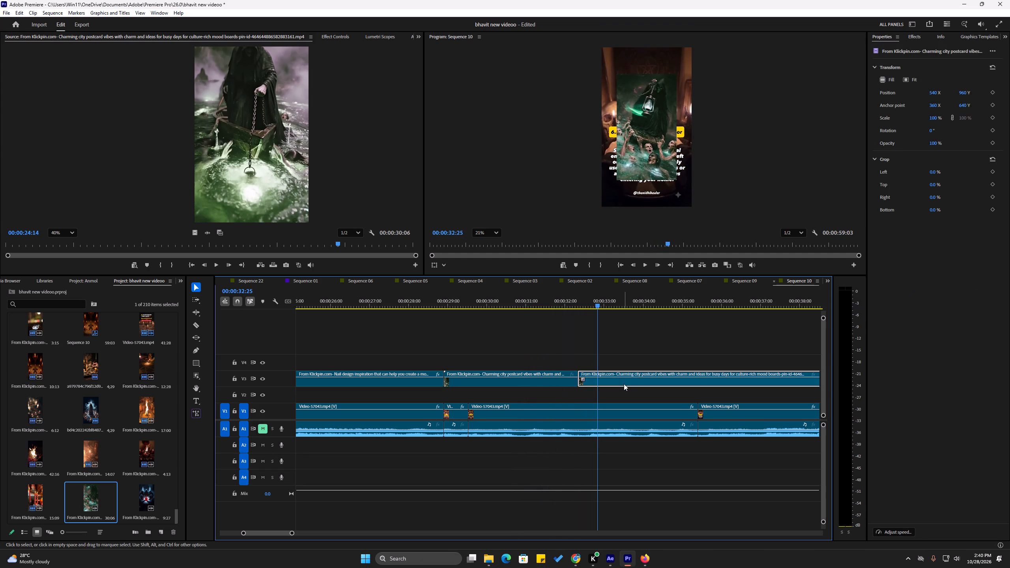
key(Delete)
drag(582, 350, 528, 397)
click(519, 302)
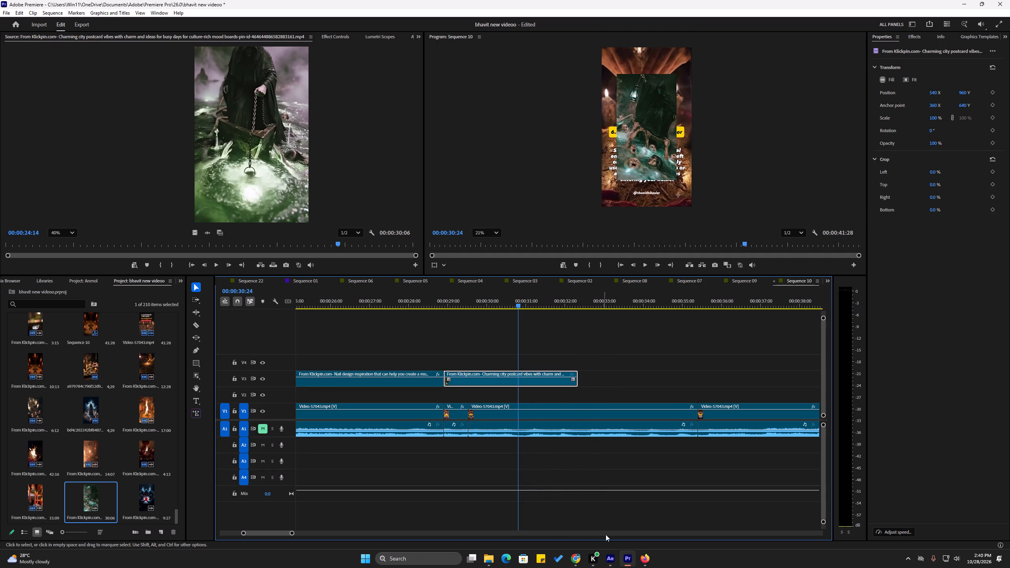
Switch to YouTube in Firefox, play the Ae Dil Hai Mushkil Title Track, and return to Premiere.
click(645, 559)
click(90, 0)
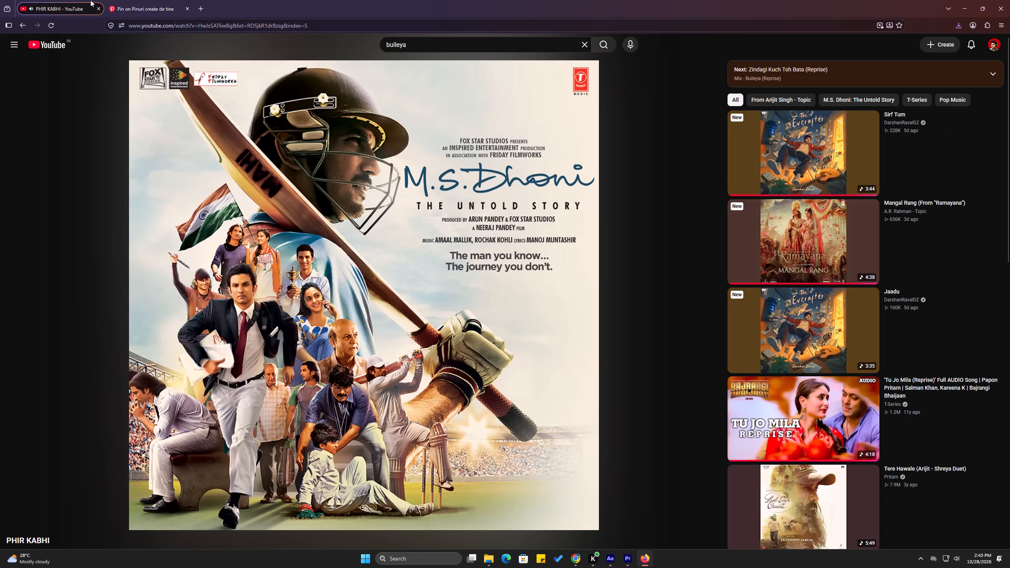
scroll(582, 336, down, 2)
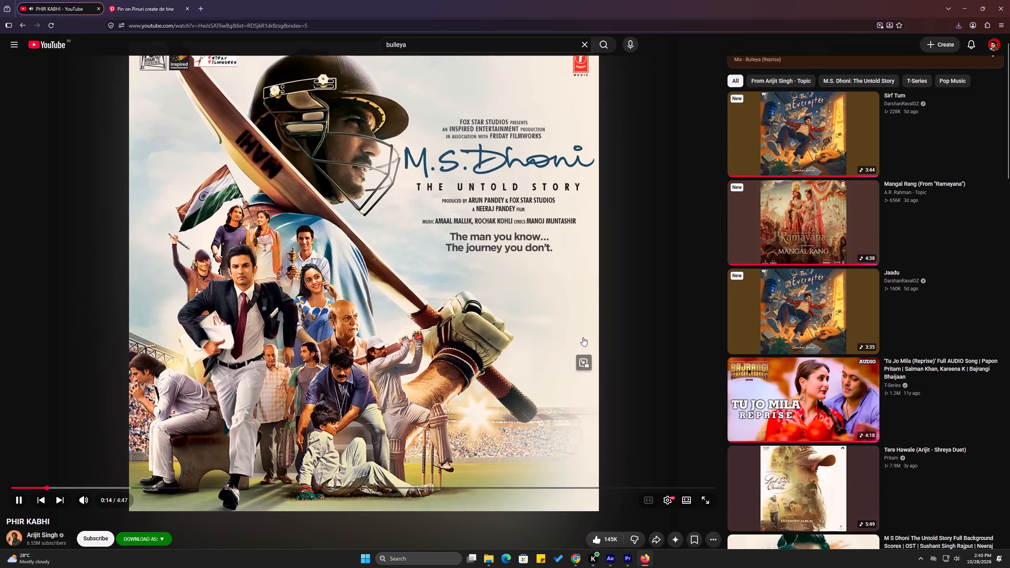
scroll(600, 320, down, 2)
scroll(614, 252, down, 4)
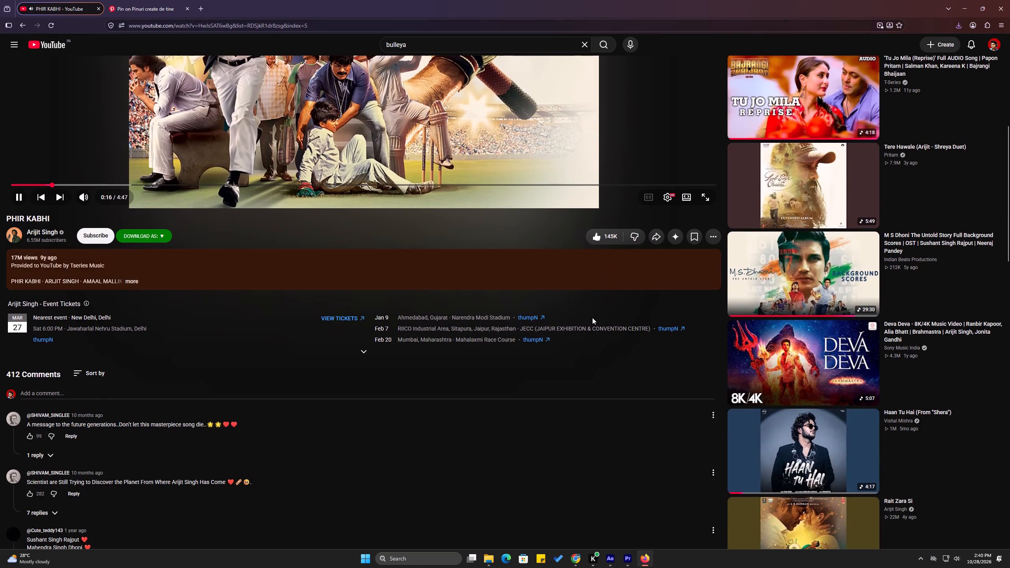
scroll(577, 361, down, 1)
scroll(606, 444, down, 2)
scroll(612, 396, down, 3)
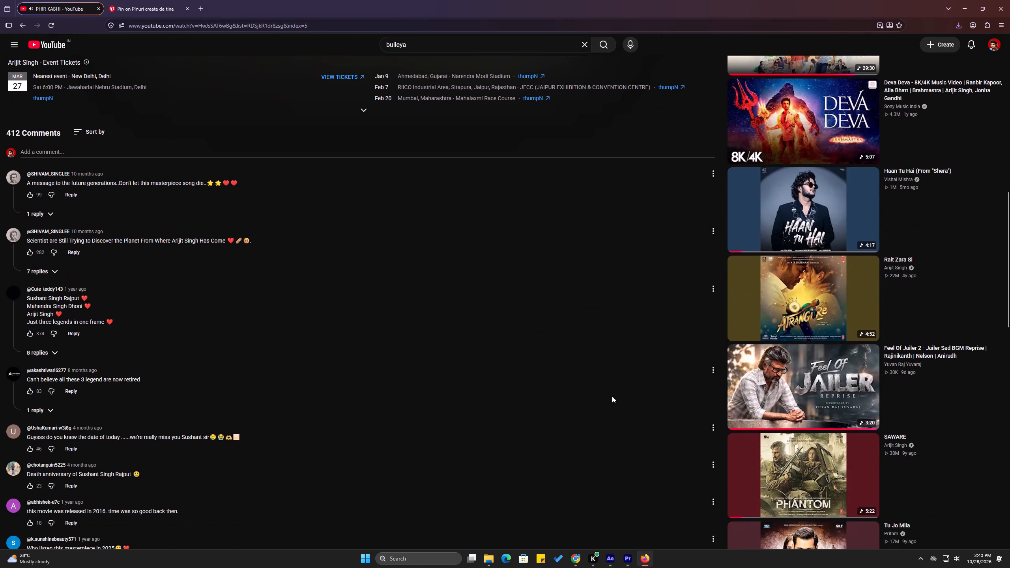
click(21, 21)
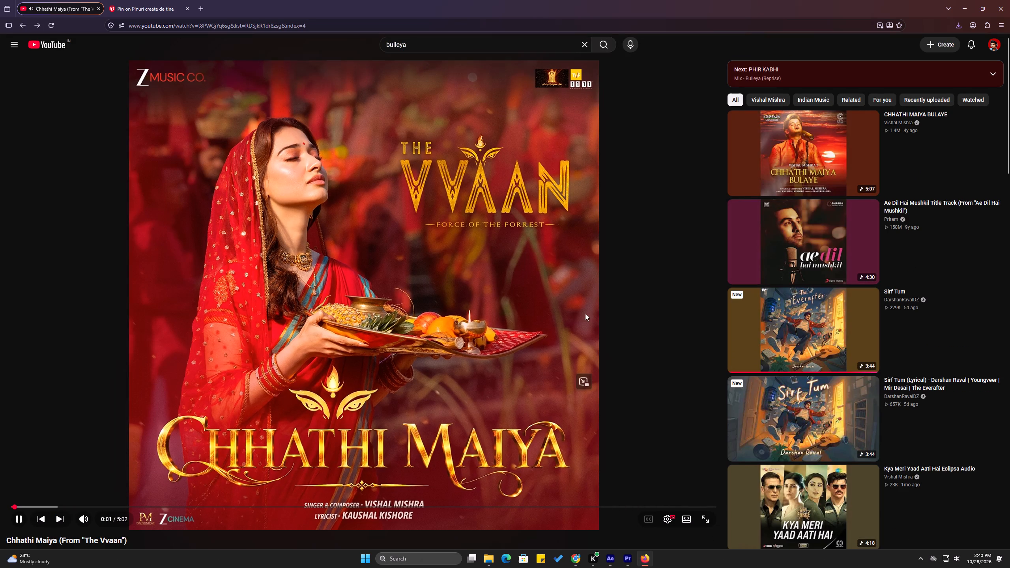
click(833, 234)
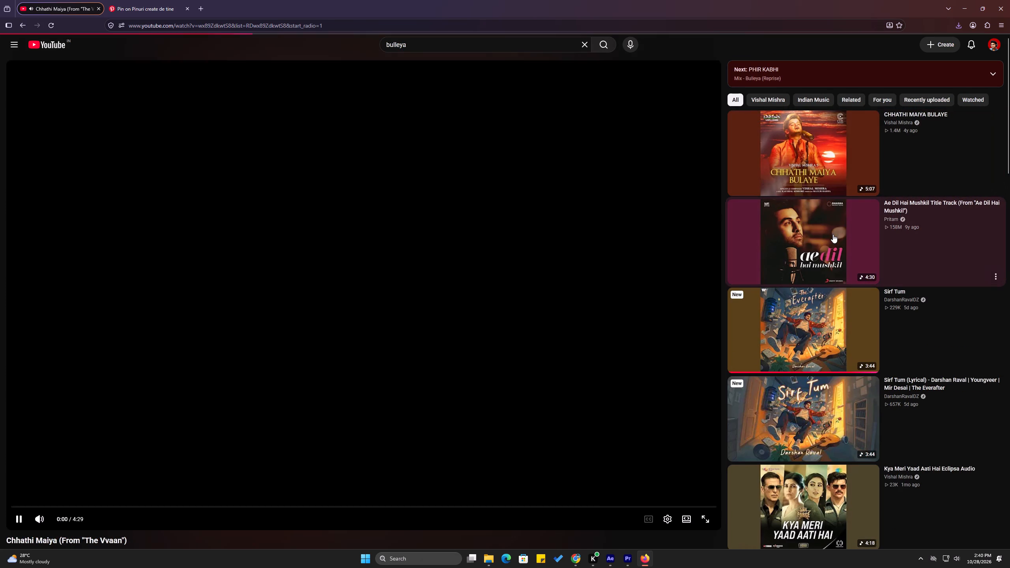
click(99, 519)
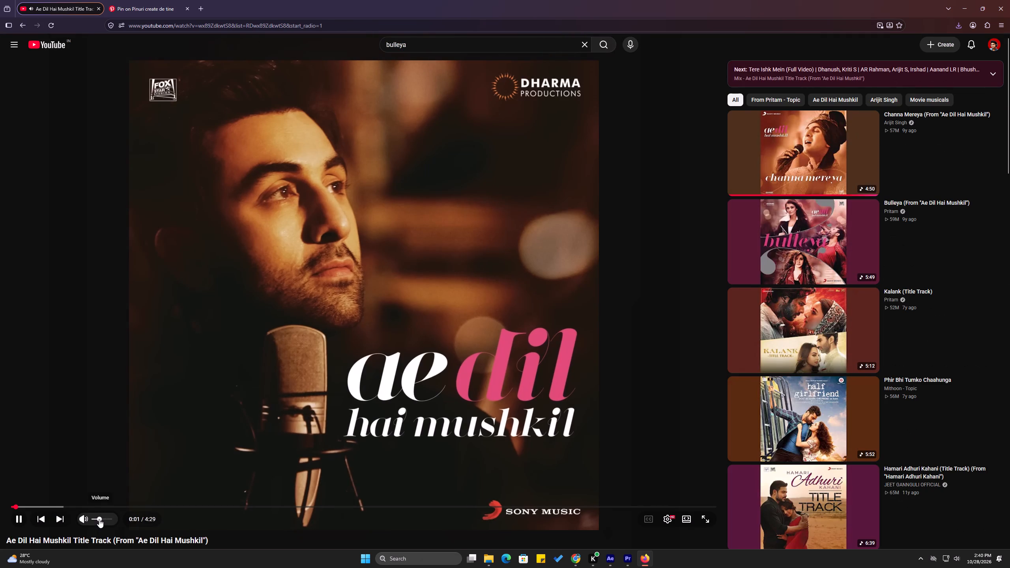
click(967, 0)
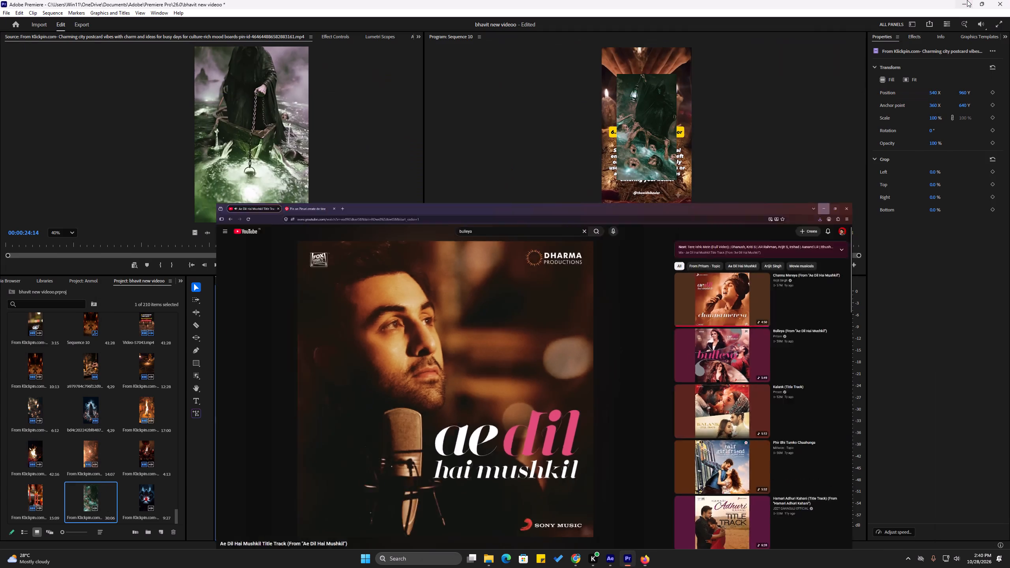
Scale the green video clip on V3 to 179% so it fills the frame, and preview it.
click(623, 327)
key(space)
key(space)
drag(560, 354, 553, 389)
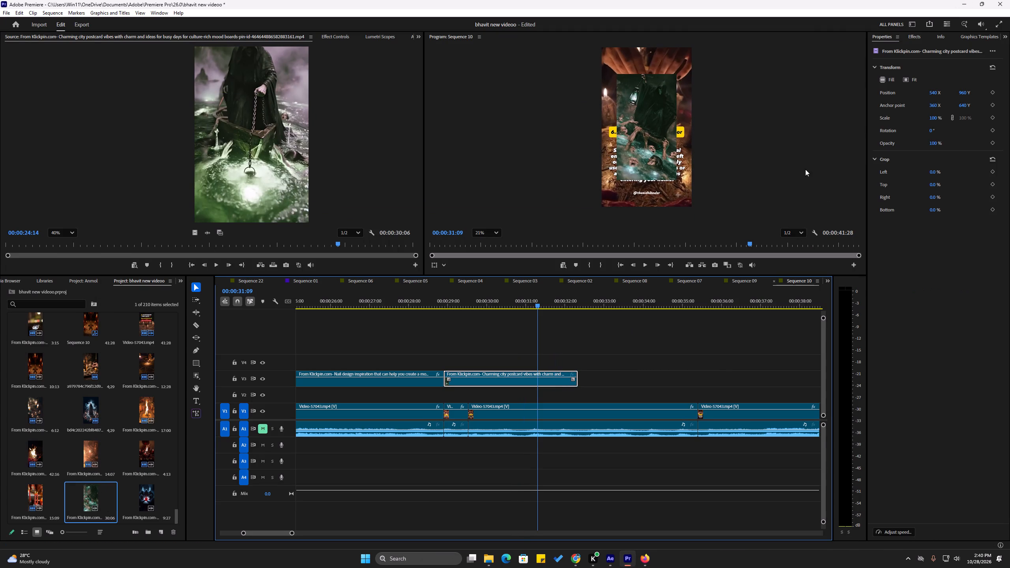
drag(935, 120, 967, 120)
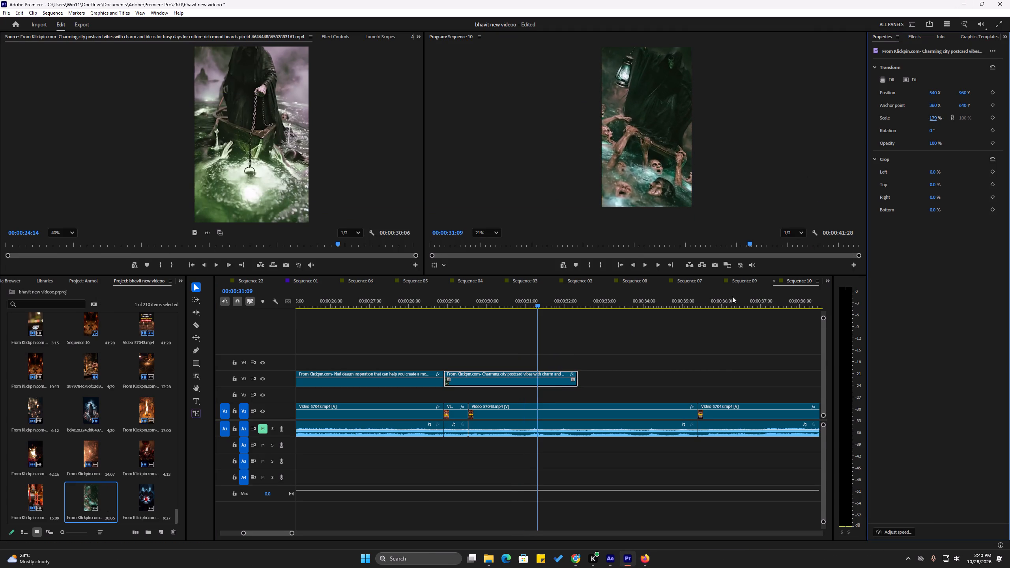
key(space)
key(space)
Place the "From beginner to obsessed" hooded figures video, without audio, on V3 directly after the green clip and preview the transition.
drag(589, 302, 584, 301)
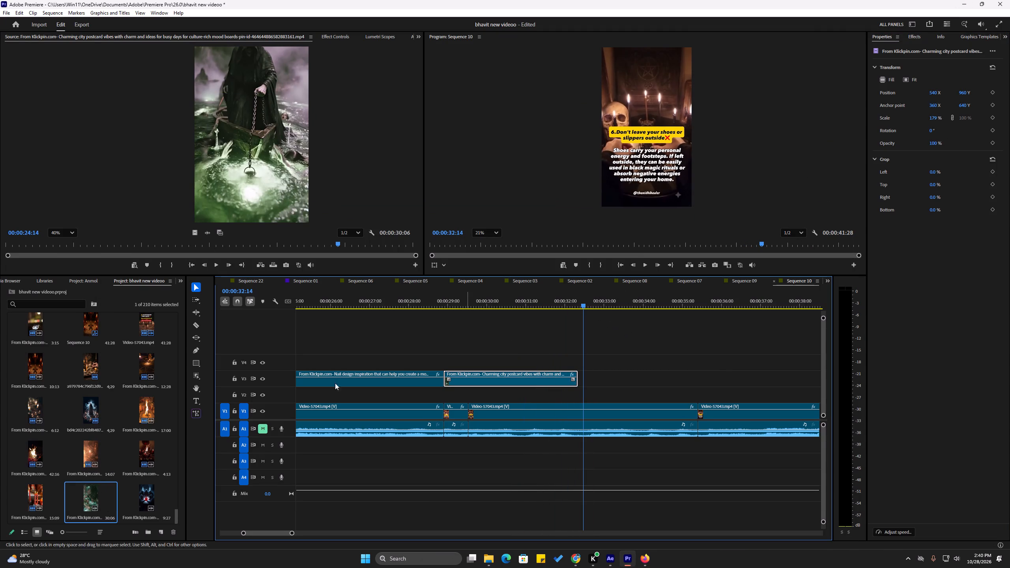
double_click(150, 486)
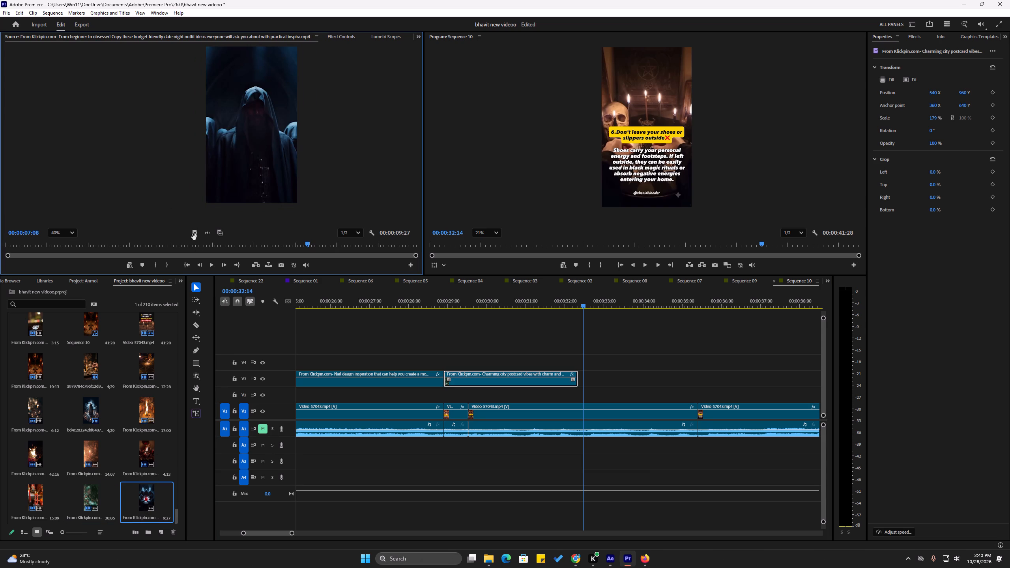
drag(194, 237, 580, 381)
click(555, 300)
key(space)
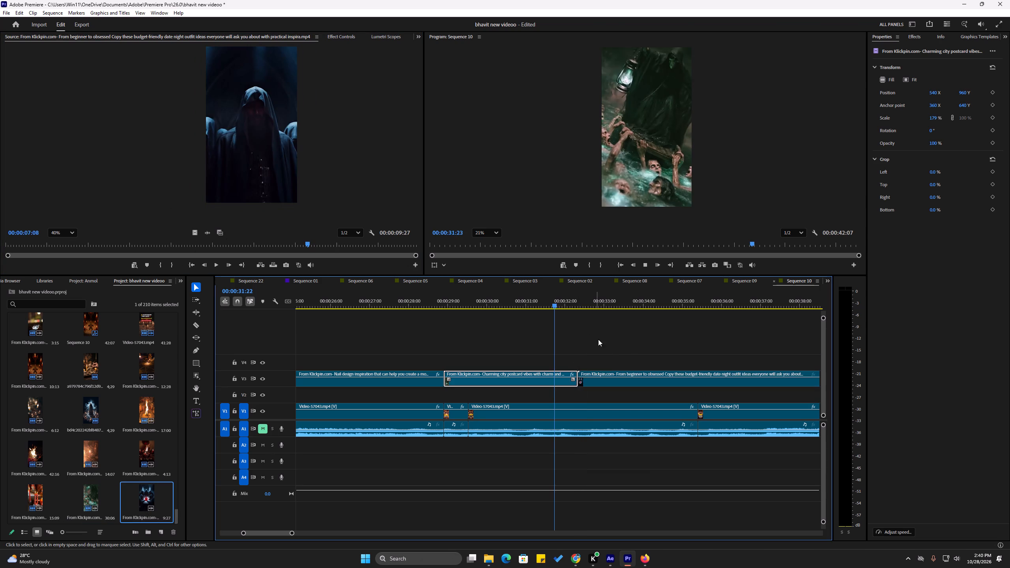
key(space)
Scale the hooded figures clip on V3 to 224% so it fills the frame, and preview it.
click(628, 382)
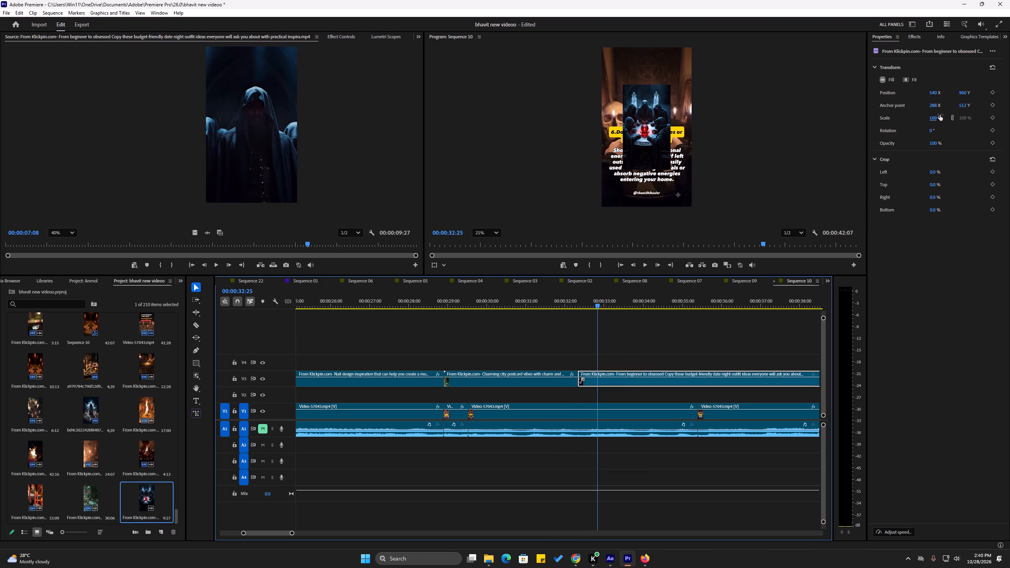
drag(937, 116, 993, 123)
key(space)
alt+scroll(490, 331, down, 4)
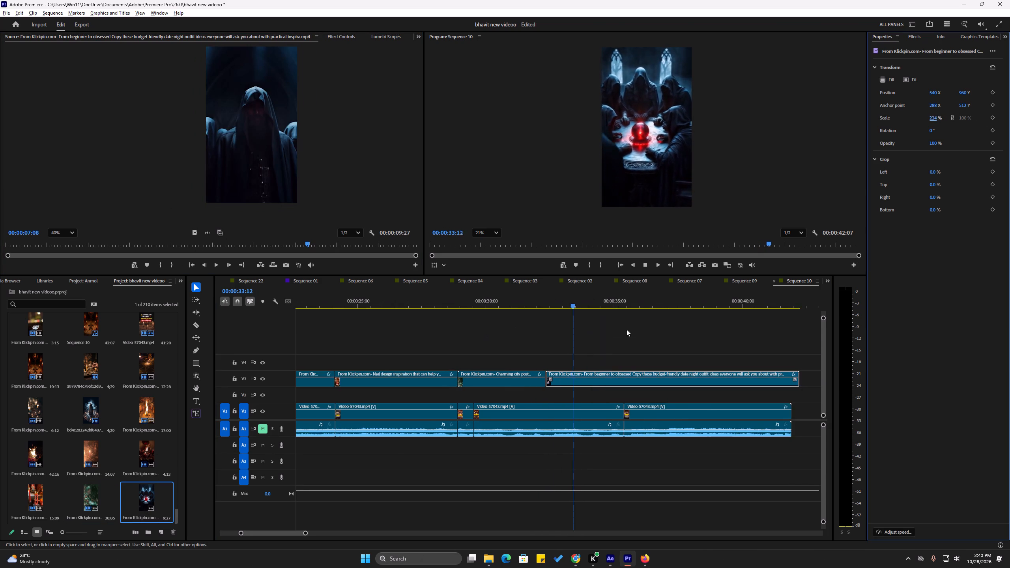
alt+scroll(653, 329, up, 4)
key(space)
Cut the hooded figures clip on V3 in line with the V1 cut just past 35 seconds, delete the remainder, and save the project.
key(c)
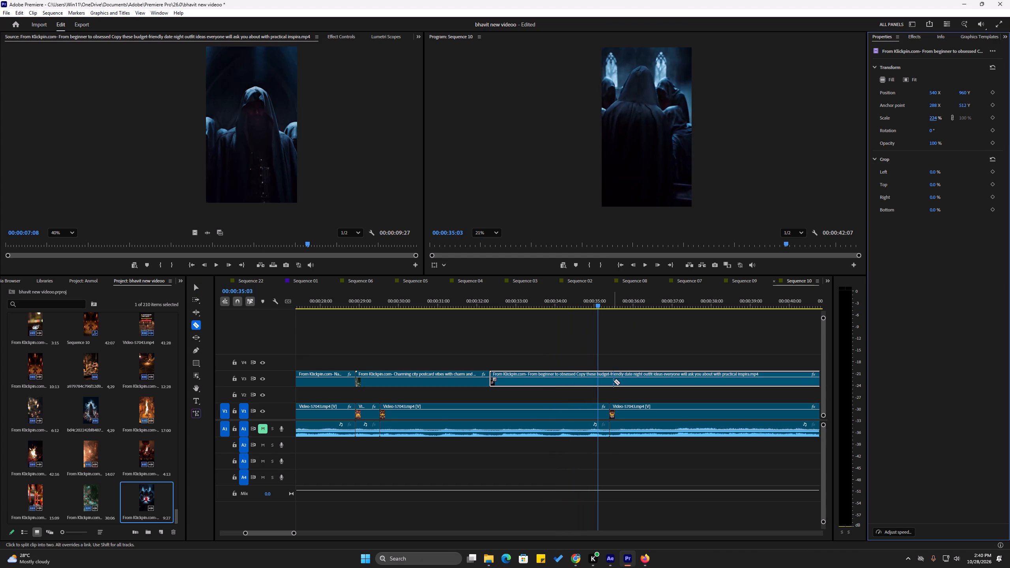
click(611, 381)
key(v)
click(628, 381)
key(Delete)
click(612, 338)
alt+scroll(570, 345, down, 12)
key(ctrl+s)
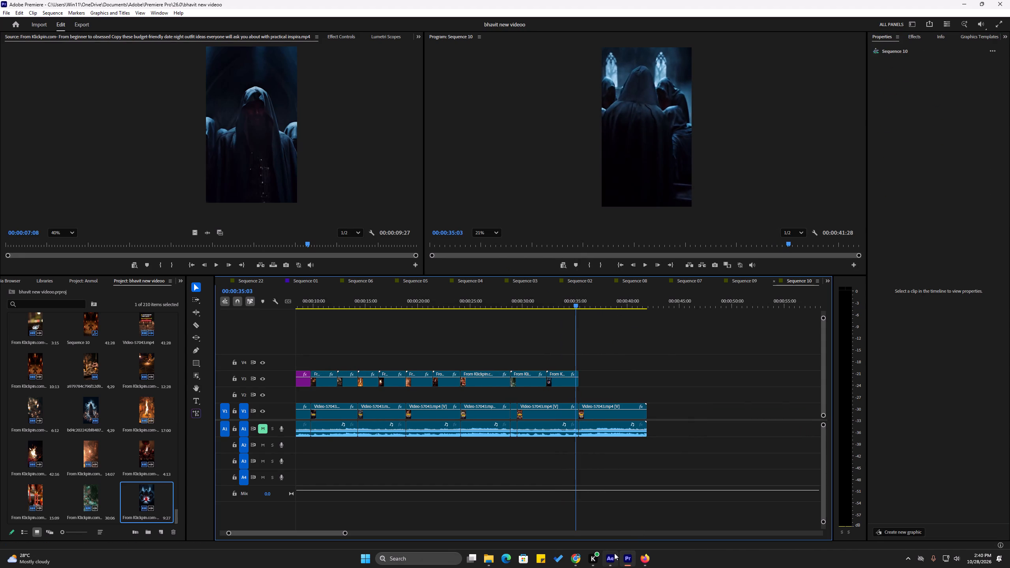
Switch to Pinterest in Firefox and copy the link of the pin showing a cloaked figure under swirling green light.
click(640, 559)
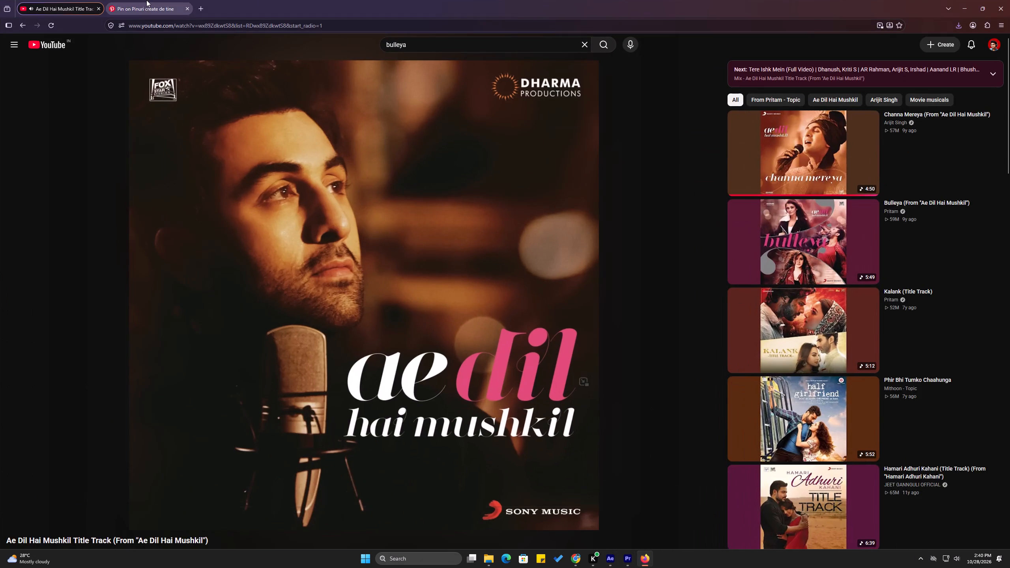
click(145, 0)
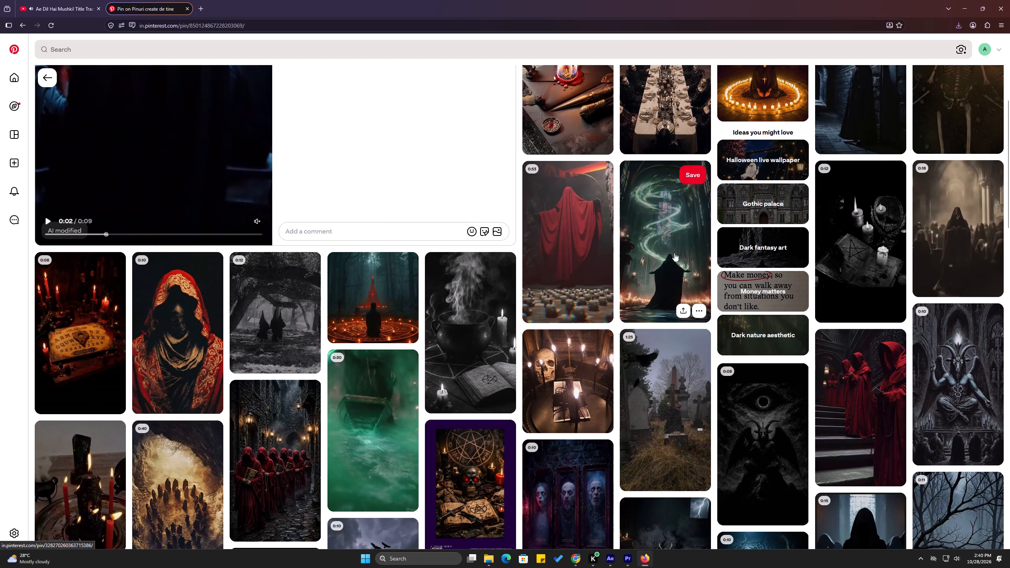
click(686, 313)
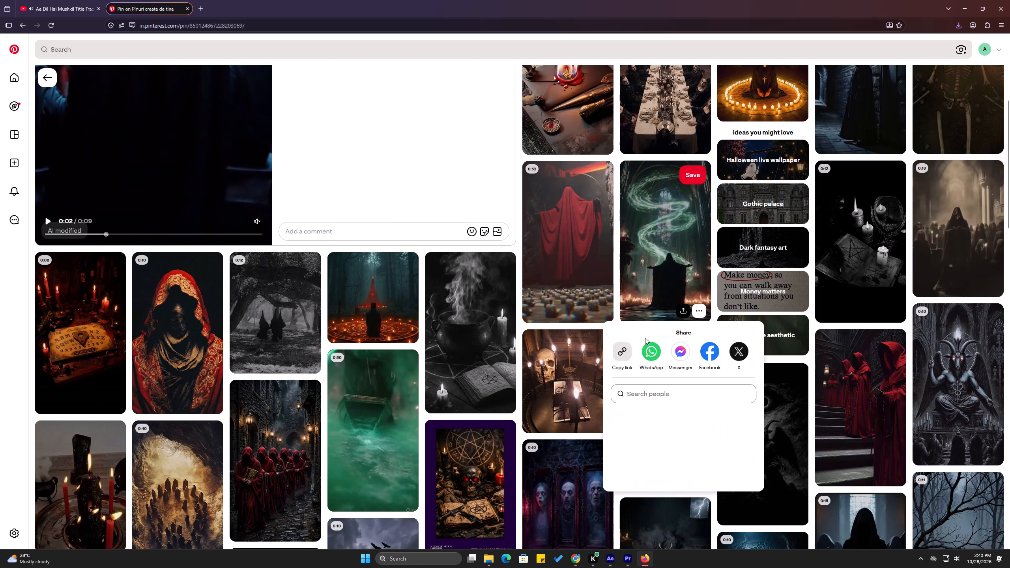
triple_click(625, 352)
click(625, 352)
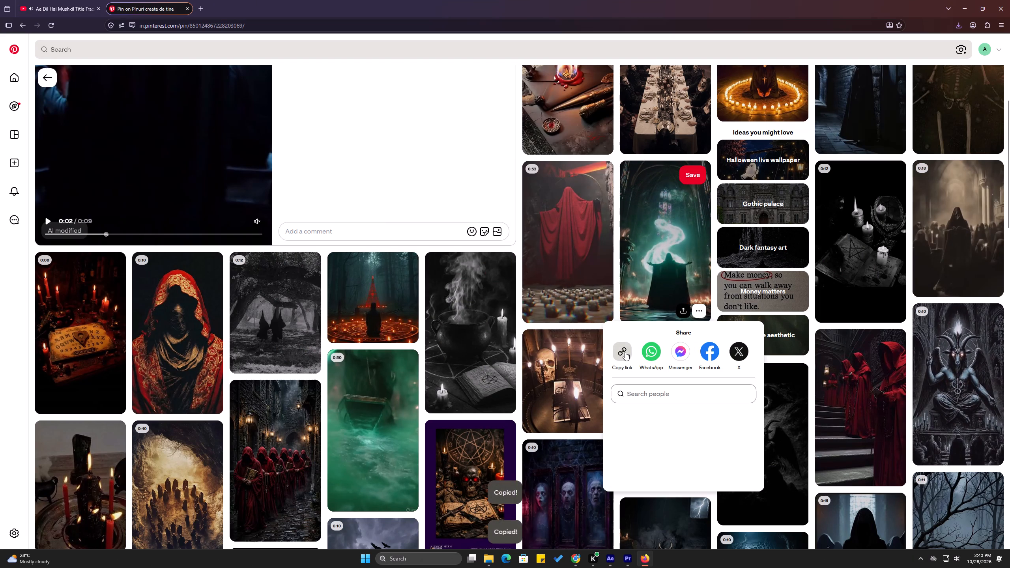
click(625, 352)
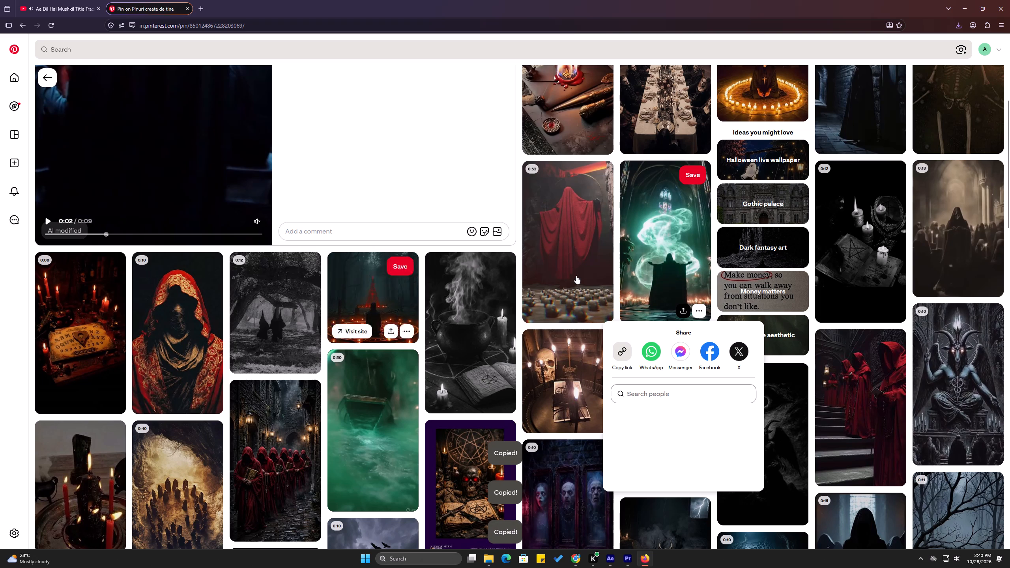
Switch to KlickPin in Chrome, reload the page, and submit the copied pin link for another video download.
click(576, 560)
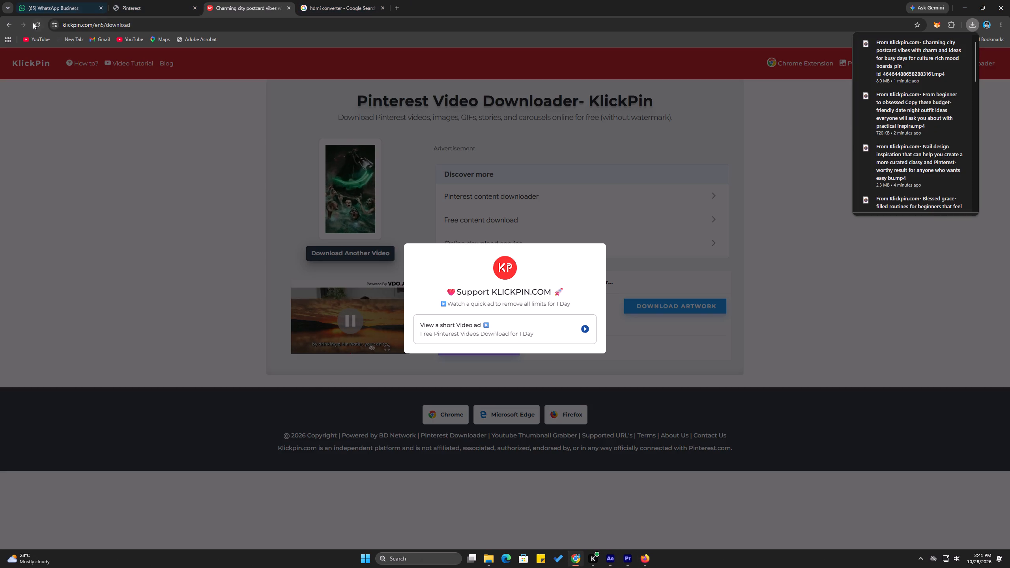
click(40, 29)
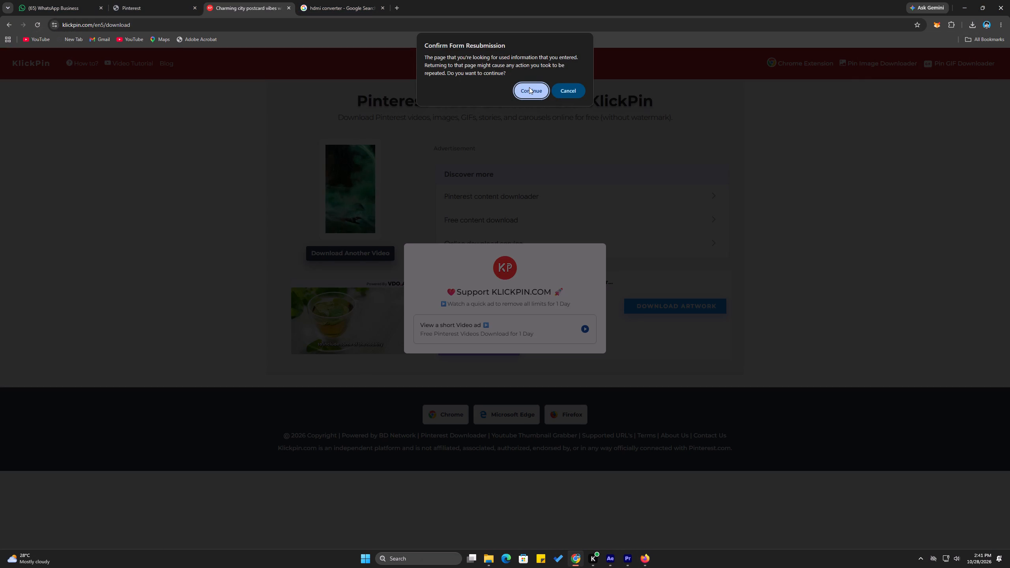
click(529, 88)
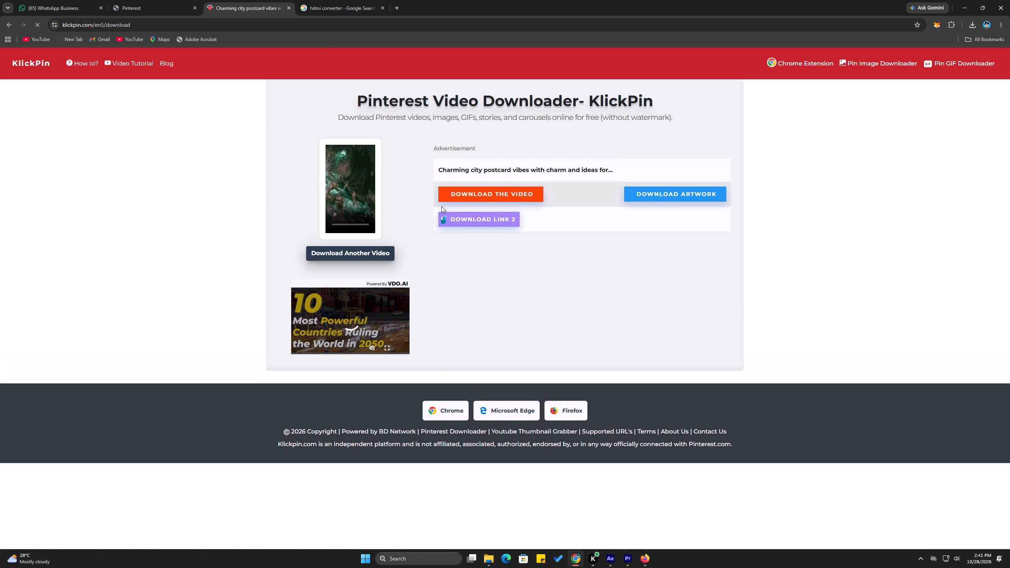
click(376, 258)
click(384, 160)
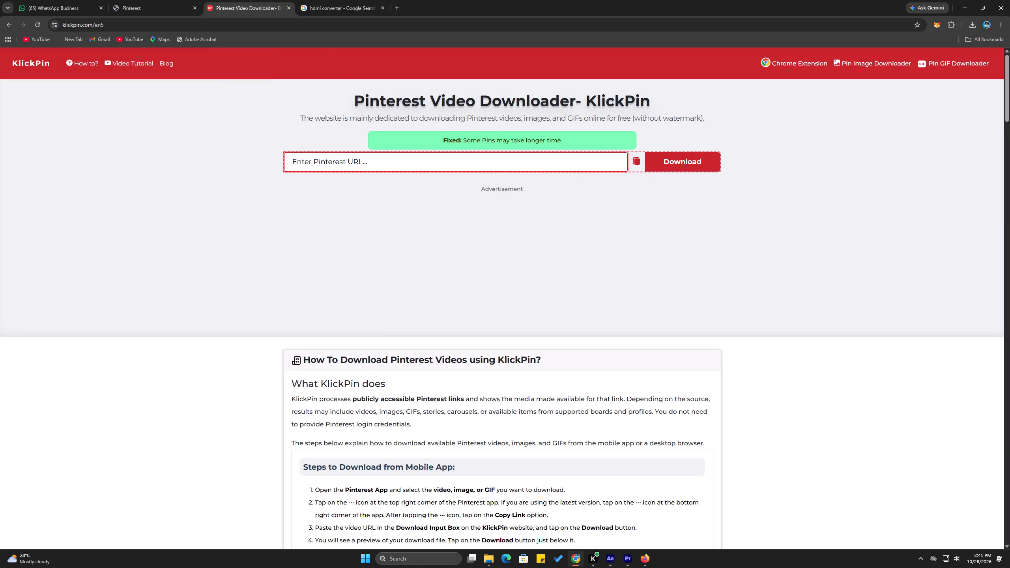
key(ctrl+v)
click(673, 180)
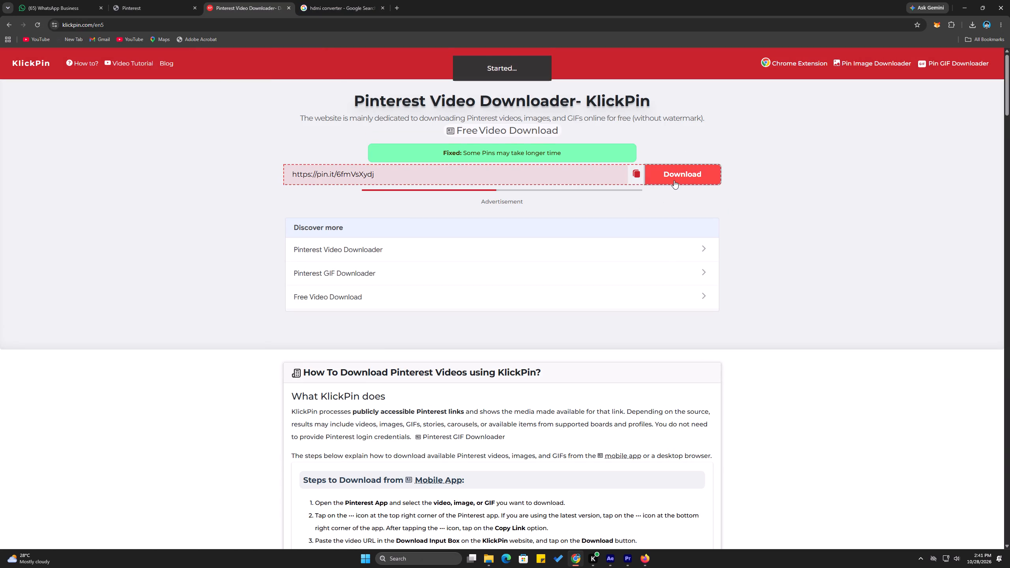
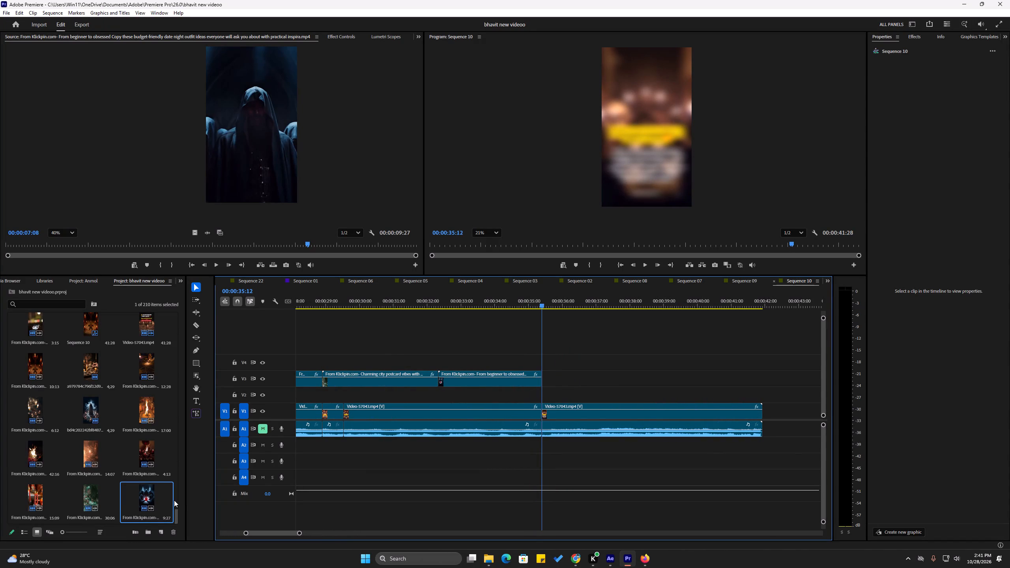
Import the downloaded KlickPin video of the cloaked figure under swirling green light from the Downloads folder into the project.
double_click(174, 500)
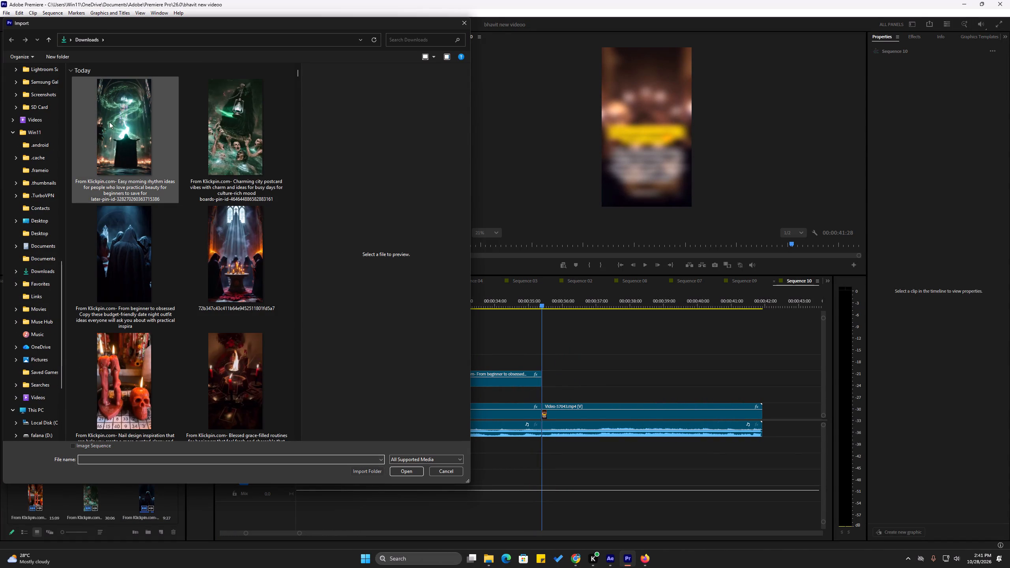
click(401, 473)
click(410, 469)
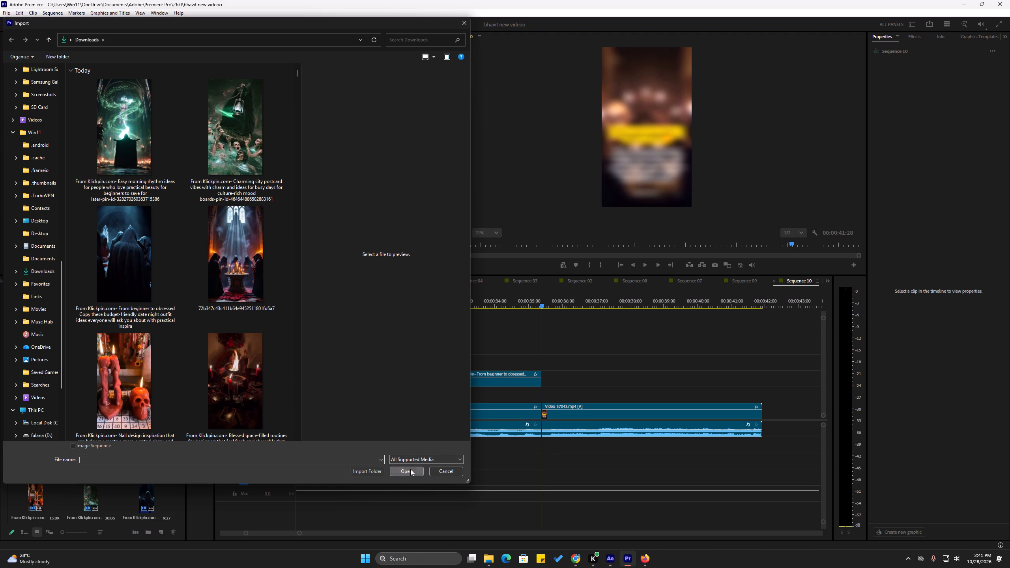
click(410, 469)
click(127, 138)
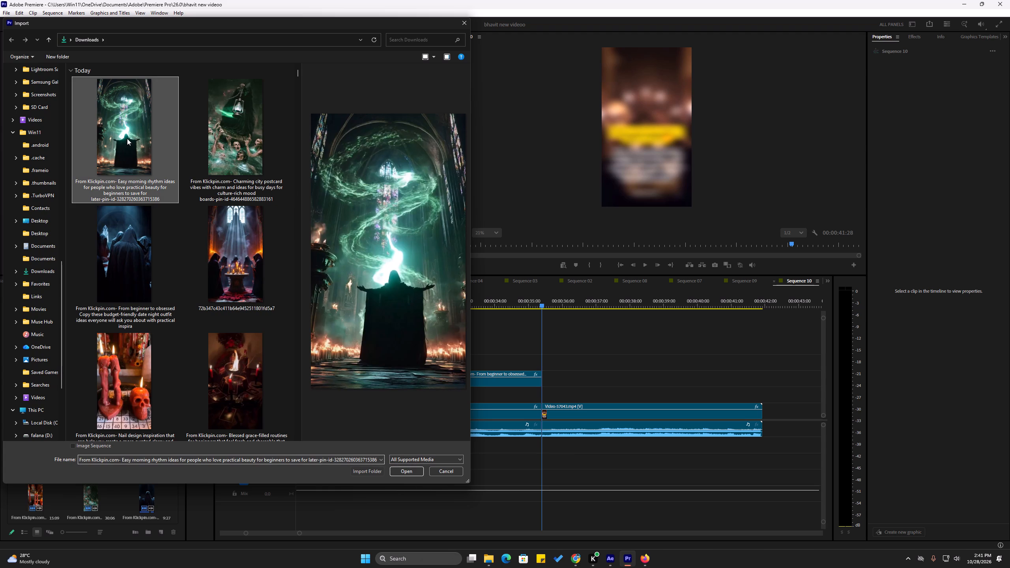
click(410, 470)
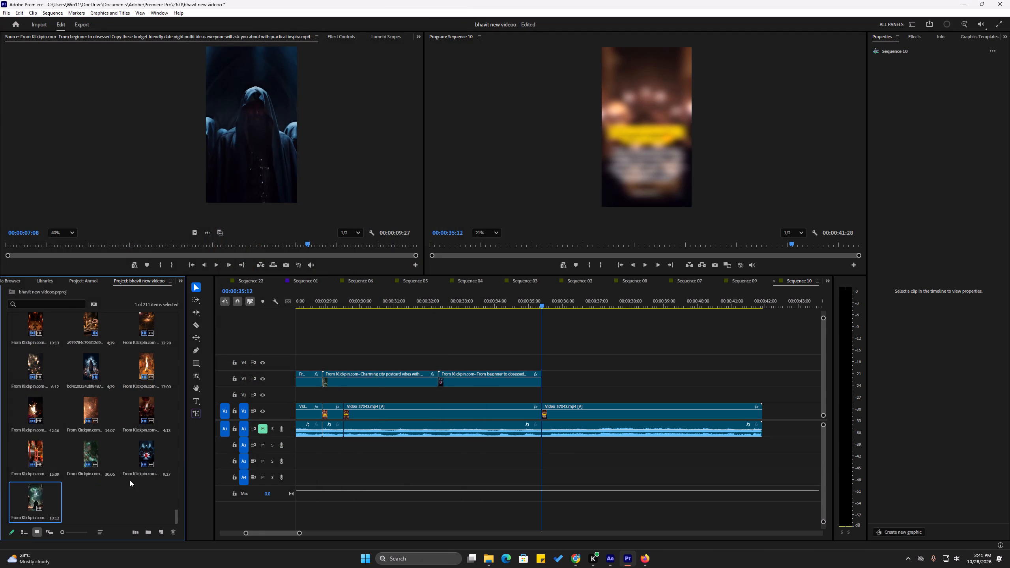
Place only the video of the green light clip on V3 at 00:00:35:12, directly after the hooded figures clip, and preview it.
double_click(37, 496)
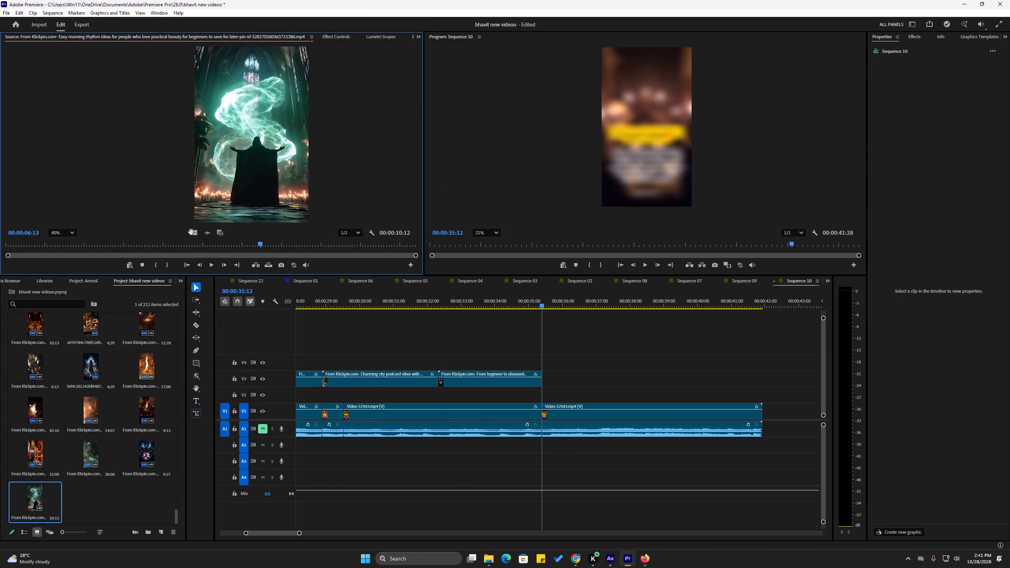
drag(193, 233, 544, 377)
key(space)
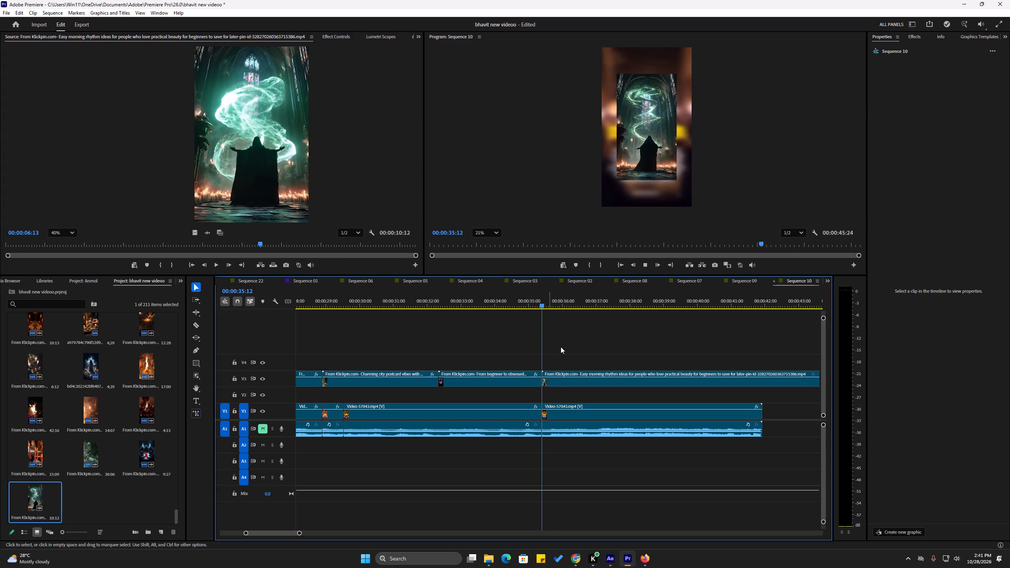
key(space)
Cut the green light clip on V3 at about 38 seconds and delete the remainder.
key(c)
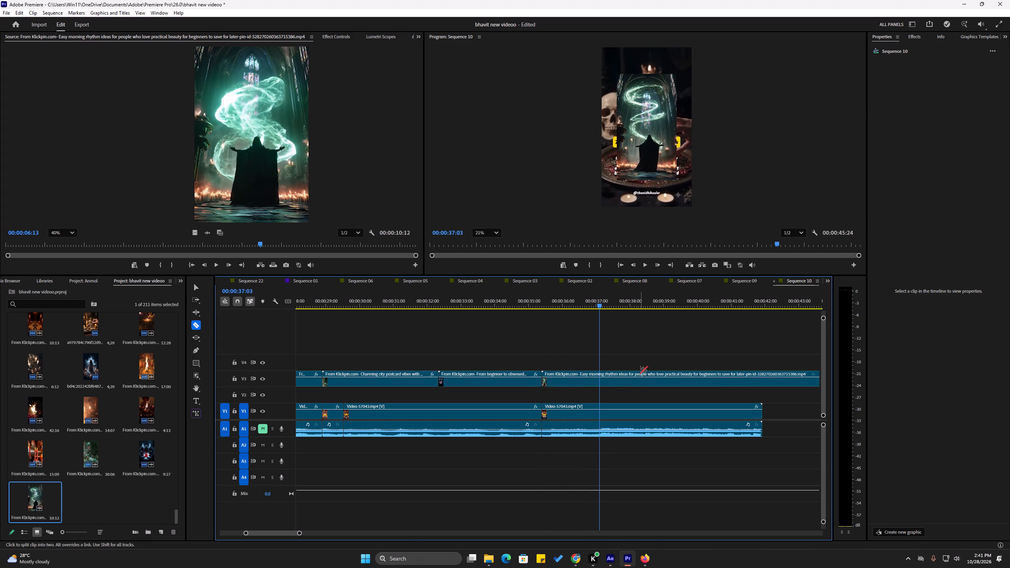
click(632, 379)
key(v)
click(671, 377)
key(Delete)
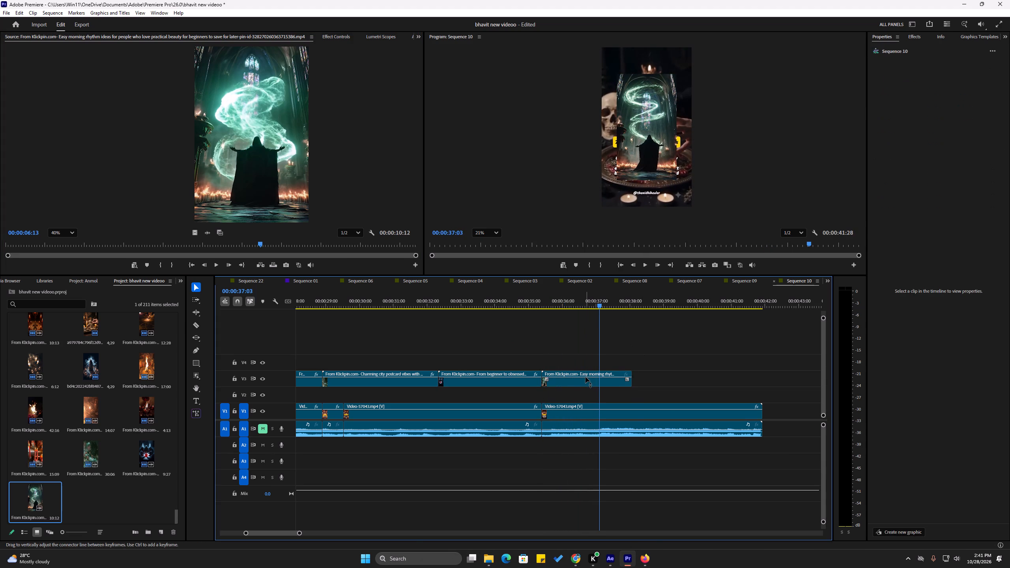
Scale the green light clip on V3 to 185% so it fills the frame, and preview it.
click(585, 377)
scroll(724, 100, down, 1)
drag(935, 119, 952, 122)
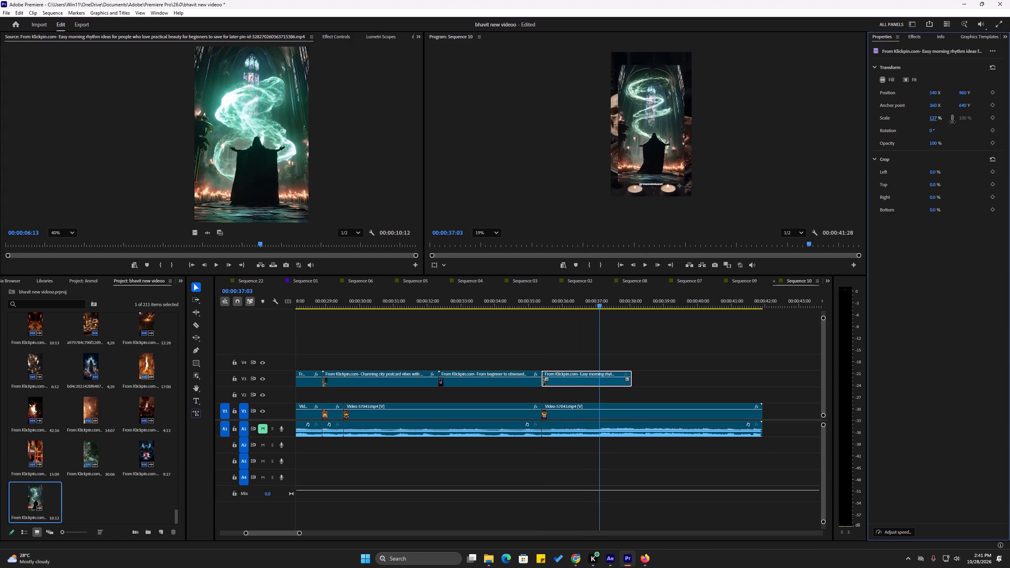
drag(952, 122, 974, 123)
key(space)
key(space)
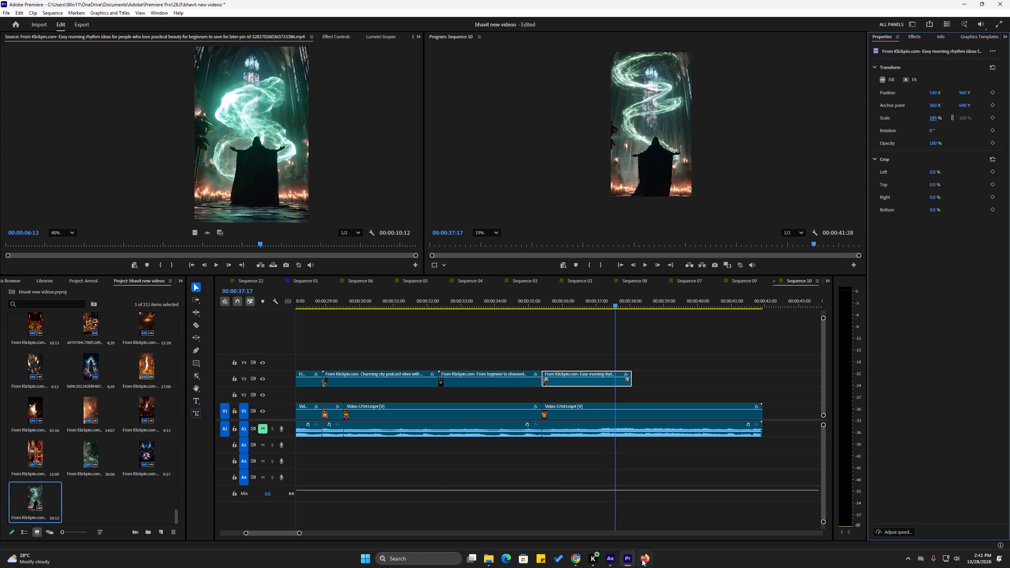
Switch to Pinterest in Firefox and copy the link of the pin showing a seated horned, winged figure.
click(642, 559)
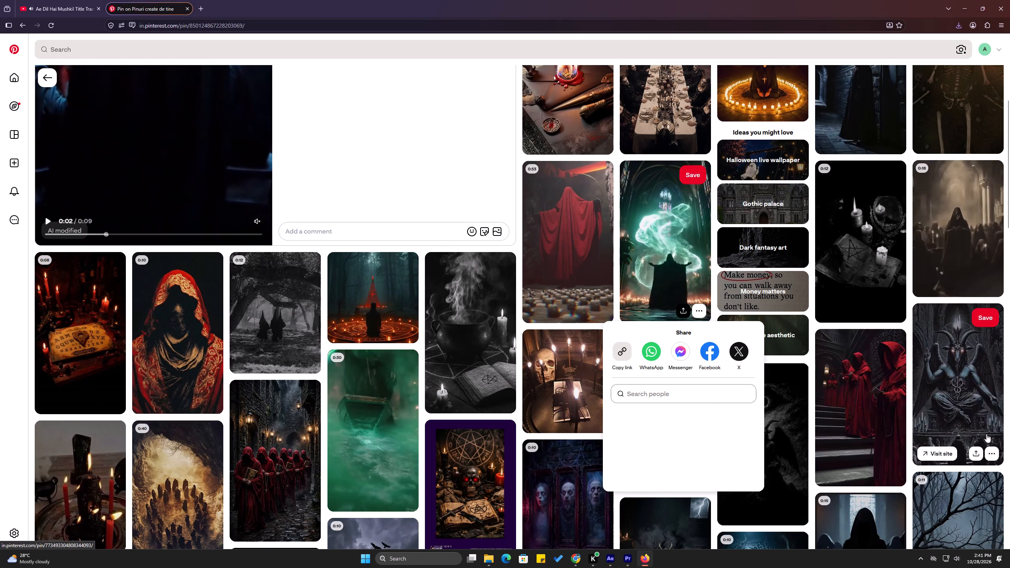
click(976, 455)
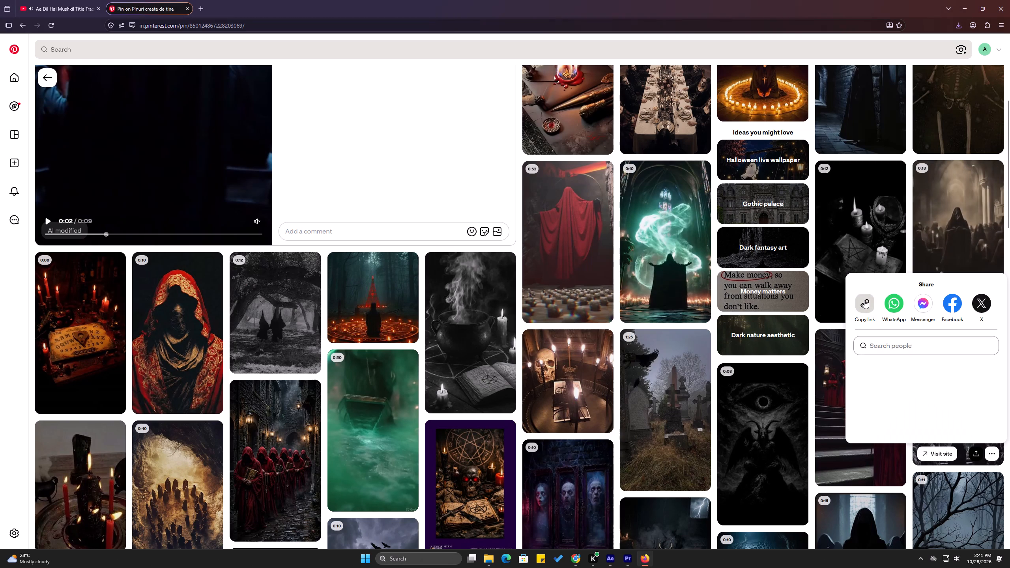
double_click(864, 300)
triple_click(865, 301)
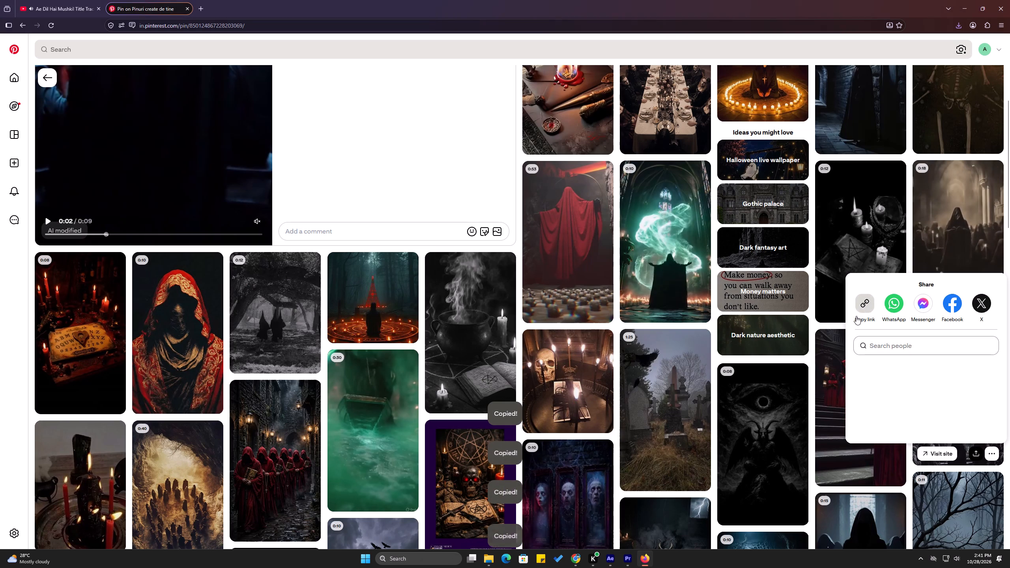
Switch back to the Premiere project with Sequence 10.
click(610, 564)
double_click(626, 564)
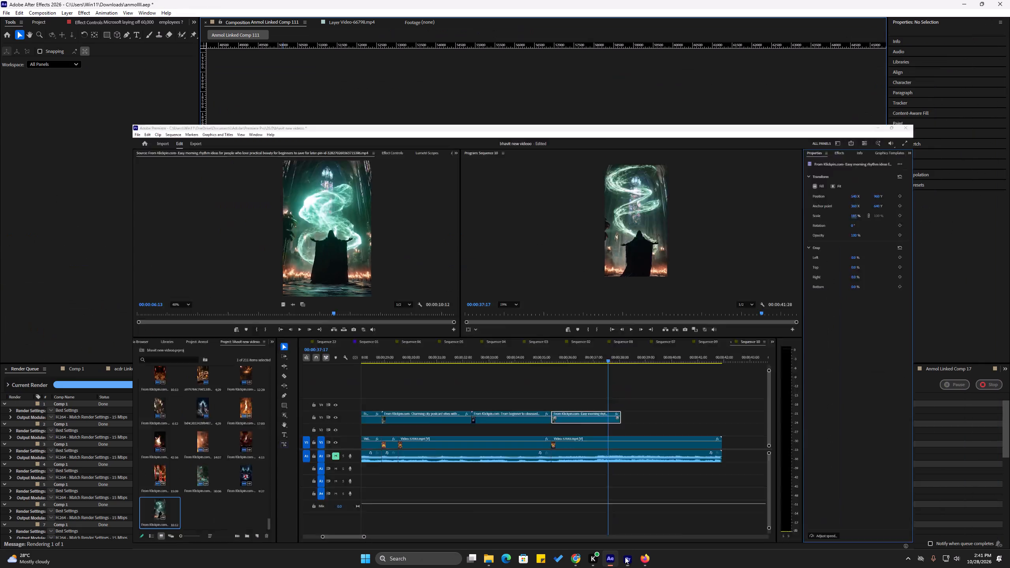
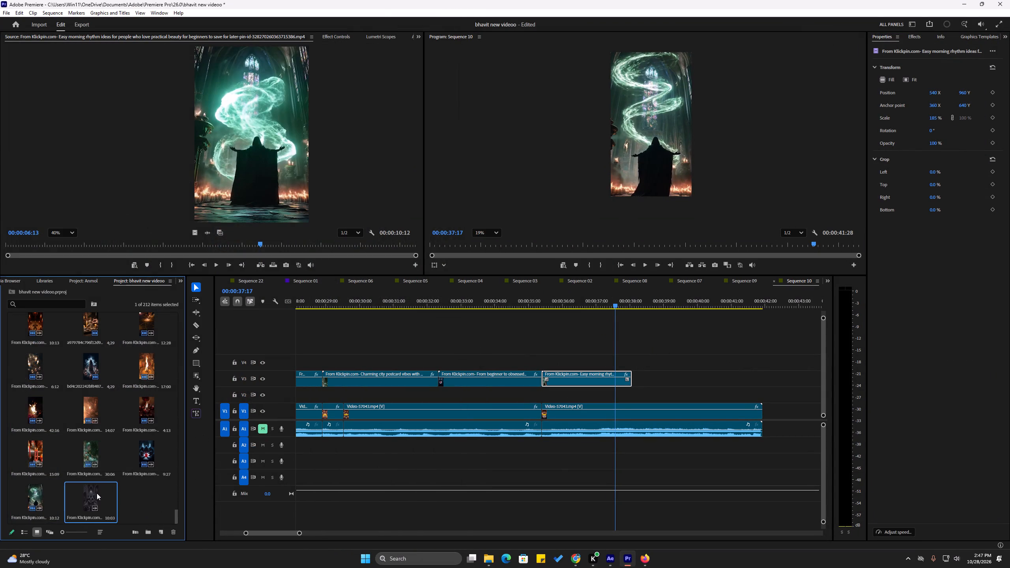
Add the newly downloaded seated horned, winged figure video to V3 directly after the green light clip and preview it.
double_click(97, 493)
drag(194, 232, 635, 383)
key(space)
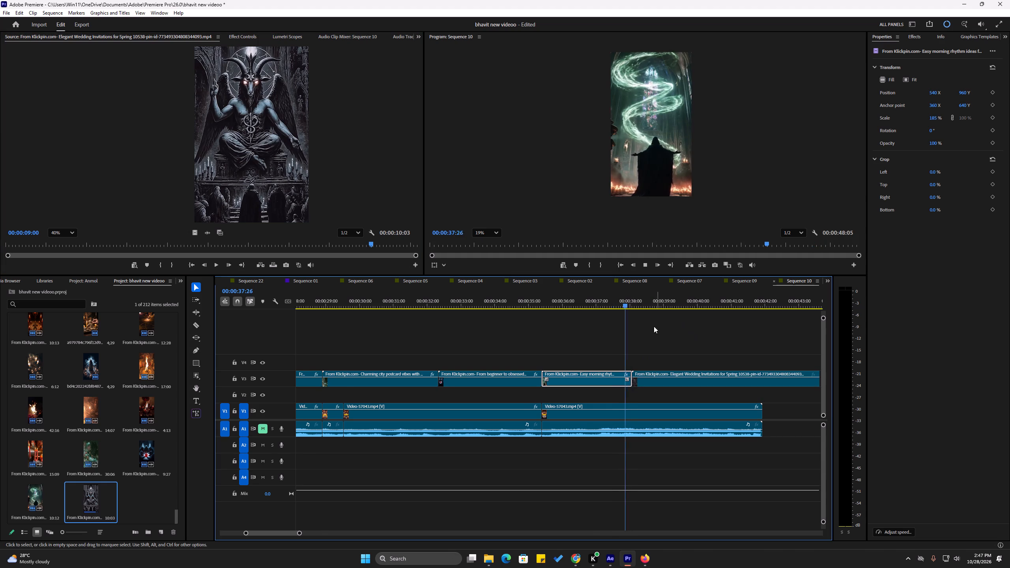
Cut the horned figure clip on V3 where the V1 footage ends, at about 41:28, and delete the remainder.
alt+scroll(550, 333, down, 6)
key(c)
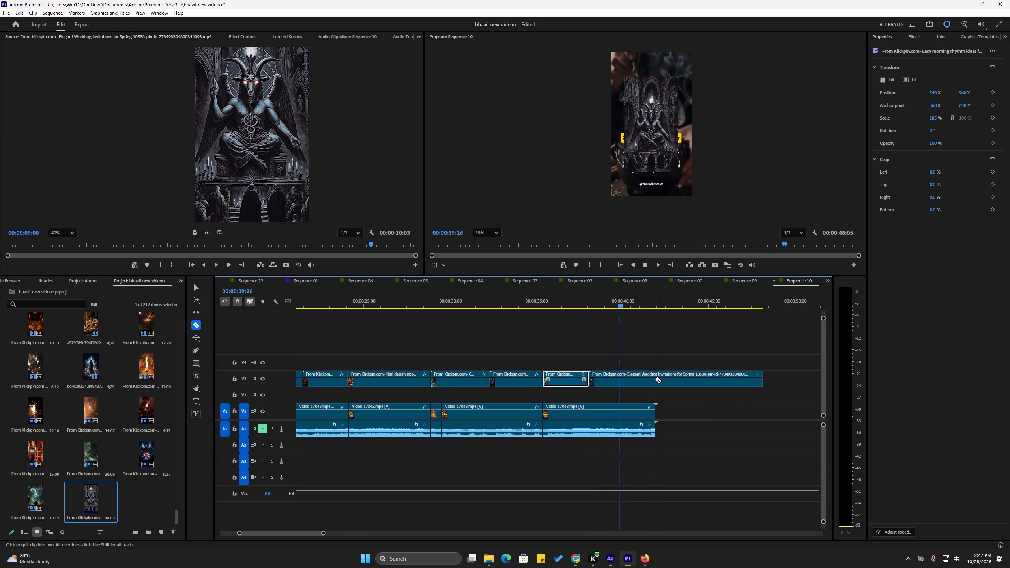
click(655, 379)
key(v)
click(690, 383)
key(Delete)
Scale the horned figure clip on V3 to 173% so it fills the frame, preview it and save the project.
click(615, 290)
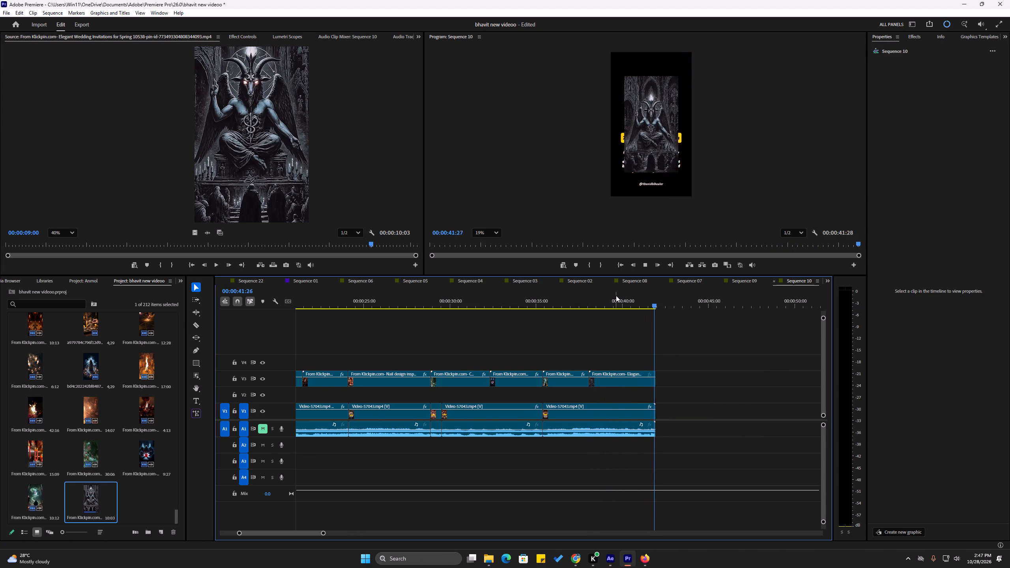
click(616, 295)
click(629, 378)
drag(935, 120, 944, 121)
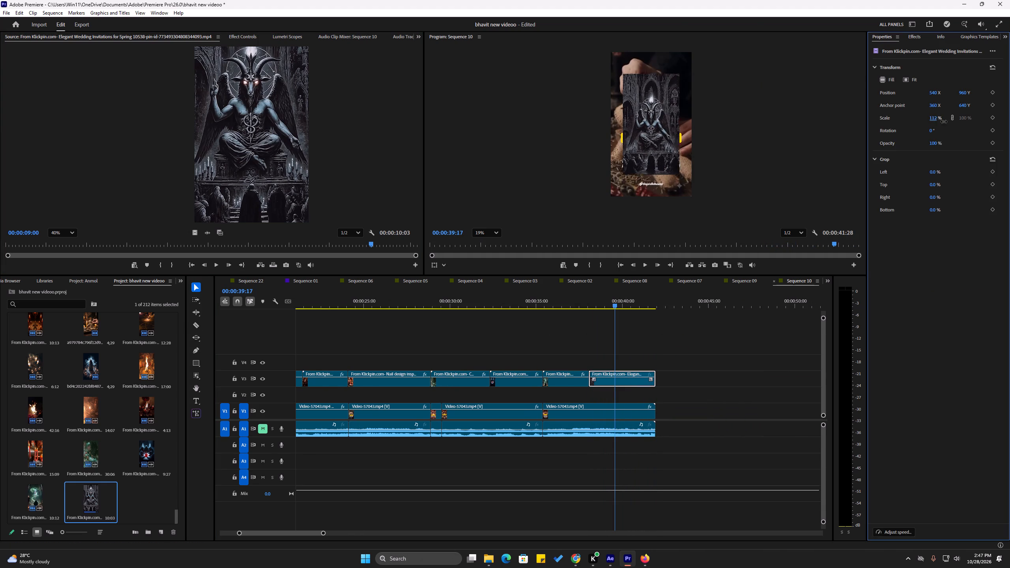
drag(944, 121, 974, 129)
key(space)
key(space)
key(ctrl+s)
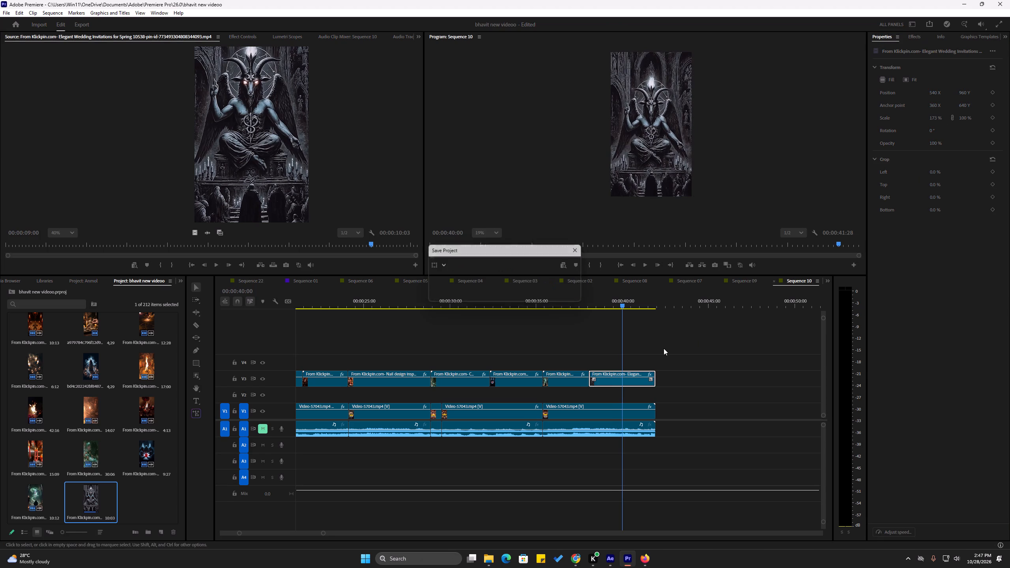
Review the opening of Sequence 10, return the playhead to the start and save the project.
key(Home)
key(space)
alt+scroll(503, 319, down, 4)
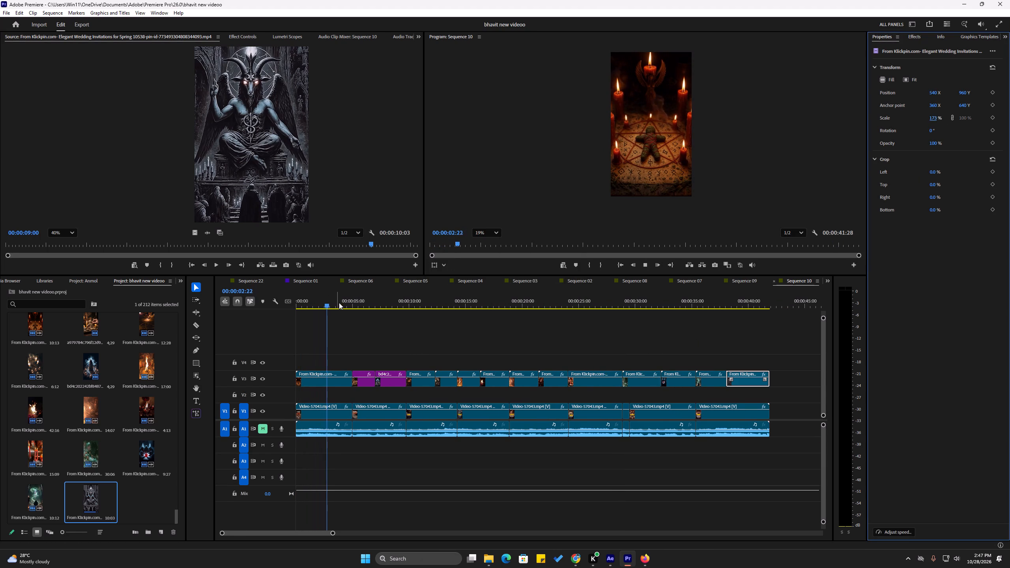
key(space)
drag(335, 302, 273, 310)
click(345, 340)
key(ctrl+s)
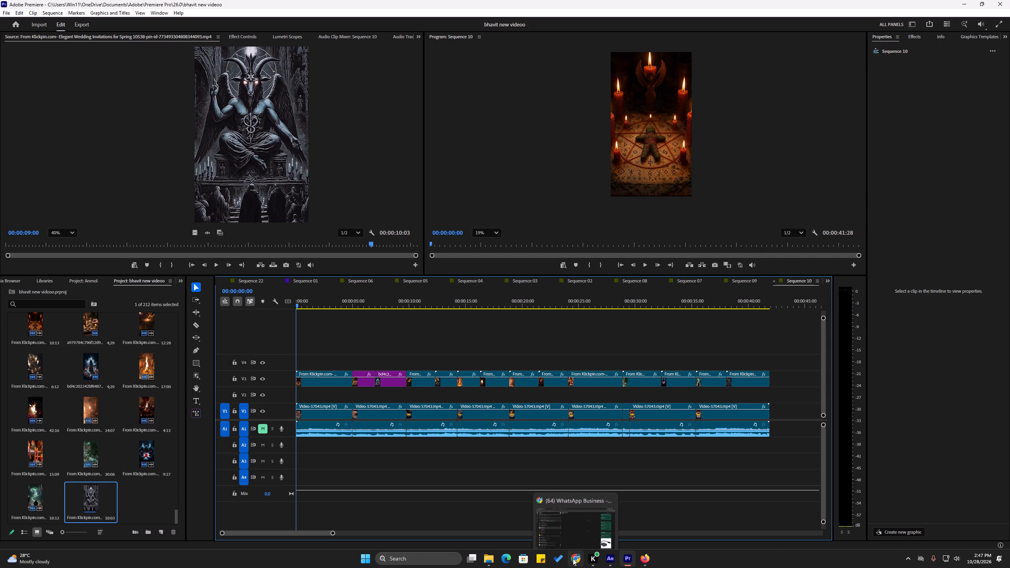
Switch to Pinterest in Firefox, open the red-robed hooded figure pin and look through its related pins.
click(653, 567)
click(151, 0)
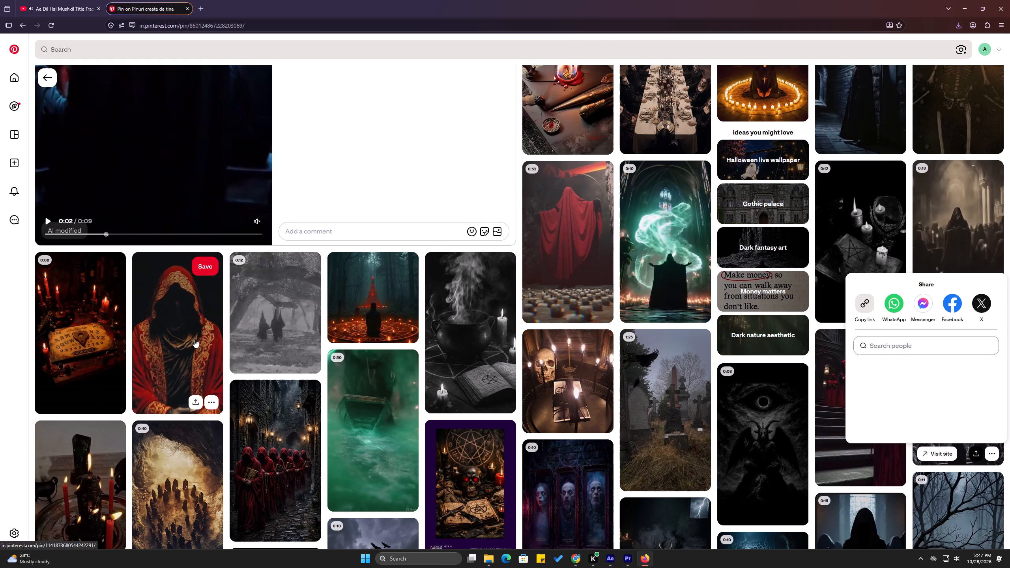
click(195, 339)
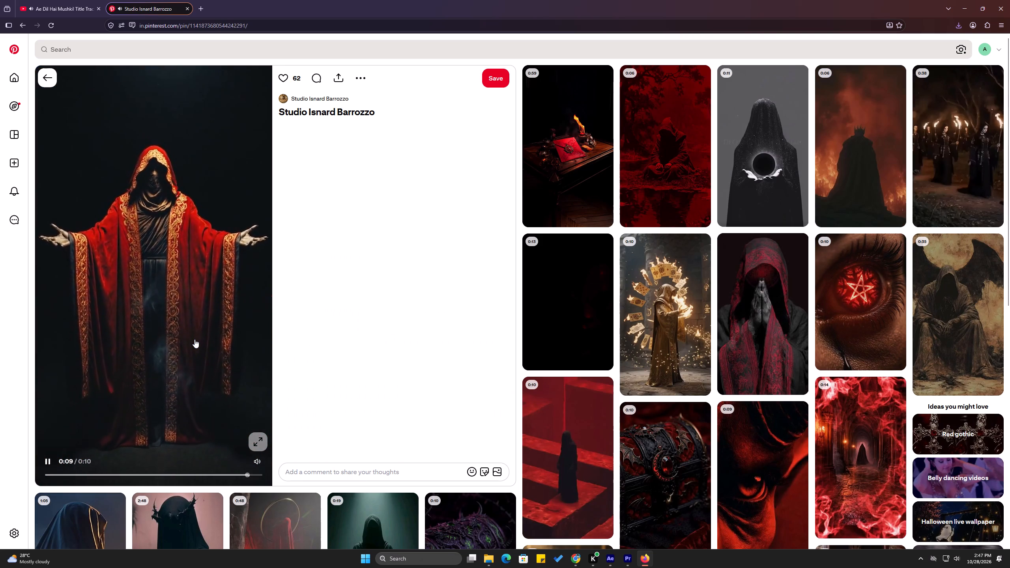
scroll(195, 339, down, 5)
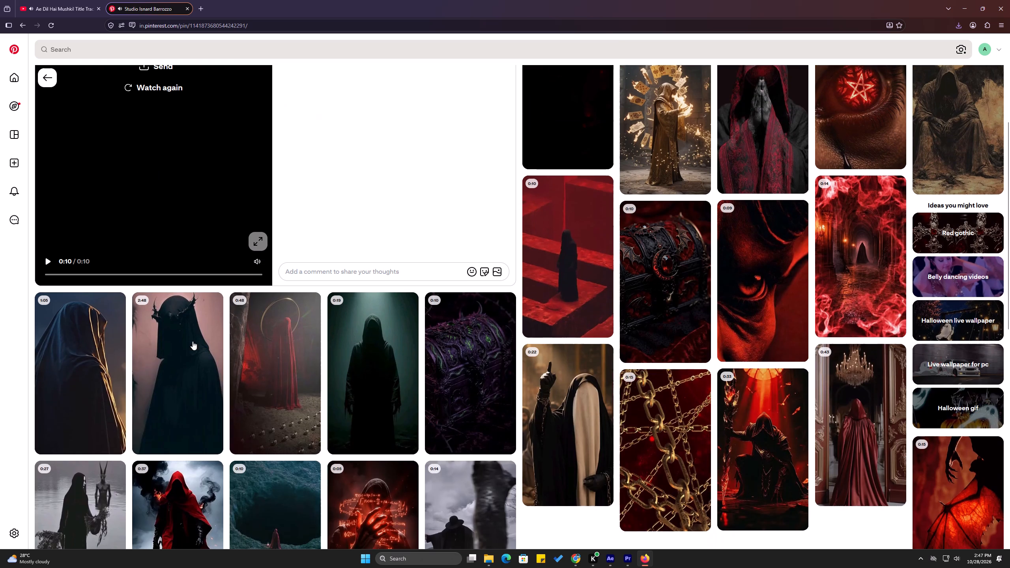
scroll(195, 353, down, 4)
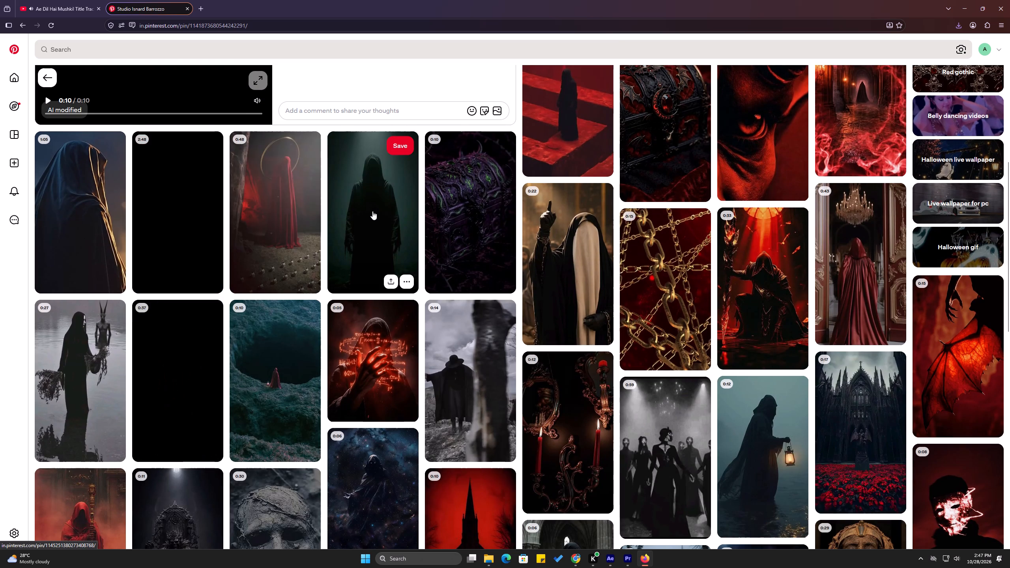
Open the dark hooded figure pin and look through its related pins for more ritual footage.
click(388, 202)
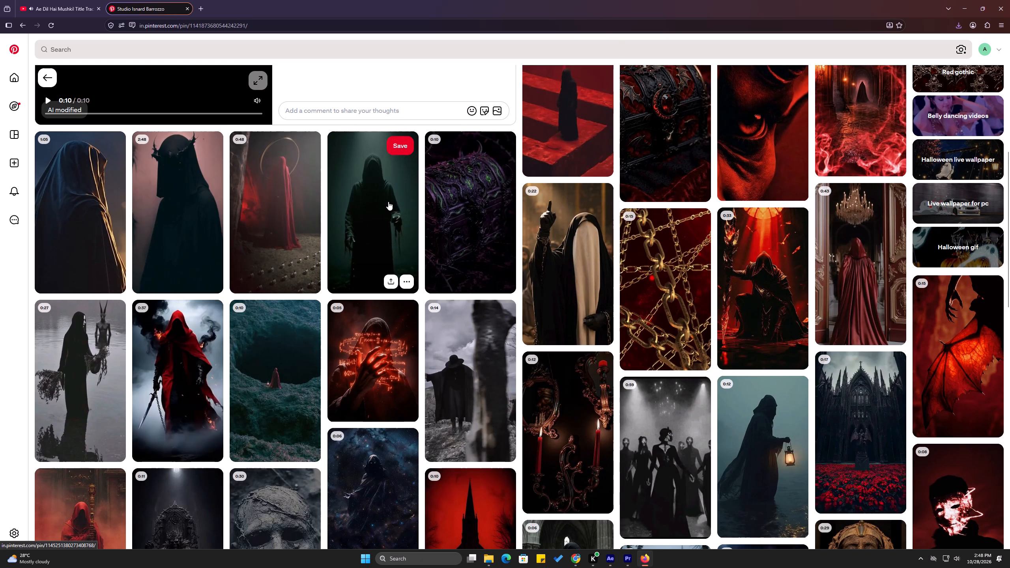
click(388, 202)
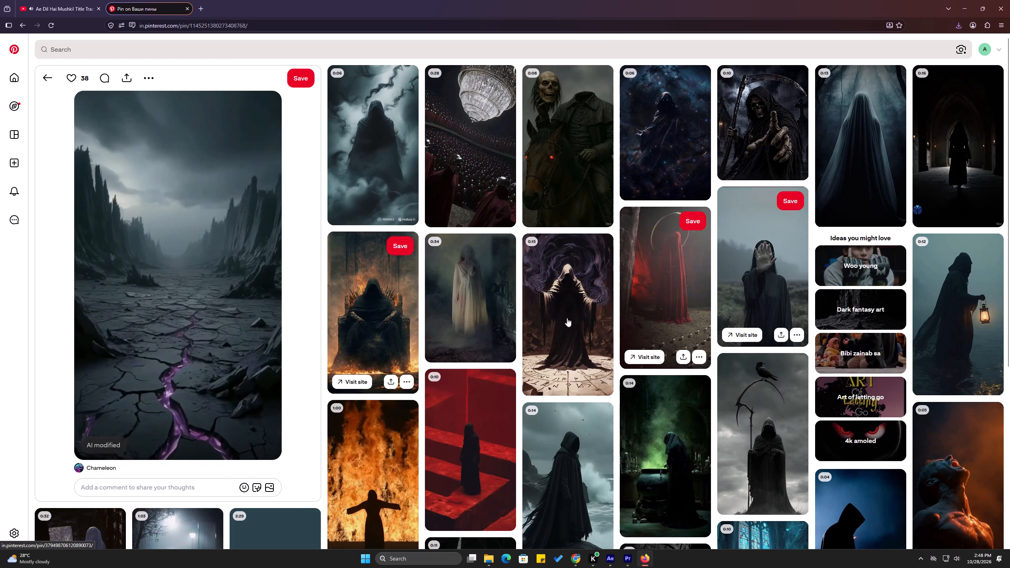
scroll(591, 323, down, 1)
scroll(498, 447, down, 3)
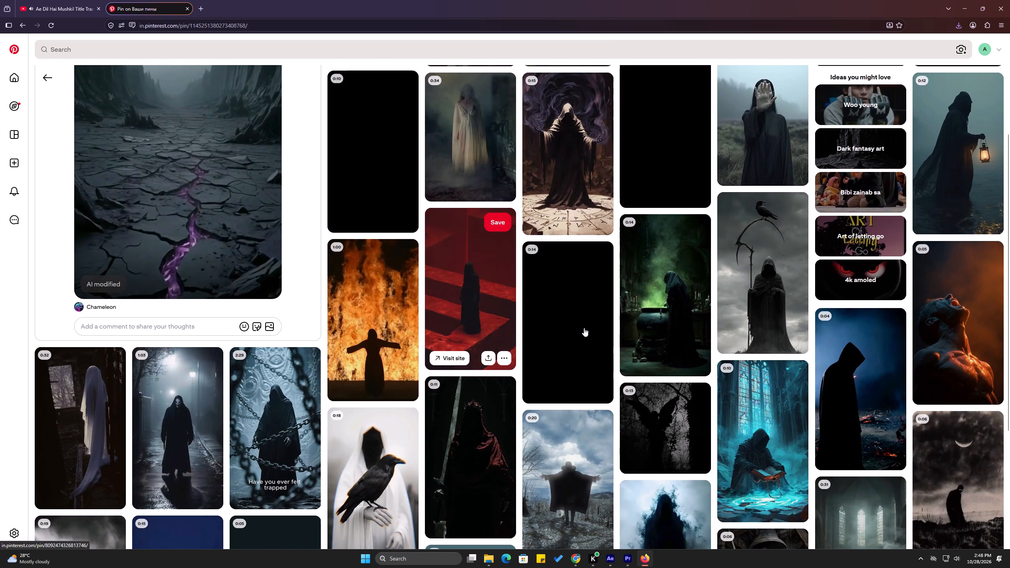
scroll(403, 305, down, 3)
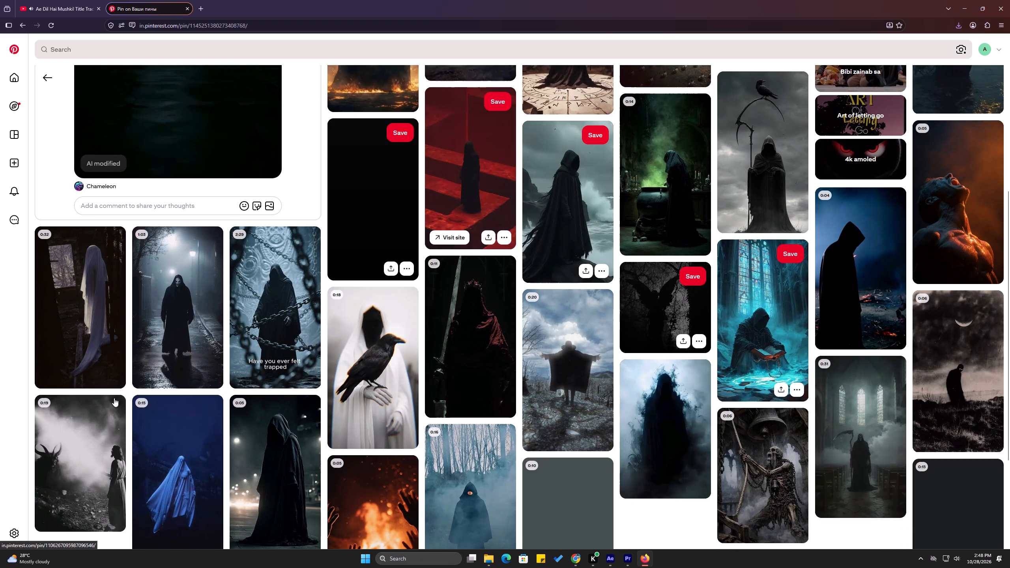
scroll(269, 299, down, 3)
scroll(279, 438, down, 4)
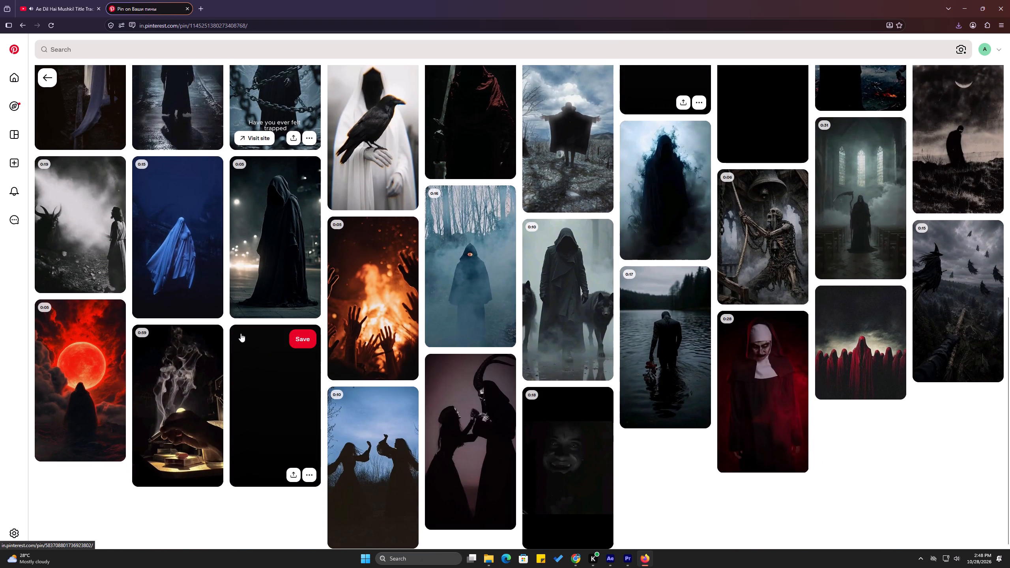
scroll(298, 414, up, 3)
scroll(298, 414, down, 3)
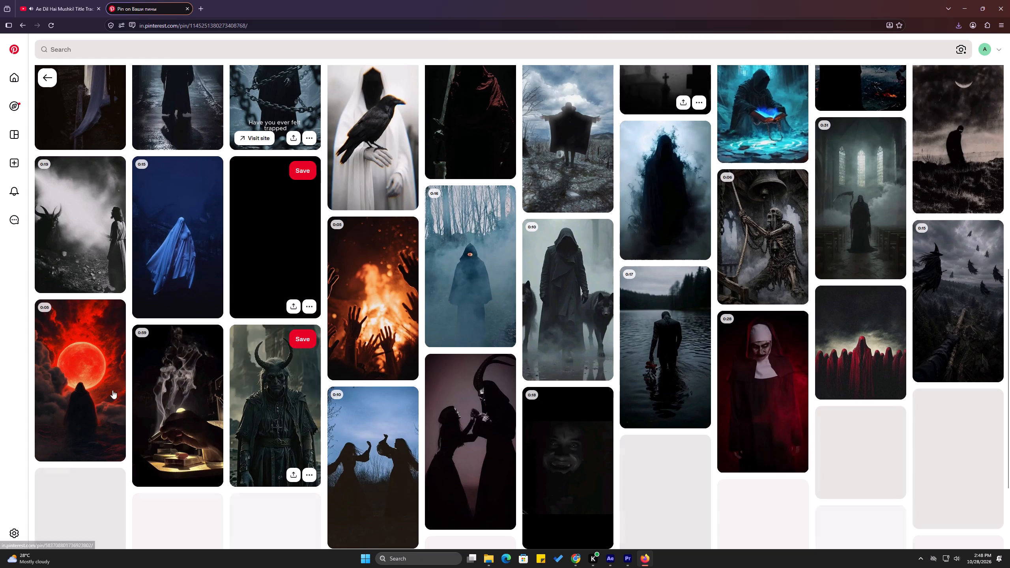
Open the red moon pin, go on to the related red eye video pin and mute its video.
click(98, 380)
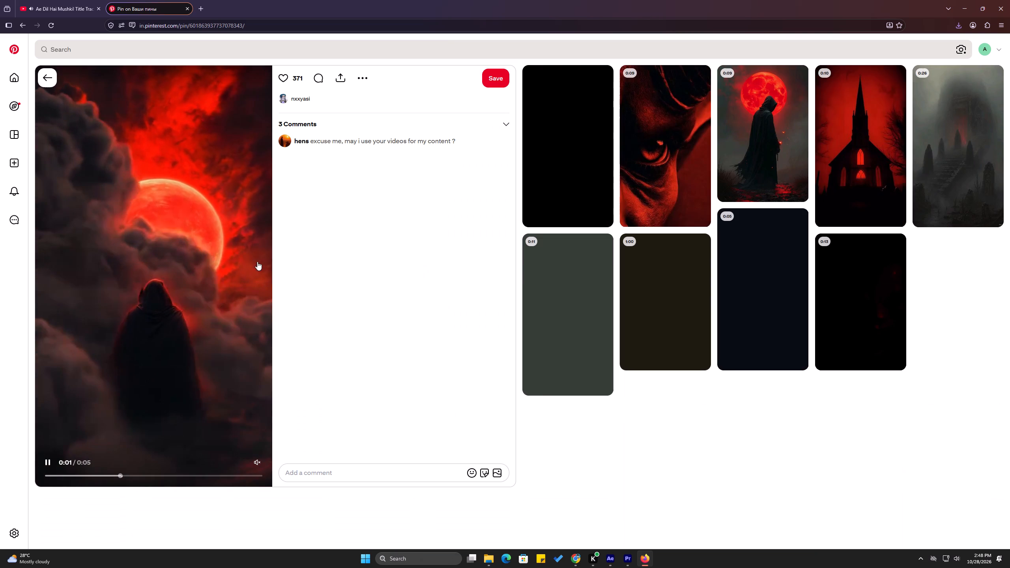
click(677, 153)
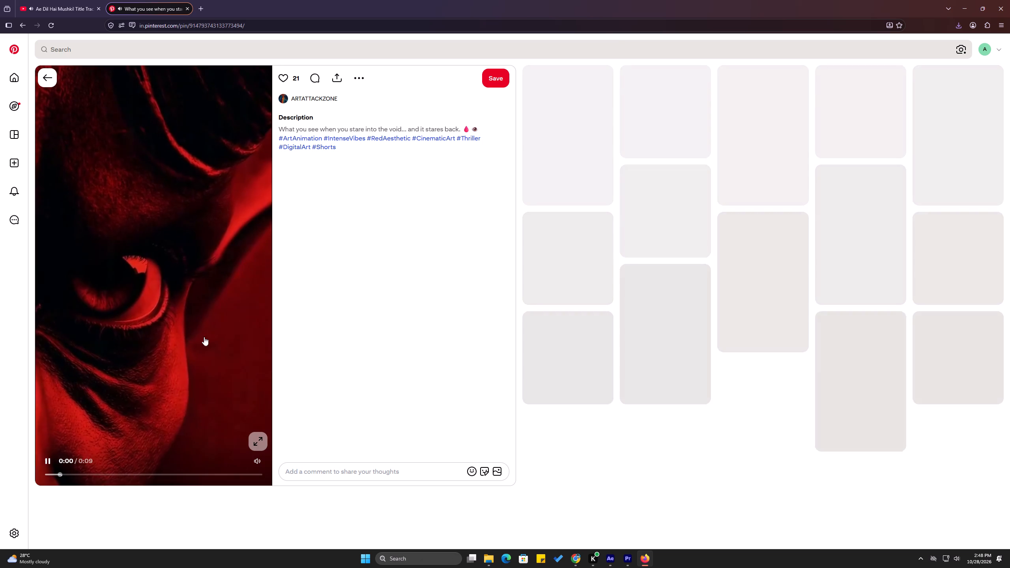
click(256, 461)
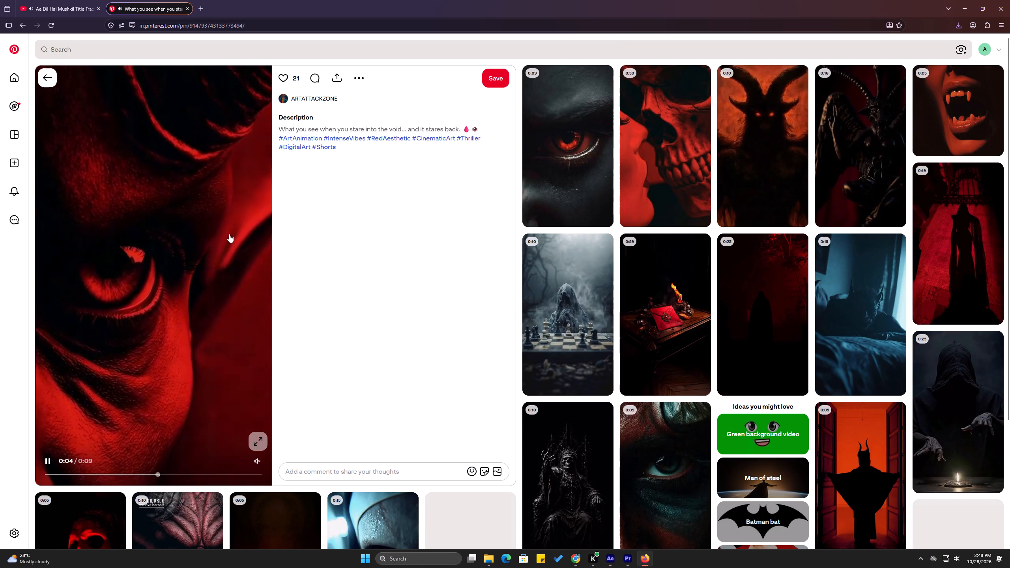
Open the related video pin of the horned winged demon, pause its video and copy the pin's link.
click(760, 131)
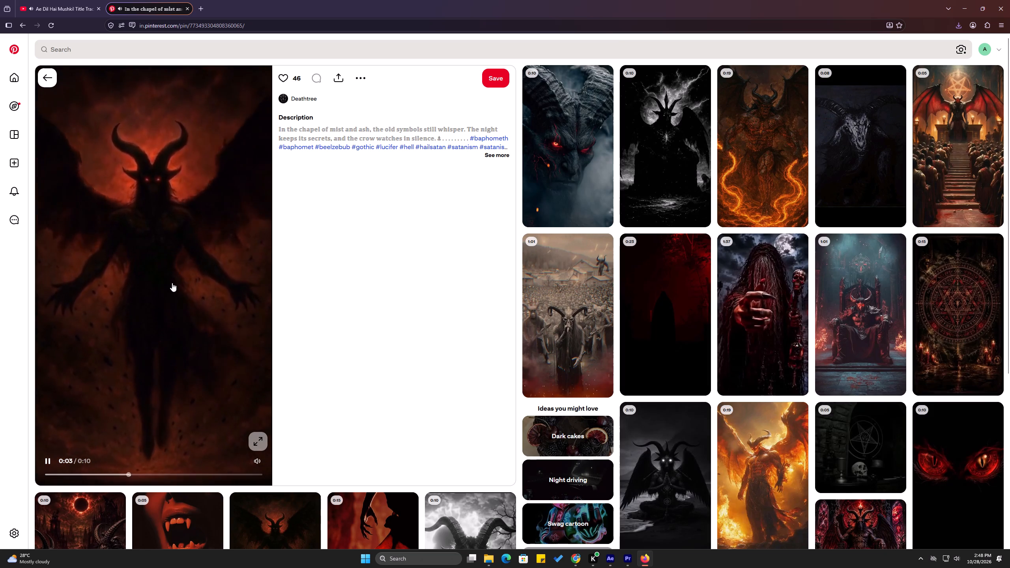
click(172, 283)
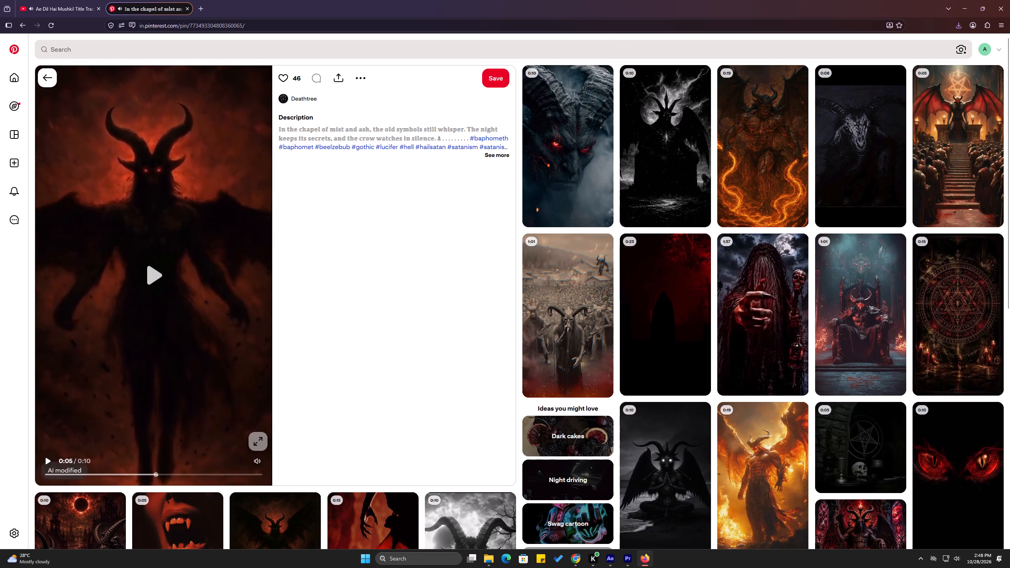
click(332, 80)
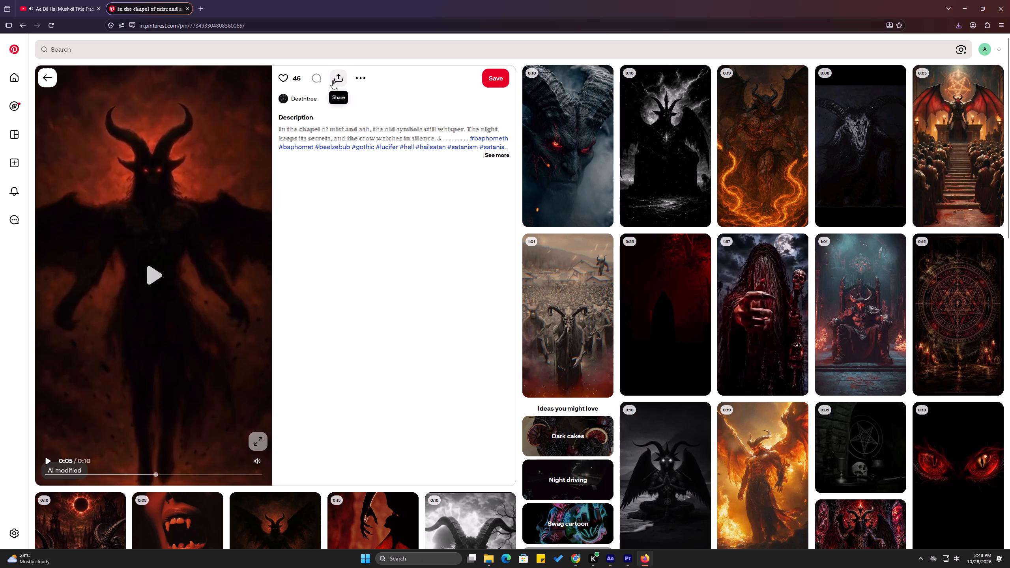
click(286, 127)
double_click(284, 122)
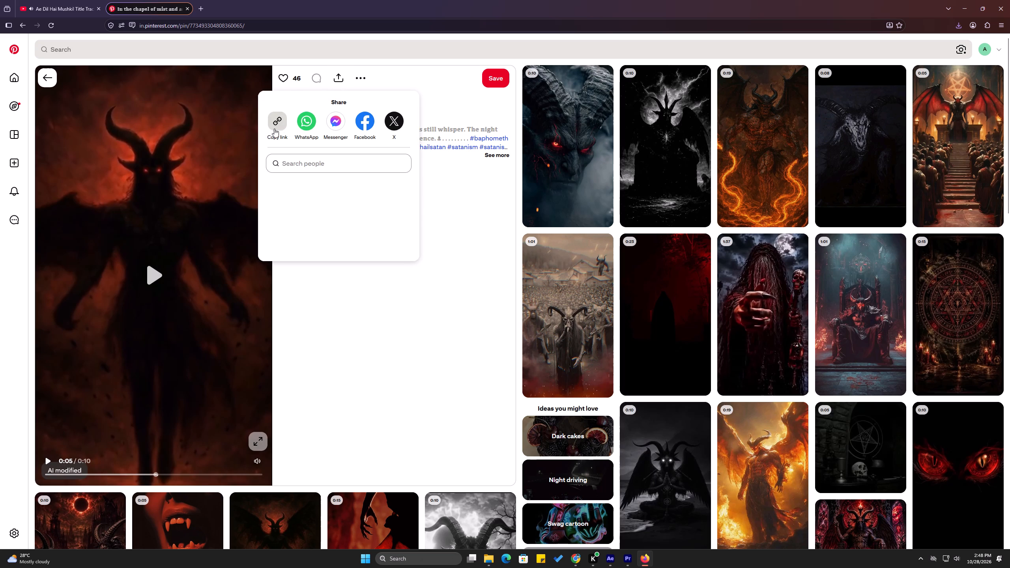
click(274, 129)
triple_click(280, 123)
triple_click(280, 123)
click(280, 123)
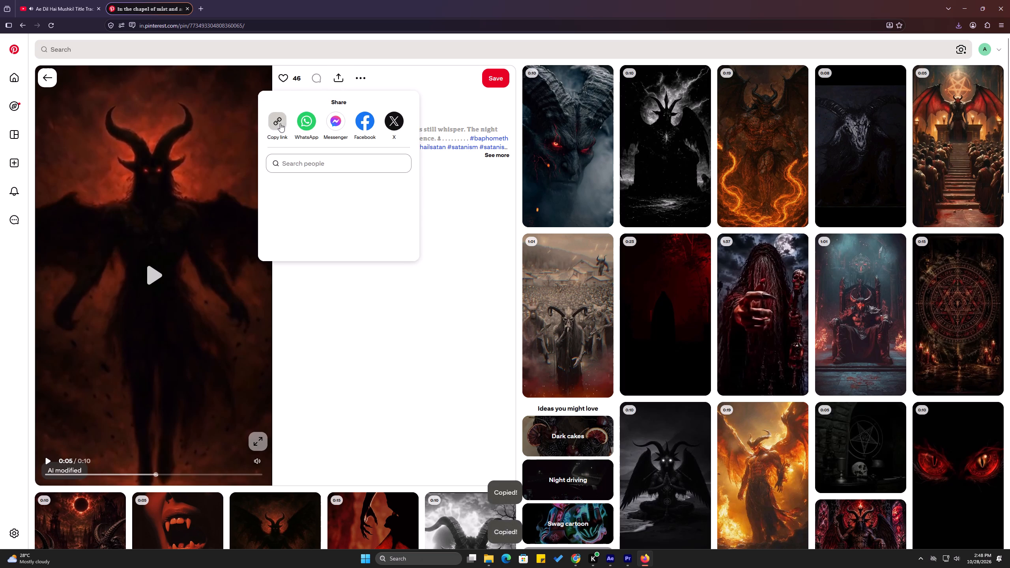
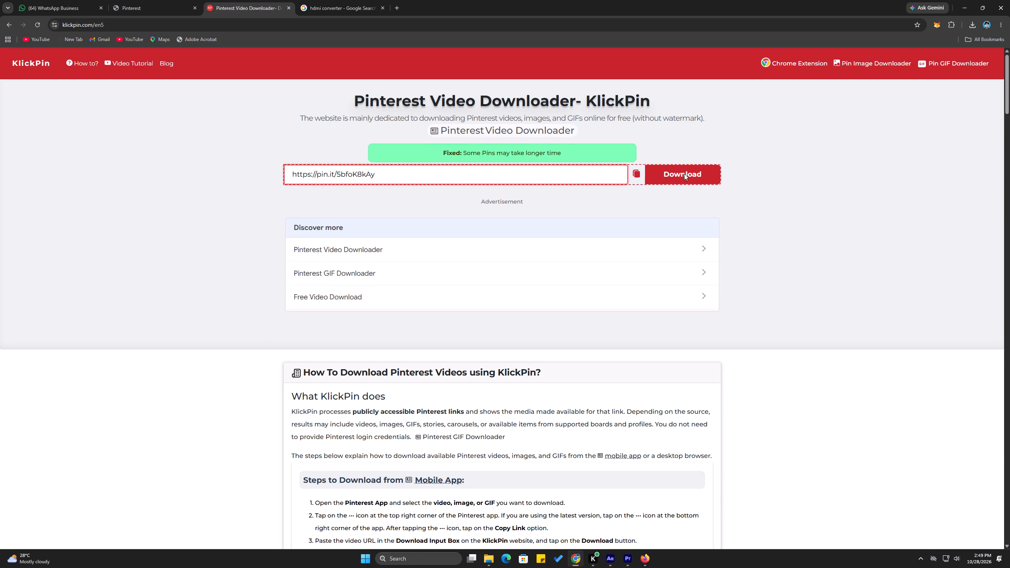
click(684, 174)
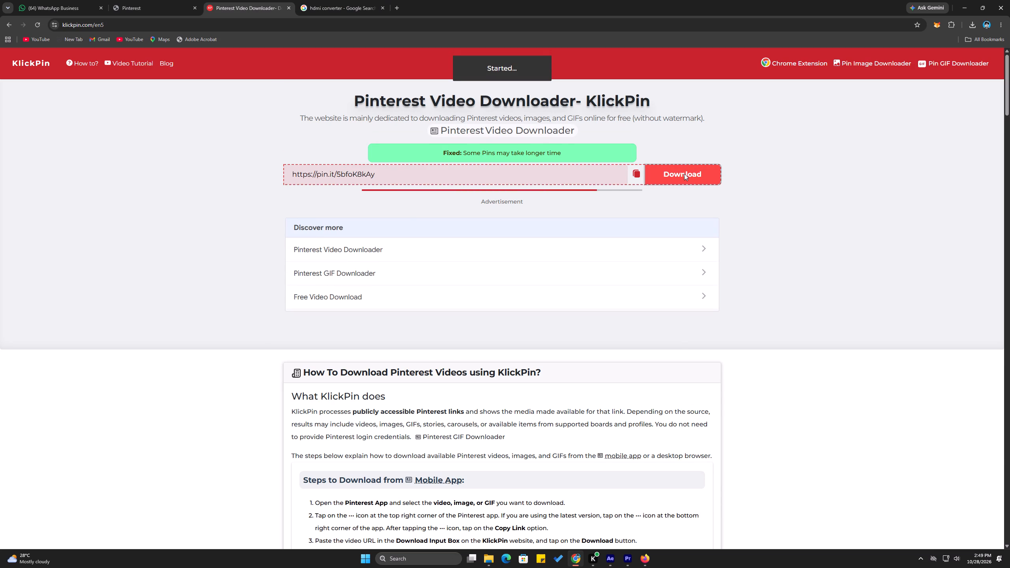
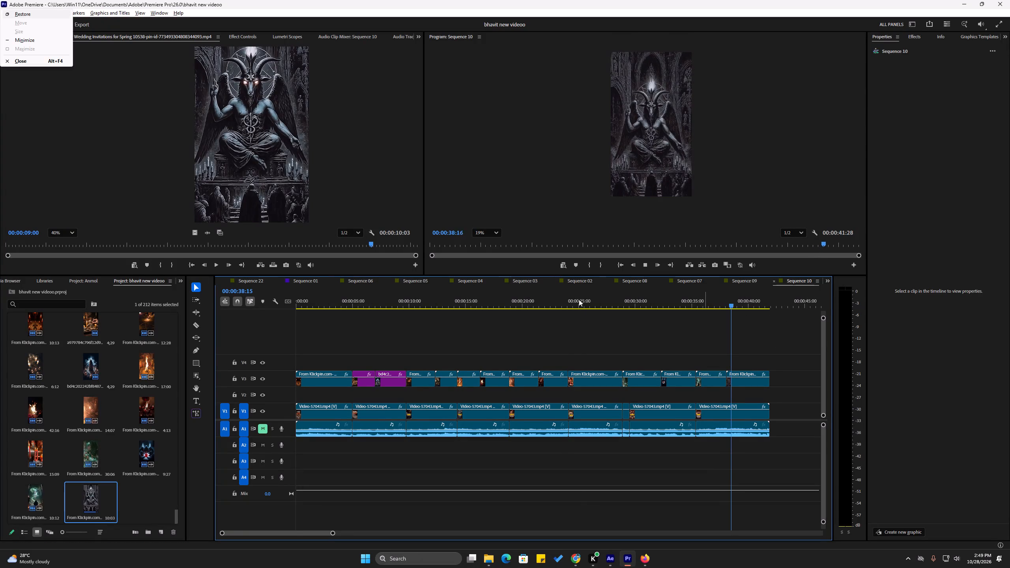
Return the playhead to the start of Sequence 10.
drag(579, 298, 213, 305)
click(382, 333)
Import the red horned, winged demon KlickPin video from the Downloads folder into the project and open it for source preview.
double_click(152, 503)
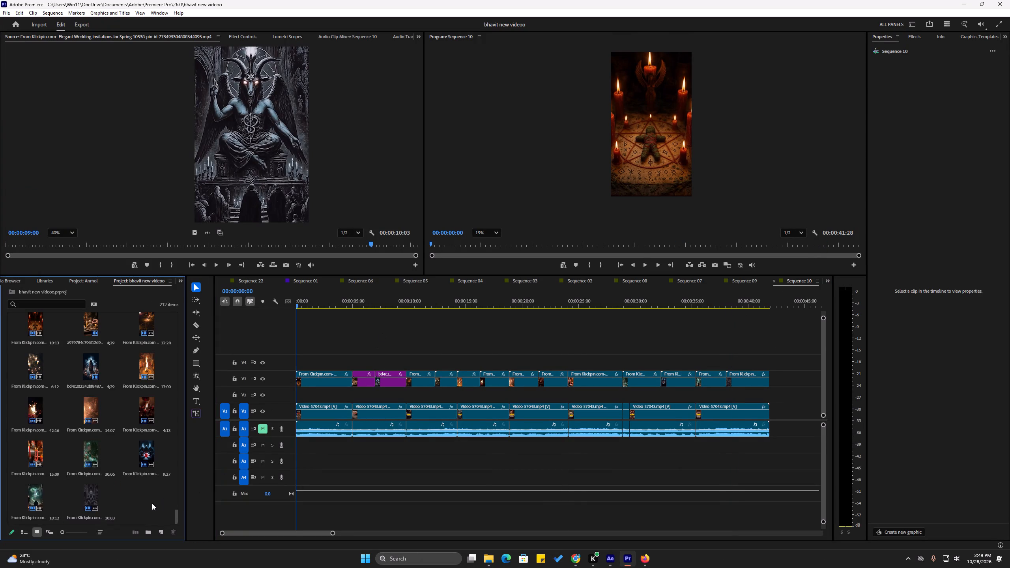
click(133, 117)
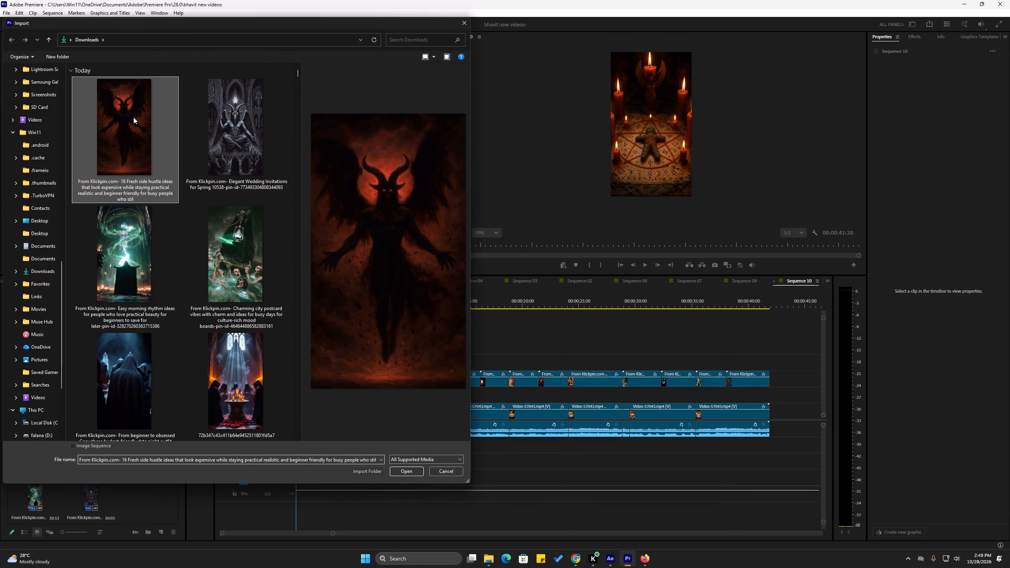
click(400, 471)
triple_click(146, 498)
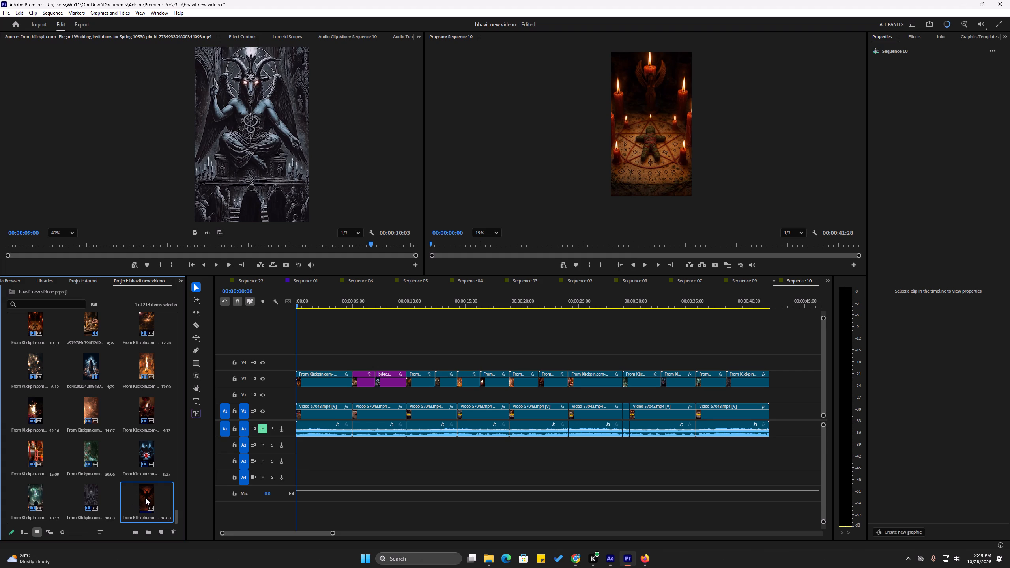
Place the winged horned demon clip on V4 about 2 seconds into Sequence 10, cutting off everything past the opening V3 clip's end.
scroll(269, 112, down, 4)
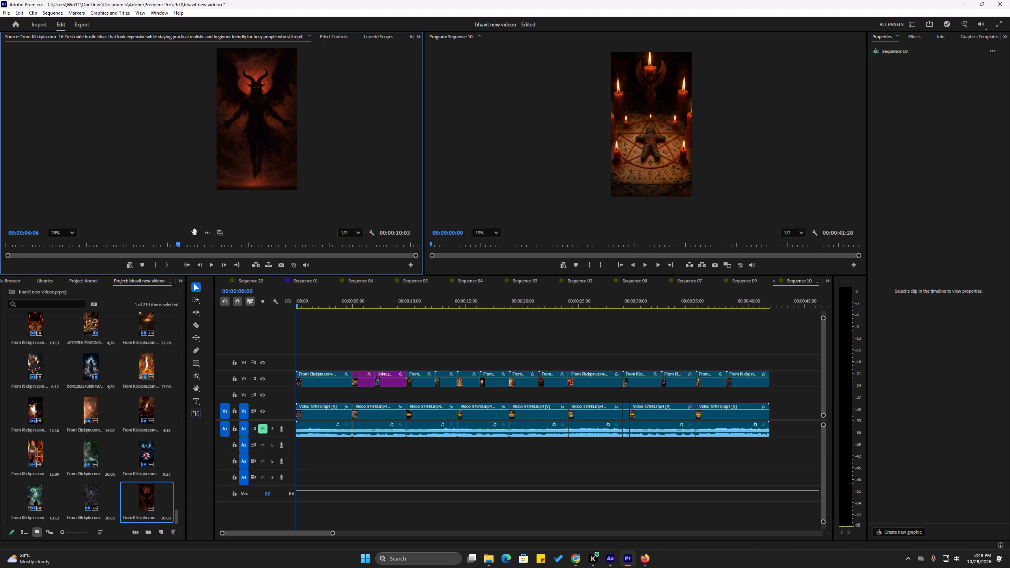
drag(195, 232, 317, 367)
key(c)
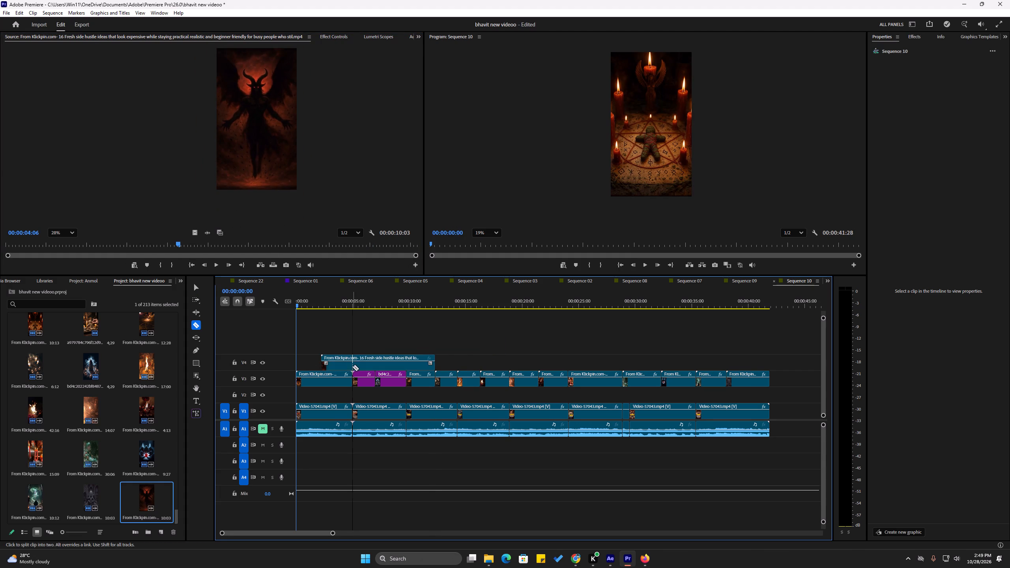
click(352, 363)
key(v)
click(385, 372)
click(382, 362)
key(Delete)
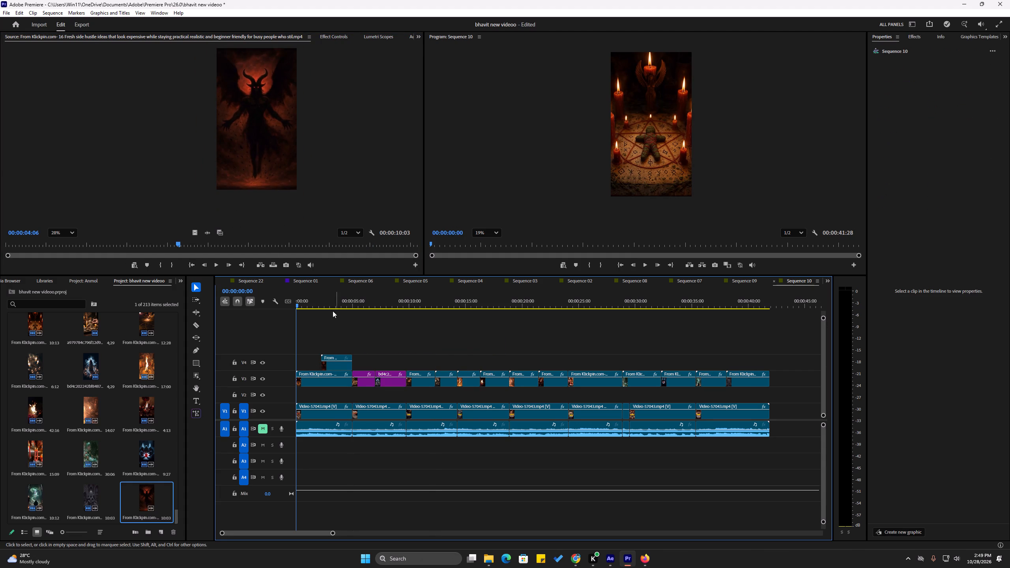
Scale the winged demon clip on V4 to 186% so that it fills the frame.
click(317, 302)
key(space)
key(space)
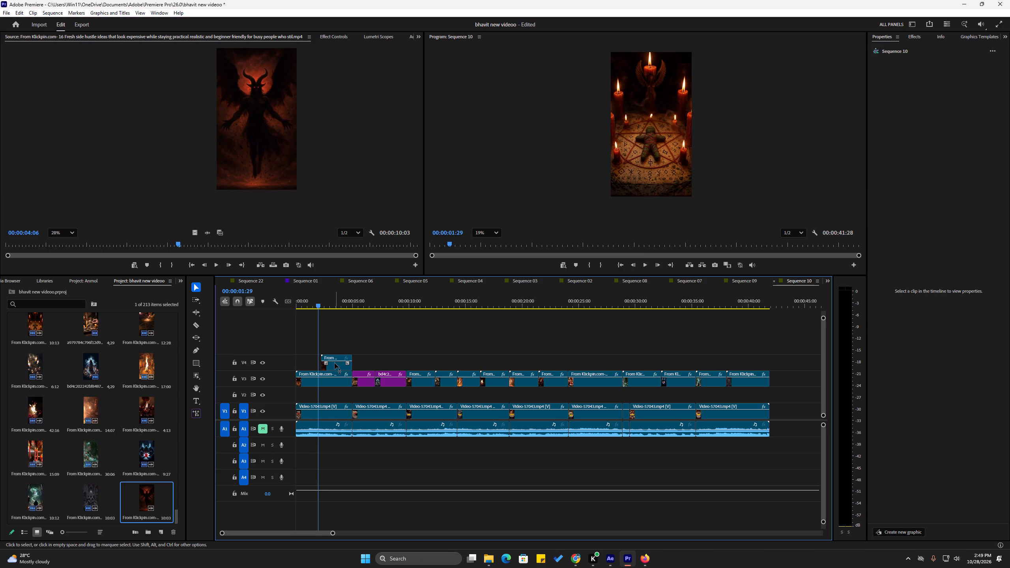
key(space)
key(space)
click(334, 362)
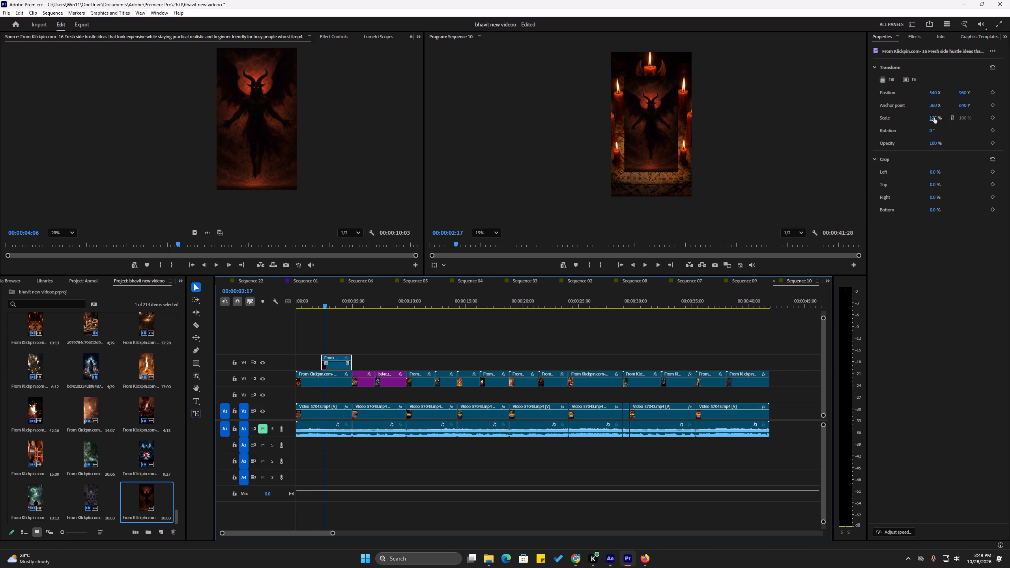
drag(934, 117, 978, 126)
Play back Sequence 10 from the demon clip through the following shots, save the project and return to the sequence start.
key(space)
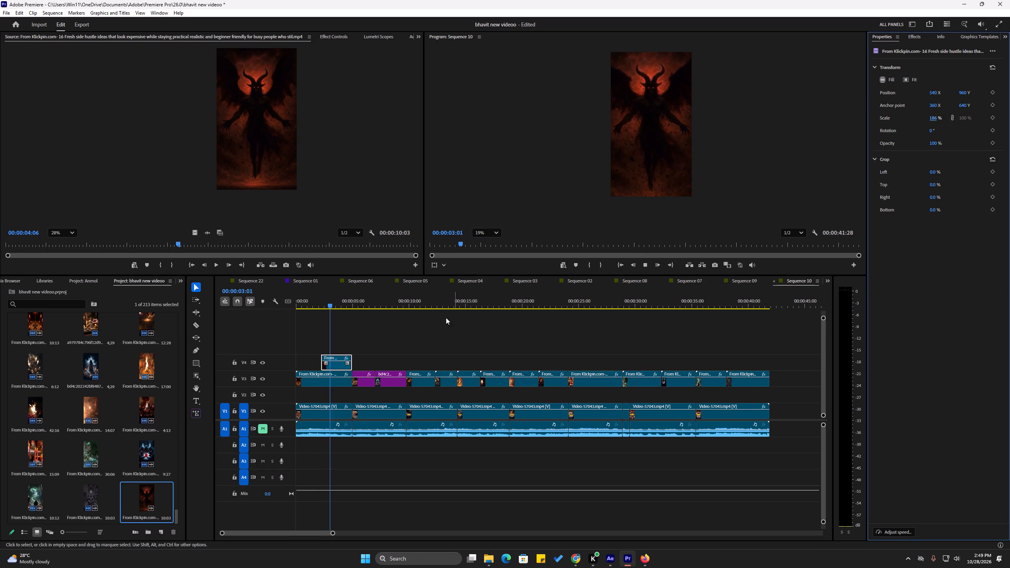
alt+scroll(334, 333, up, 13)
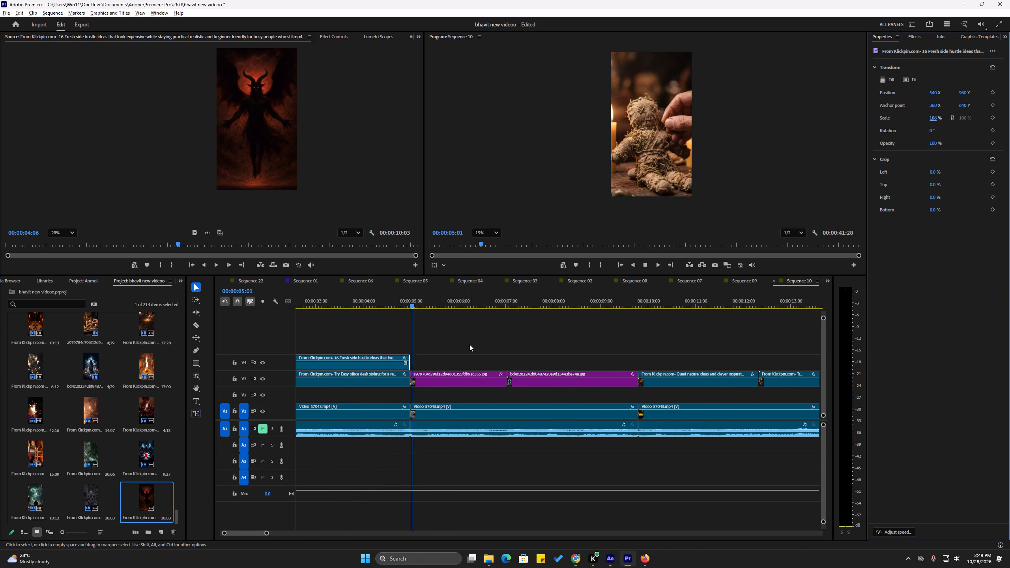
alt+scroll(471, 344, down, 9)
key(ctrl+s)
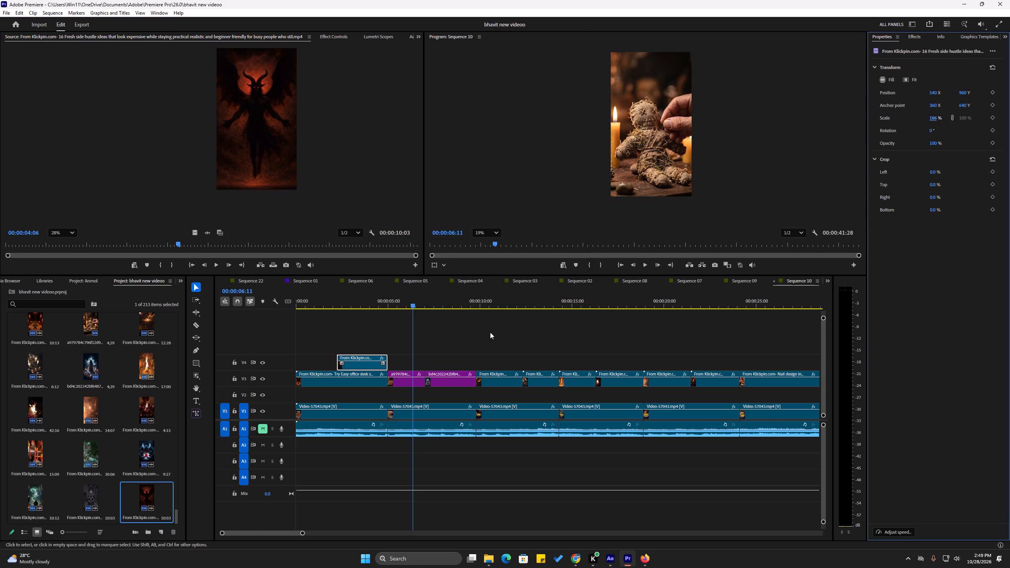
key(space)
alt+scroll(458, 336, down, 5)
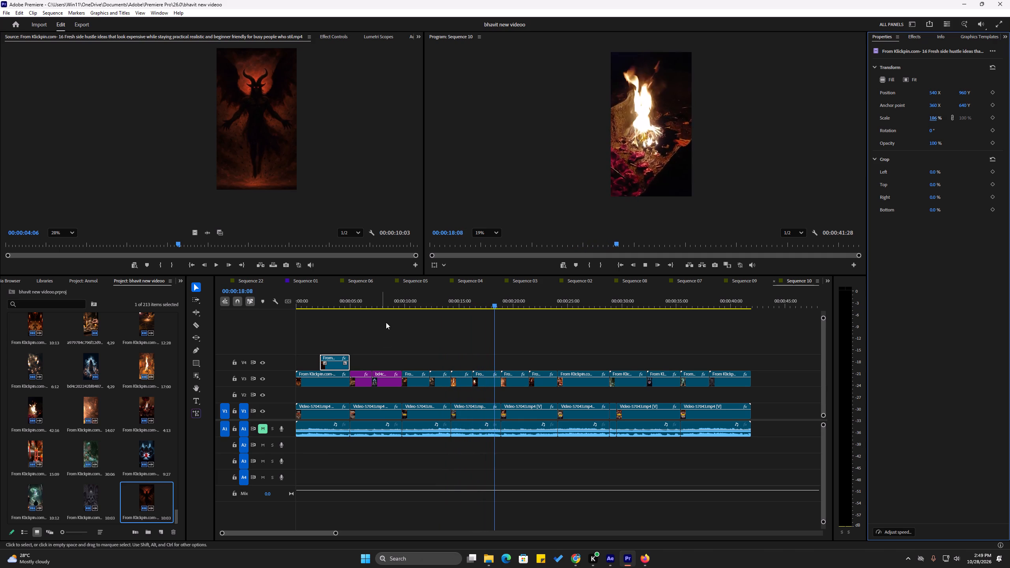
key(space)
key(ctrl+s)
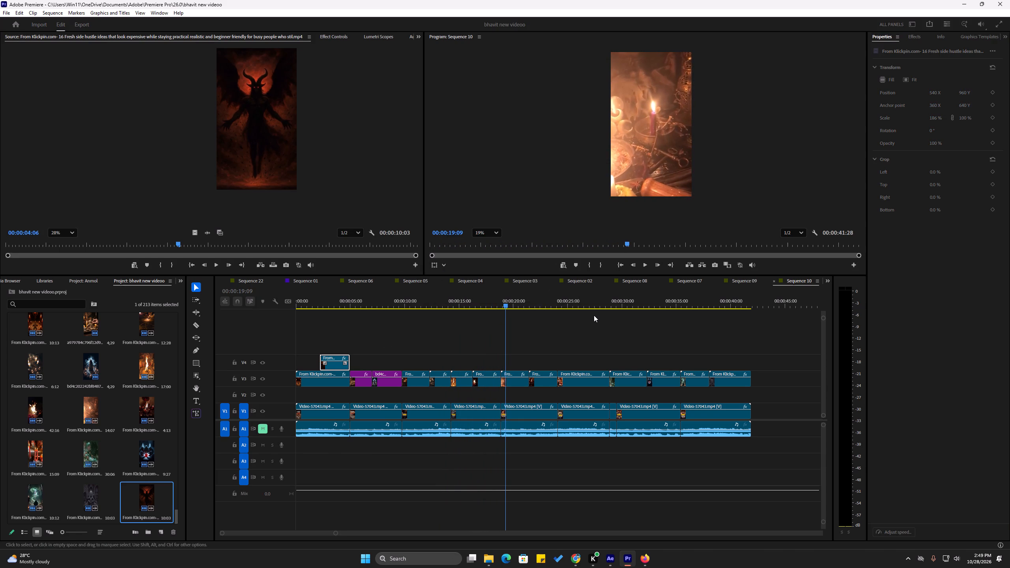
key(Home)
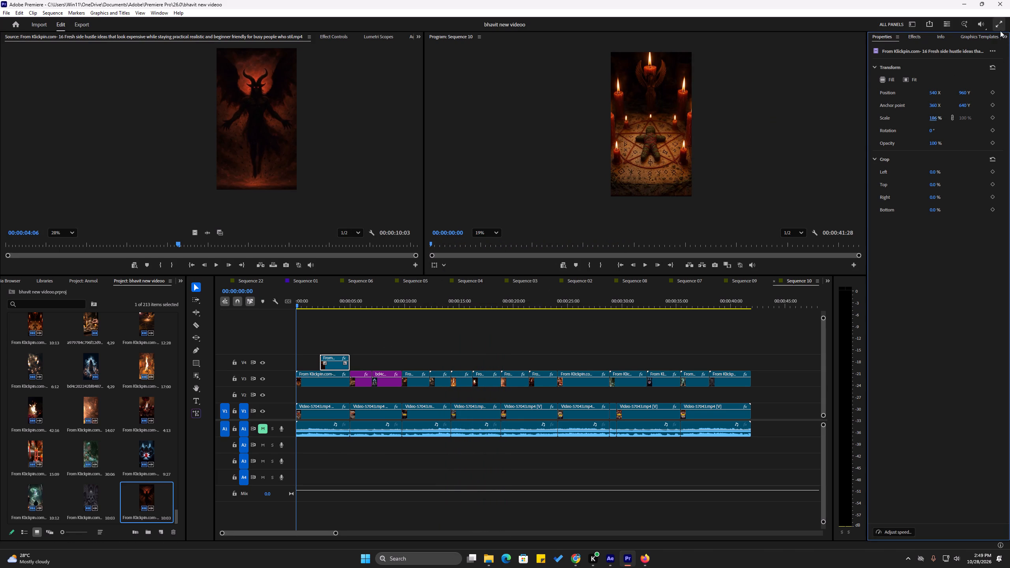
Preview the opening of Sequence 10 in full screen and save the project.
click(999, 24)
key(space)
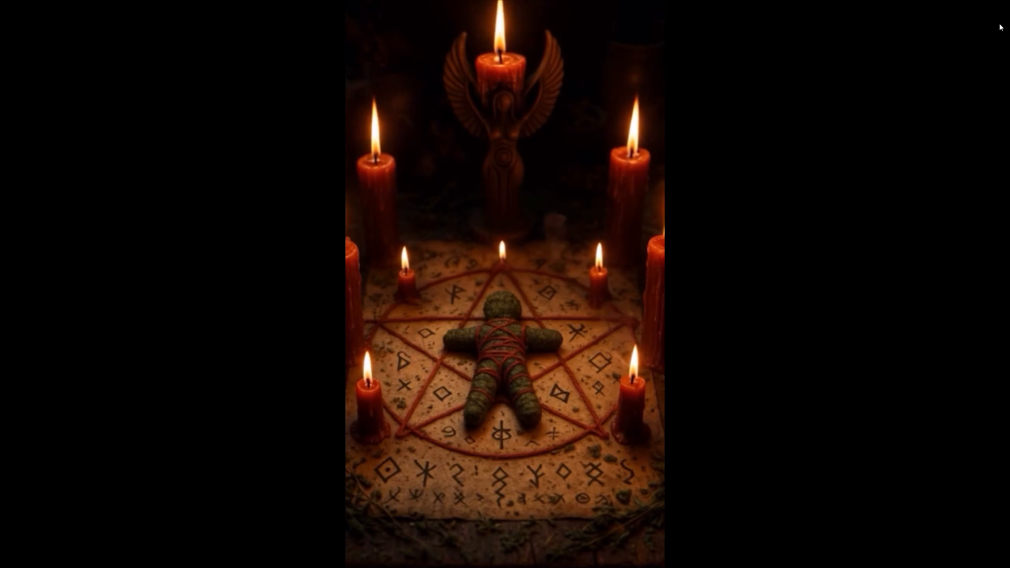
key(Escape)
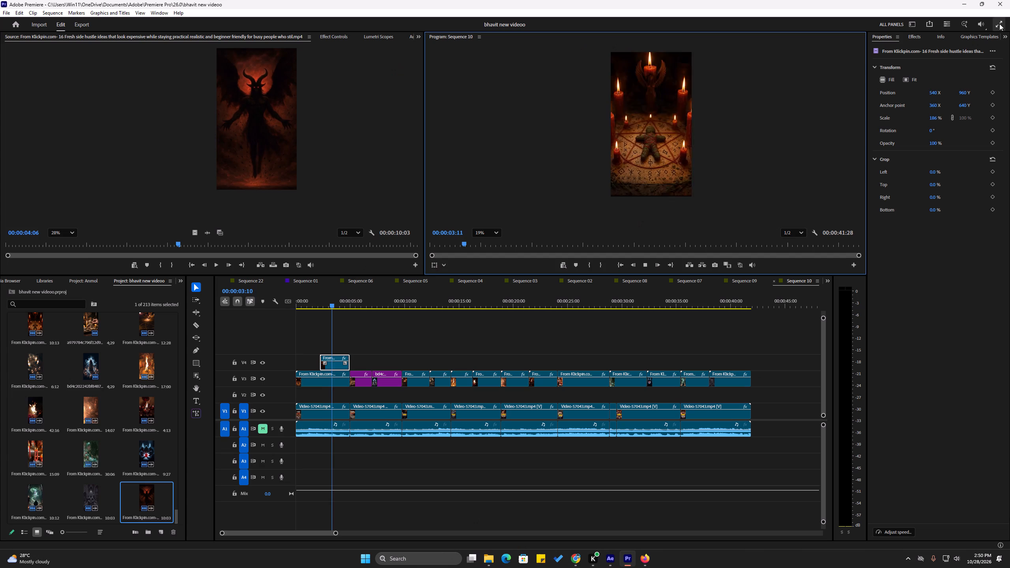
key(space)
key(ctrl+s)
Move the winged demon clip on V4 to the very start of Sequence 10 and play back the opening.
drag(352, 295, 296, 308)
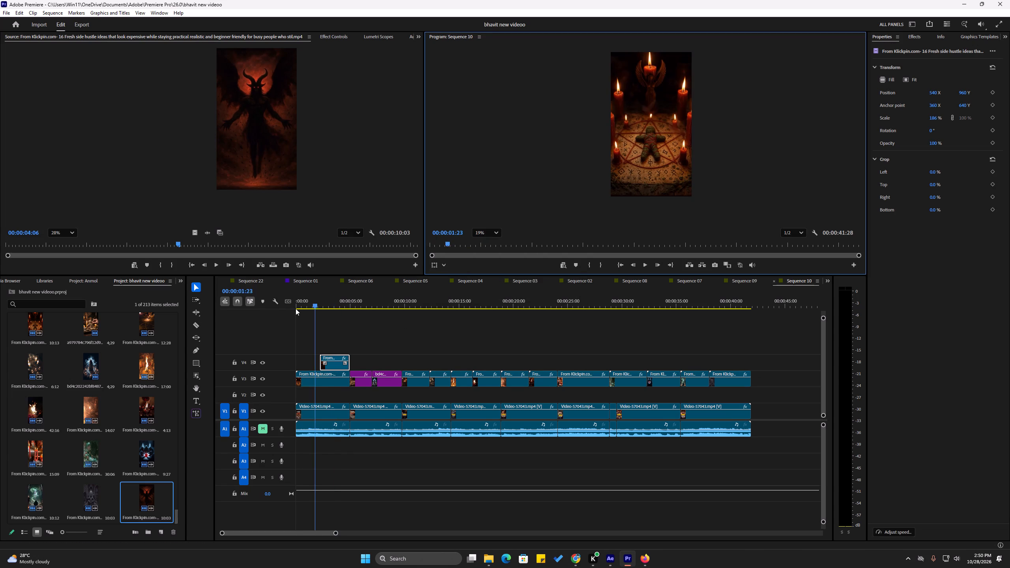
drag(296, 308, 282, 310)
drag(331, 367, 296, 367)
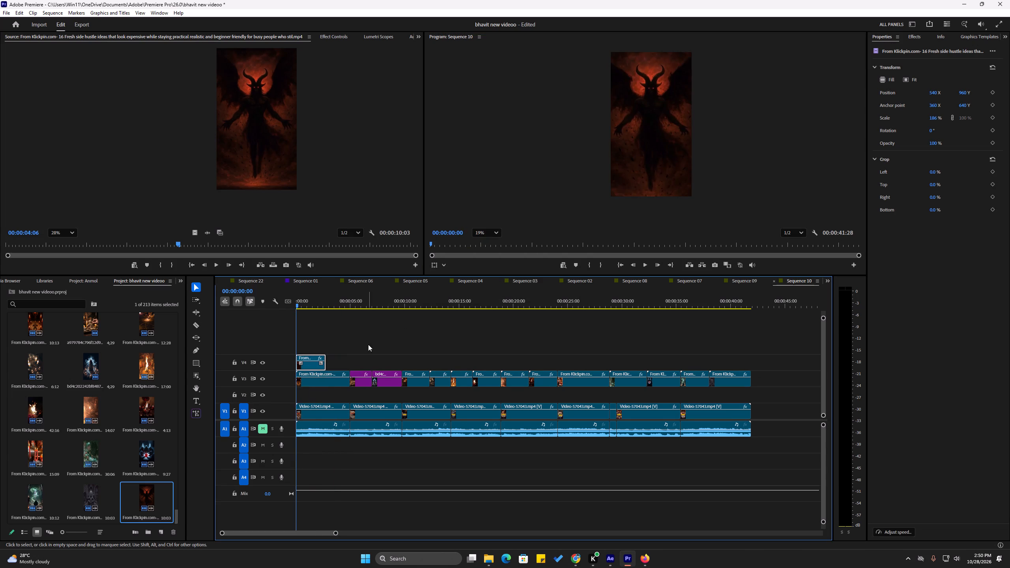
key(space)
alt+scroll(314, 325, up, 4)
alt+scroll(358, 332, down, 6)
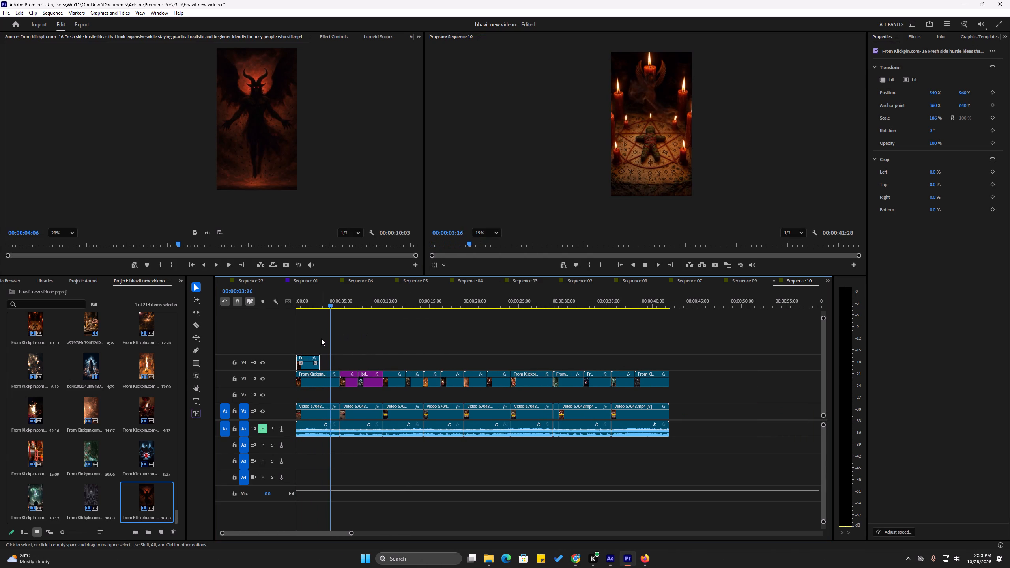
alt+scroll(389, 338, up, 2)
key(space)
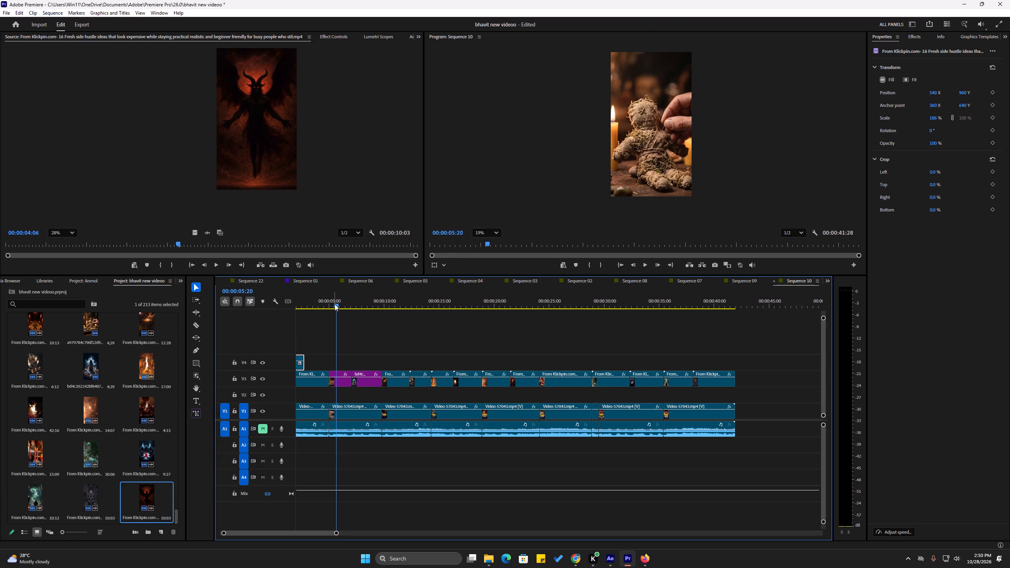
Animate the candle pentagram clip's scale on V3 from 173% at the demon clip's end to 228% at 00:00:04:29.
drag(330, 301, 305, 300)
alt+scroll(310, 326, up, 4)
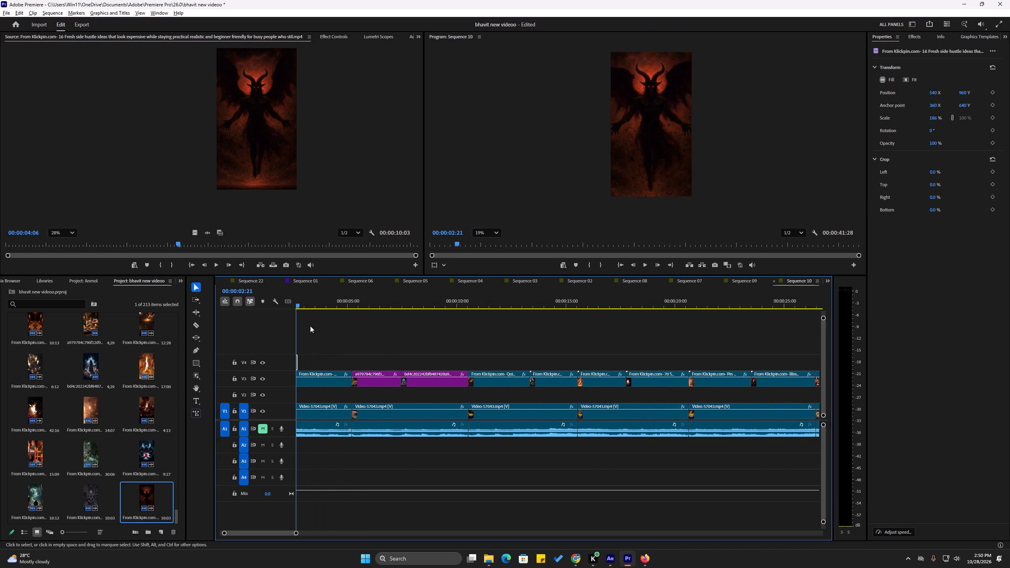
alt+scroll(310, 326, up, 16)
drag(356, 305, 414, 344)
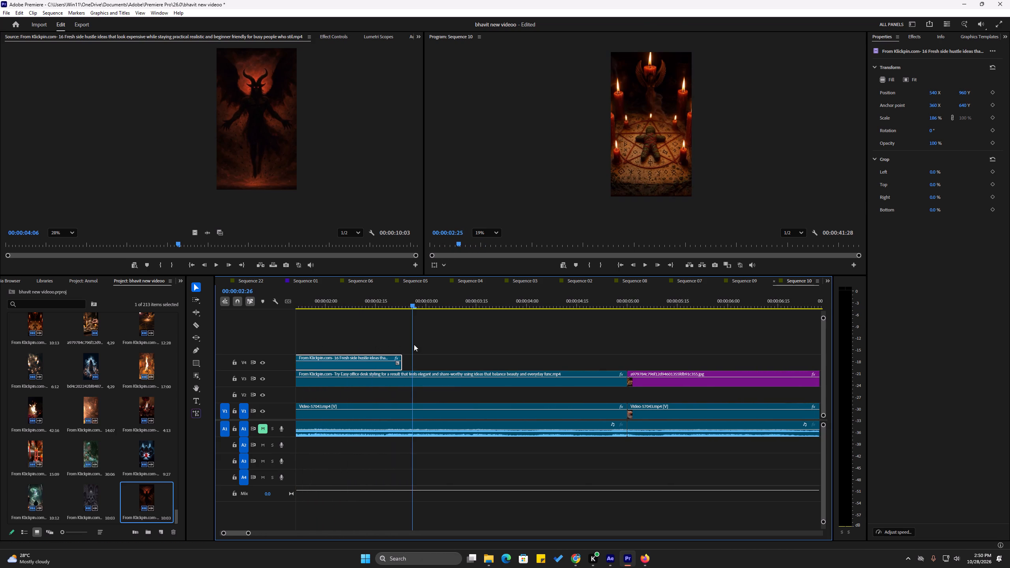
drag(414, 344, 403, 341)
click(420, 386)
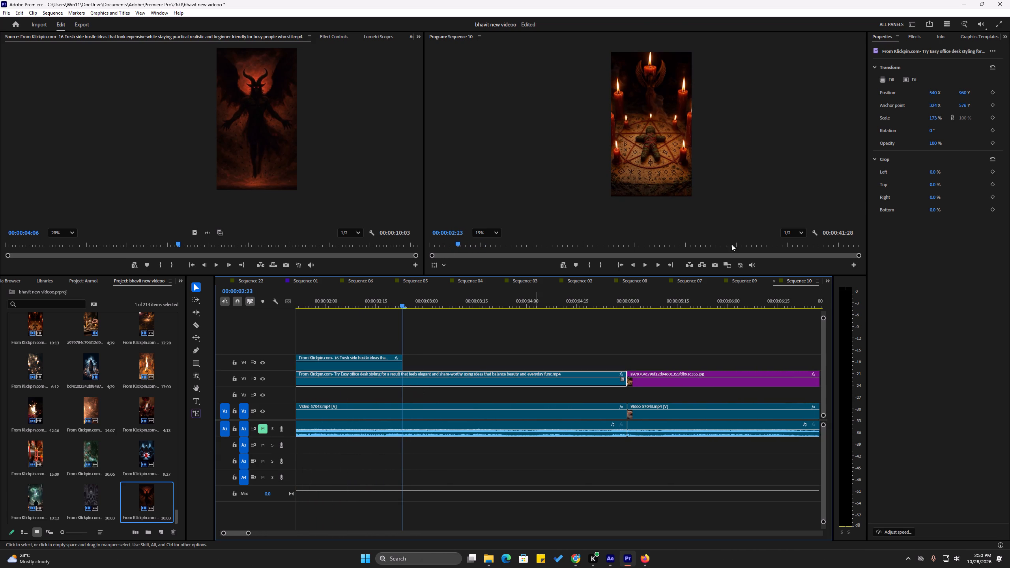
click(991, 117)
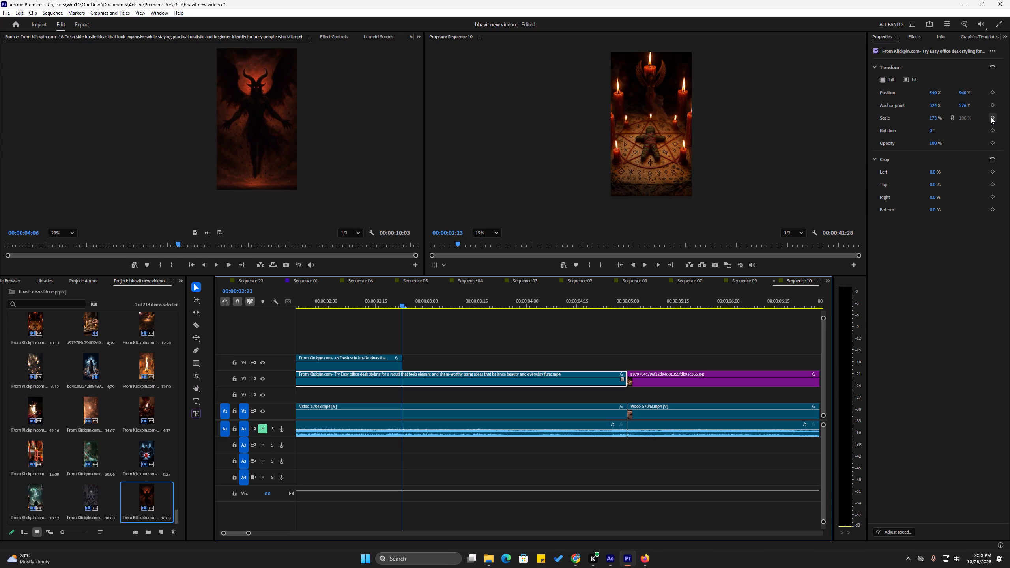
drag(606, 303, 626, 304)
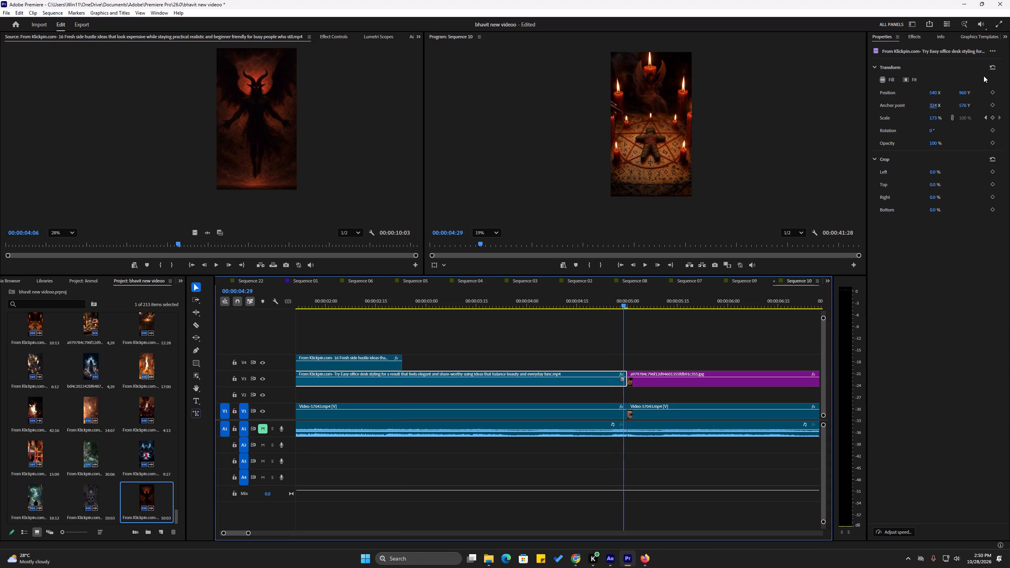
drag(933, 118, 960, 123)
Play back the pentagram zoom into the following shot, return to the sequence start and save the project.
click(384, 302)
key(space)
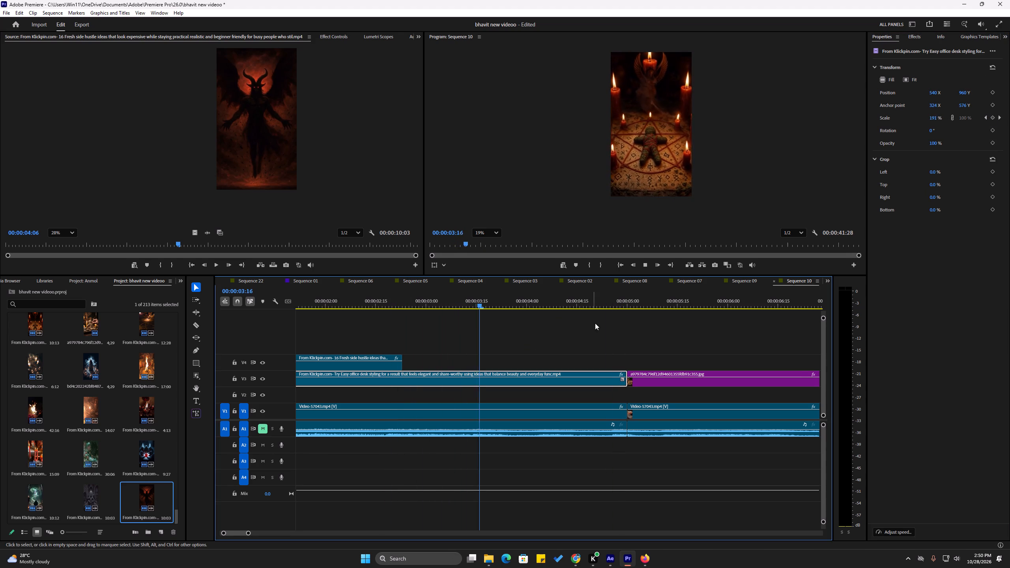
alt+scroll(578, 327, down, 3)
alt+scroll(433, 334, down, 14)
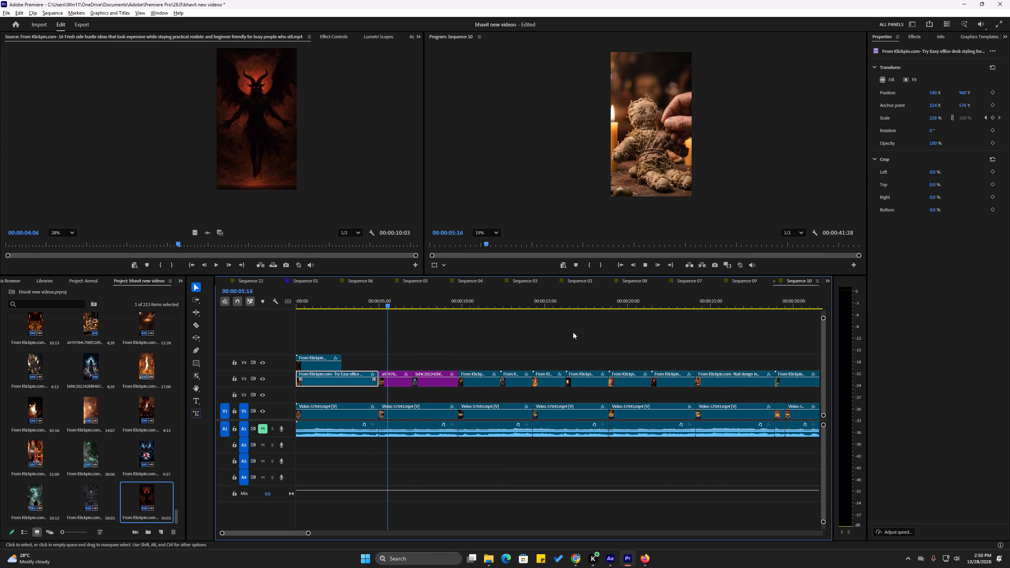
key(space)
drag(411, 299, 215, 301)
click(425, 320)
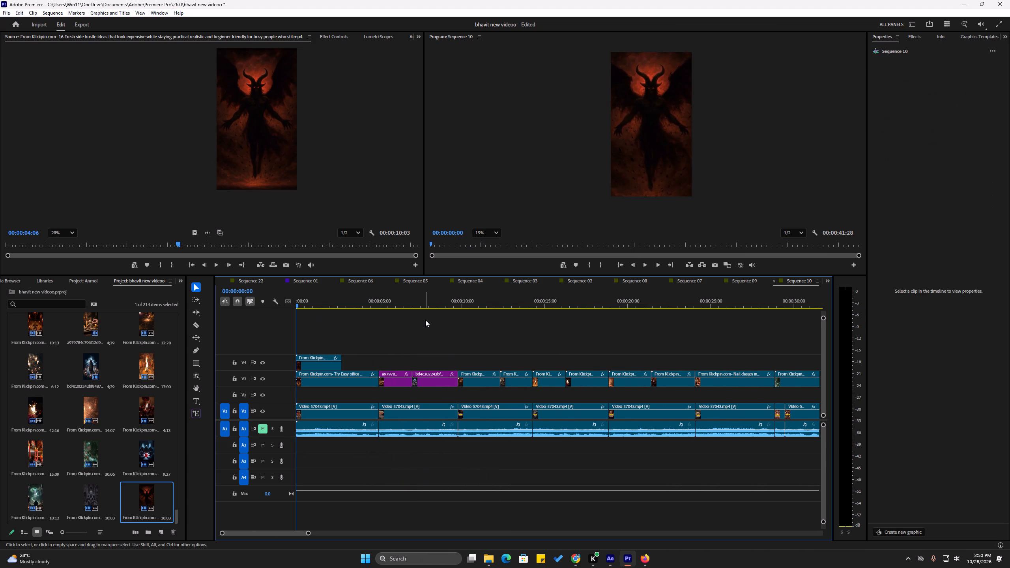
key(ctrl+s)
click(747, 280)
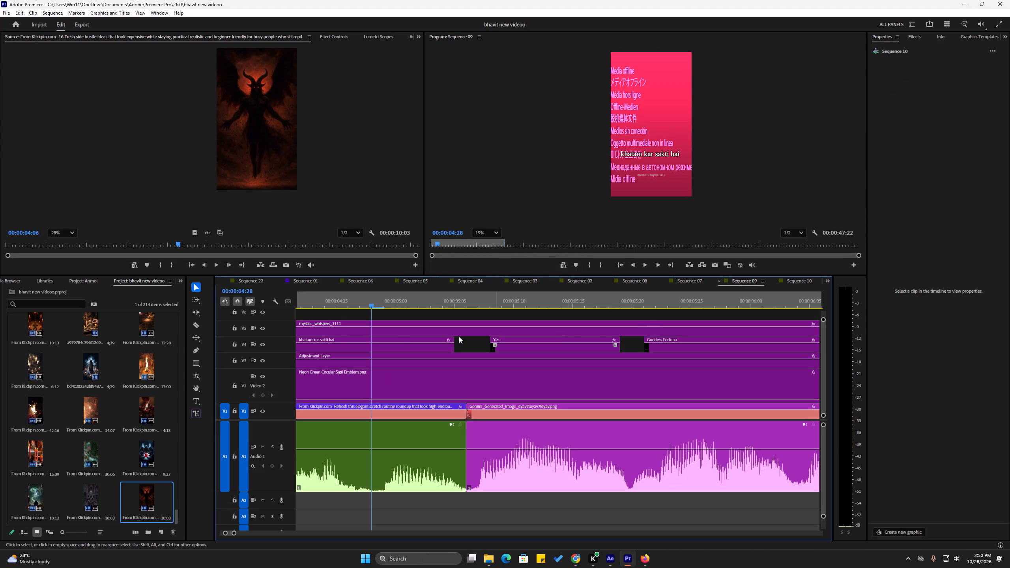
click(357, 333)
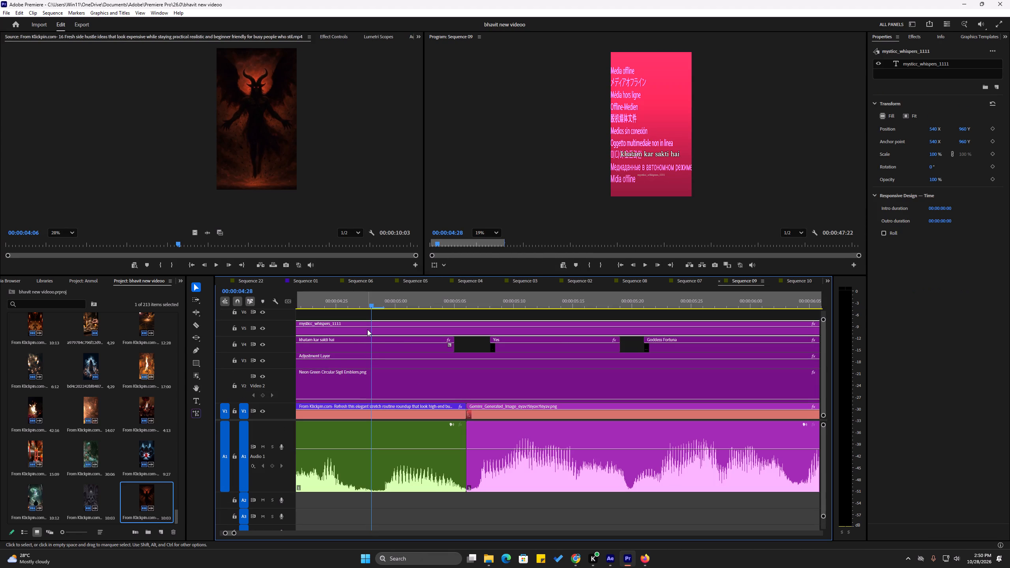
key(ctrl+c)
click(793, 284)
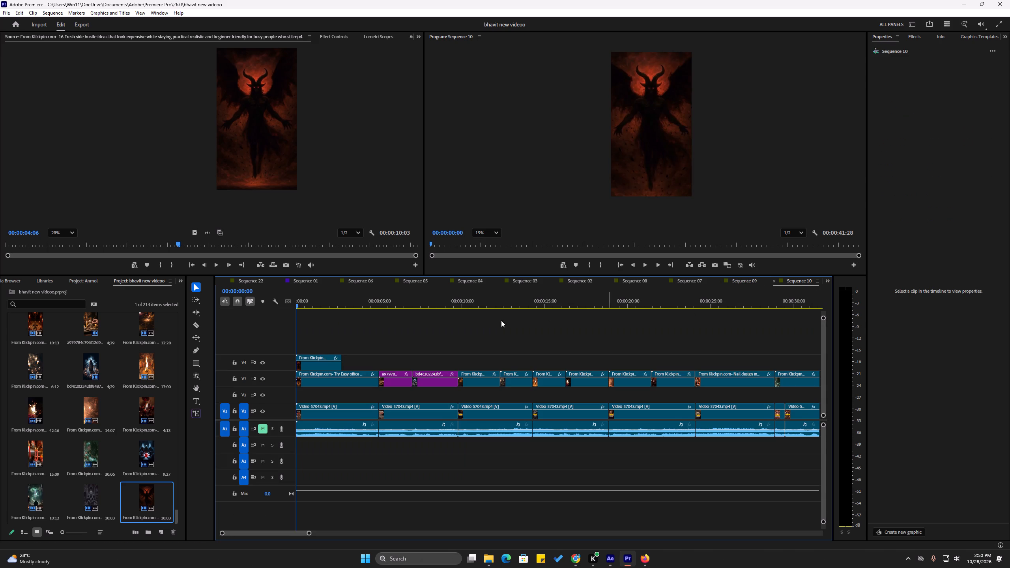
key(ctrl+v)
drag(504, 301, 44, 301)
key(Home)
key(space)
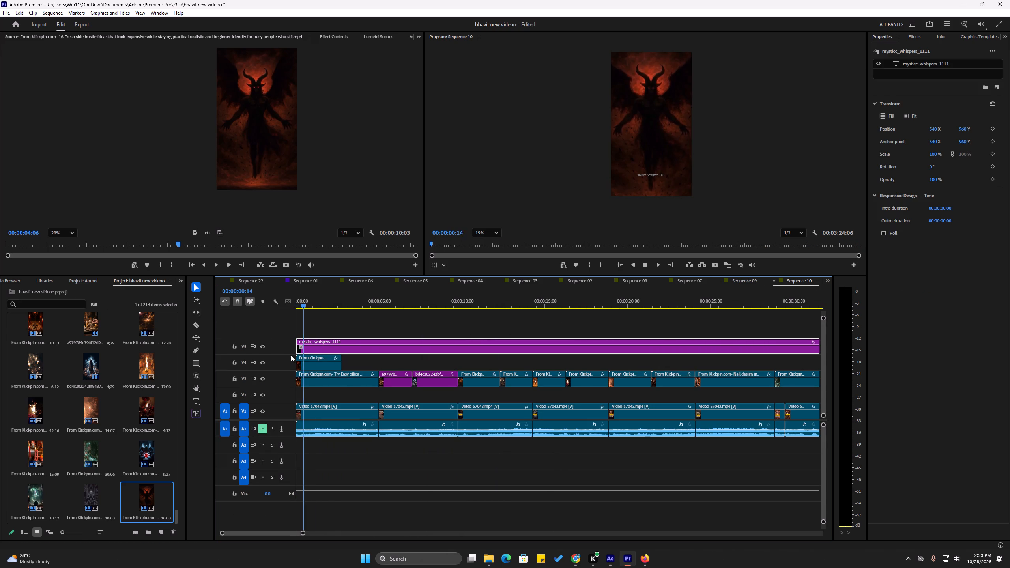
key(space)
key(ctrl+s)
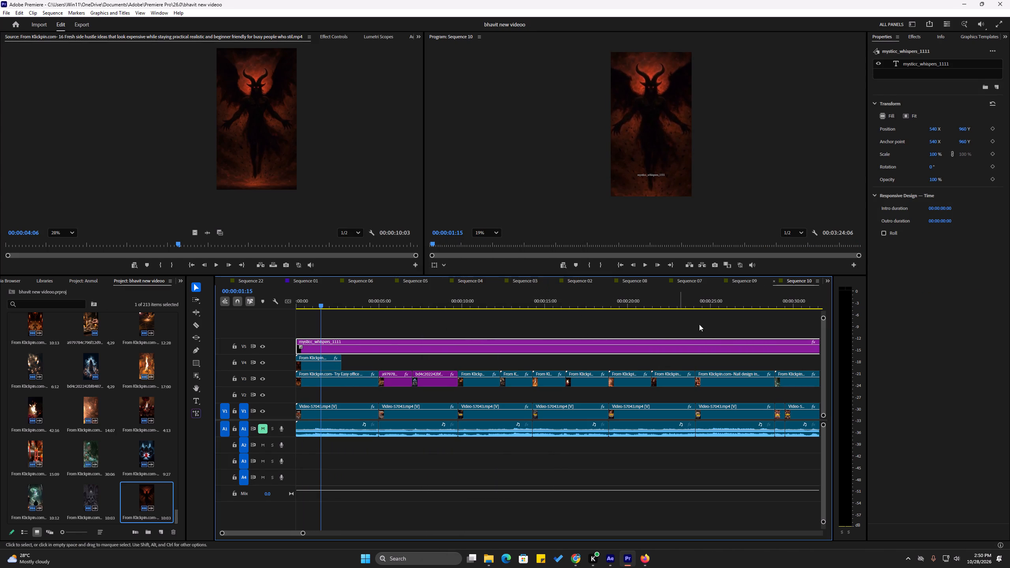
Move the pasted mysticc_whispers_1111 title clip up to track V6.
drag(423, 349, 421, 319)
click(678, 348)
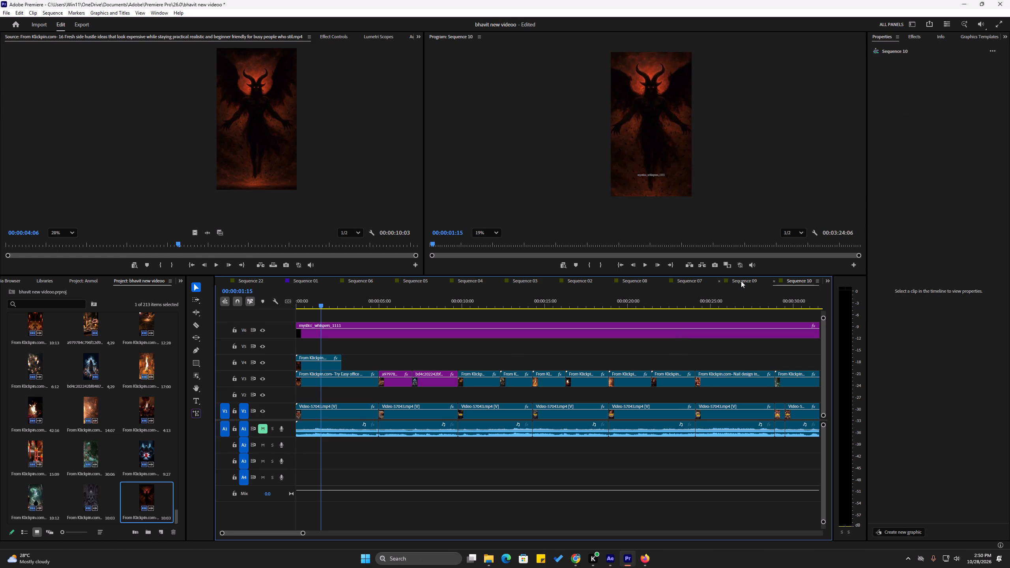
Copy the Adjustment Layer from Sequence 09 and paste it into Sequence 10 past the end of the reel footage.
click(741, 281)
click(319, 350)
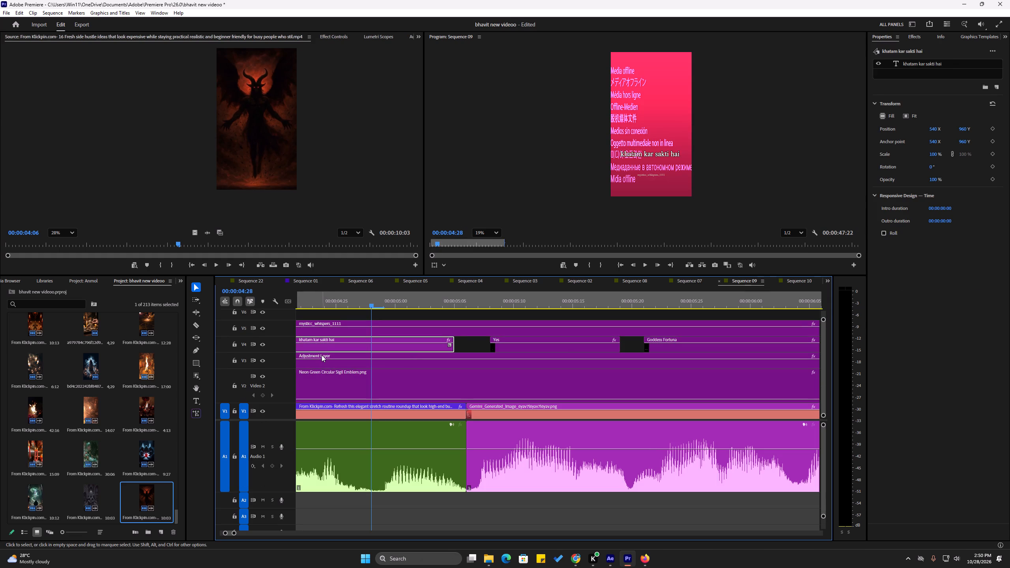
click(327, 362)
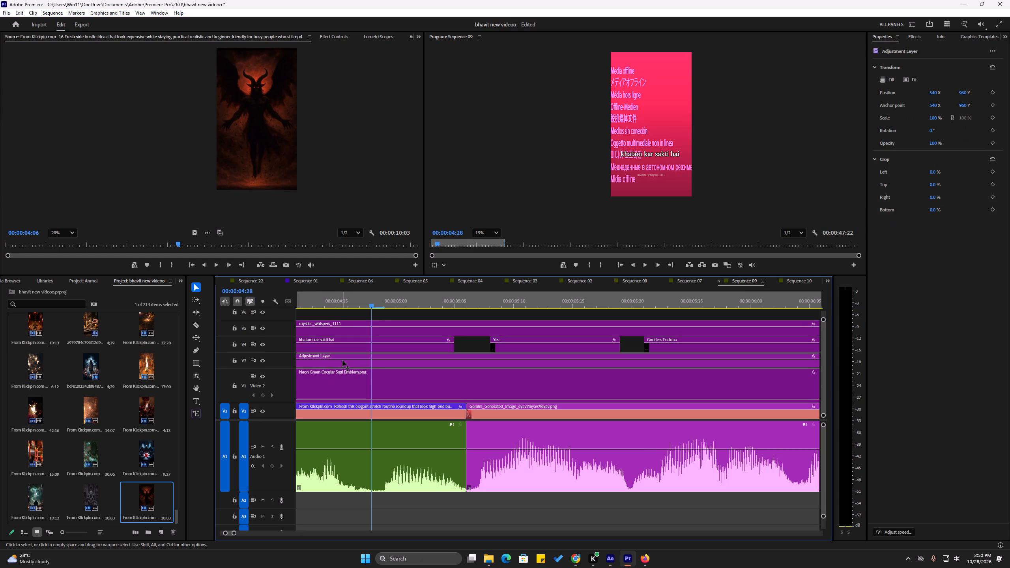
key(ctrl+c)
click(802, 281)
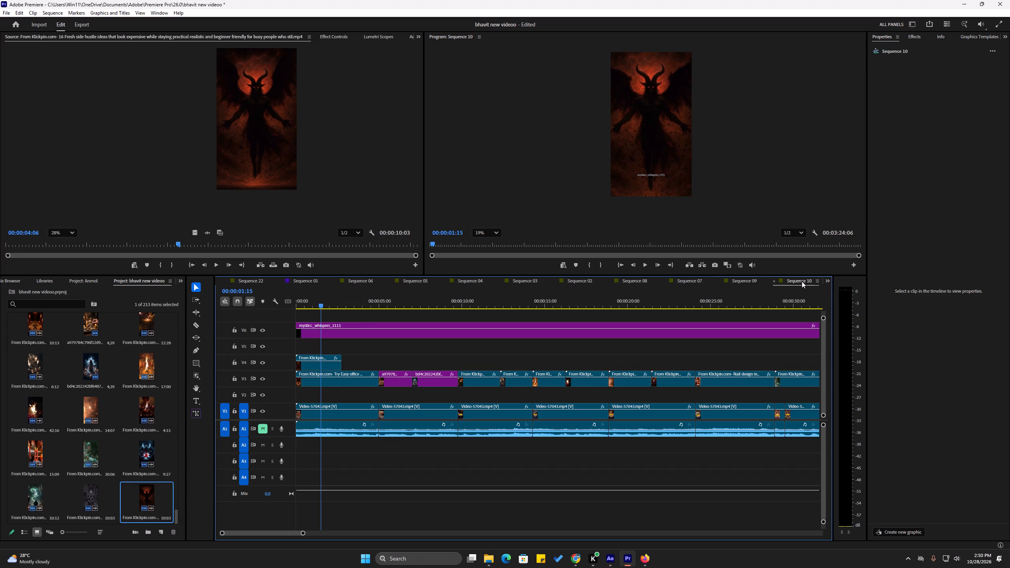
alt+scroll(458, 359, down, 13)
click(520, 307)
key(ctrl+v)
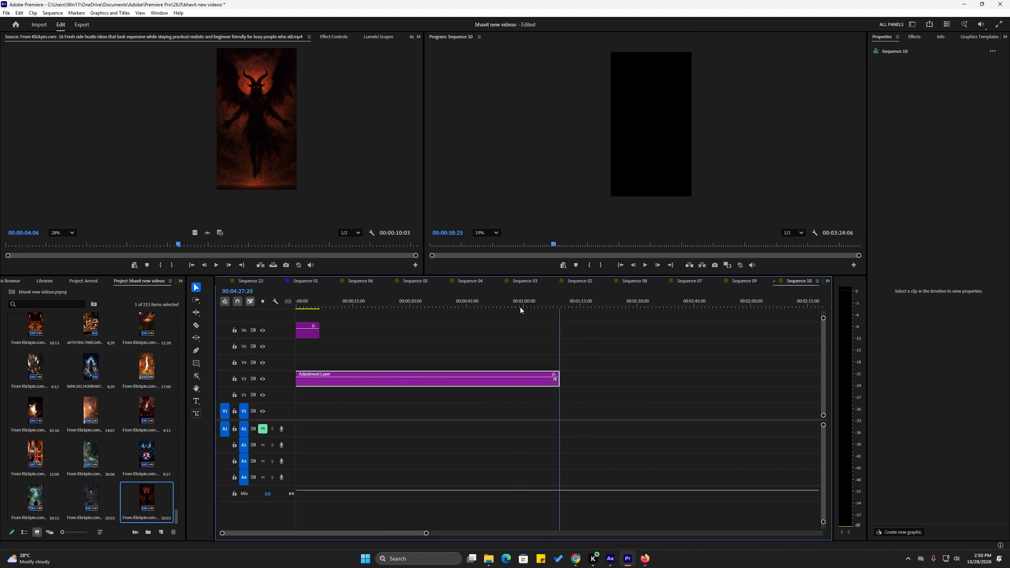
Move the pasted Adjustment Layer to the start of Sequence 10 on track V5 and save the project.
drag(494, 293, 172, 299)
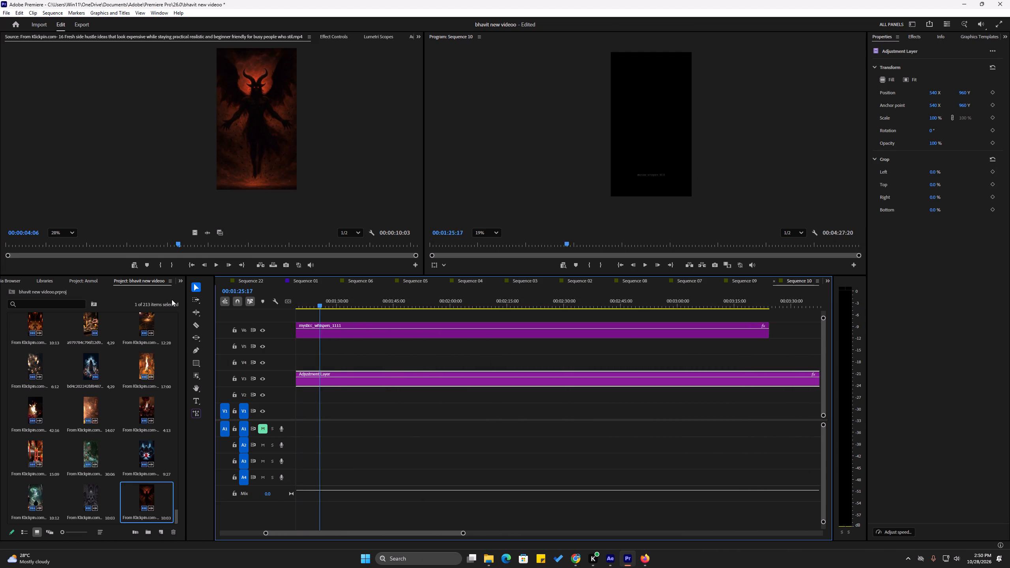
drag(172, 299, 160, 298)
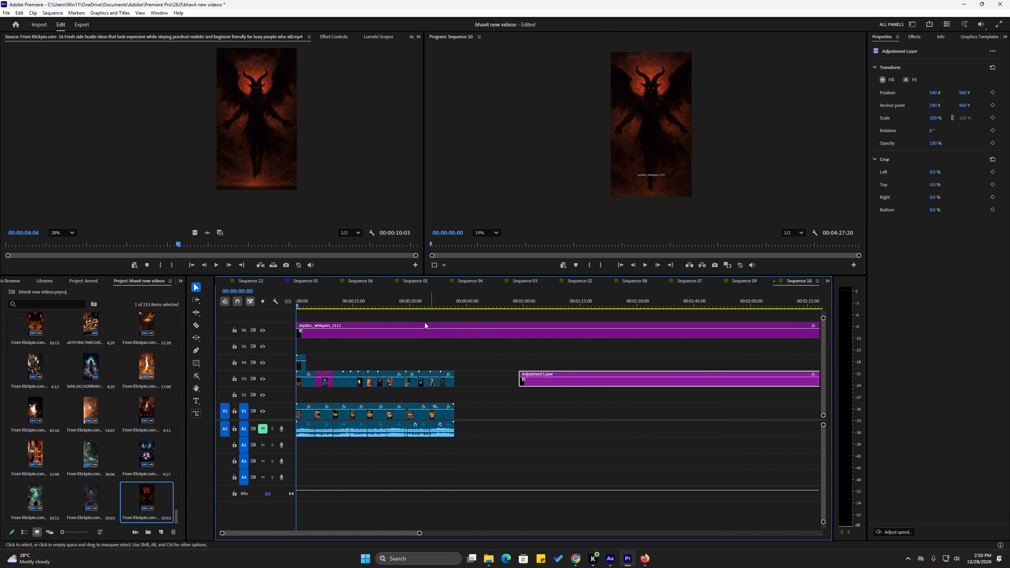
drag(420, 301, 51, 312)
drag(546, 382, 485, 358)
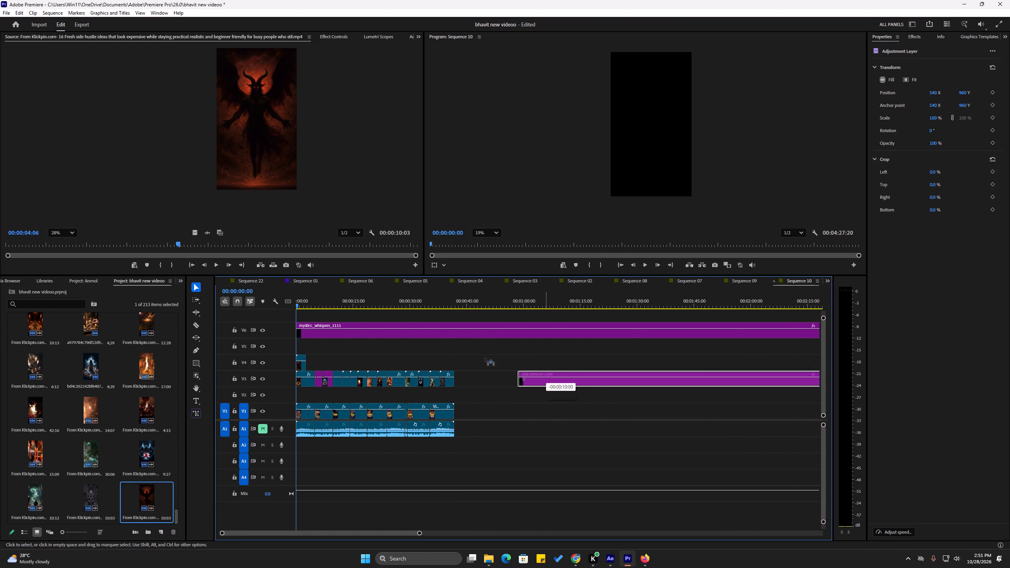
drag(485, 358, 302, 347)
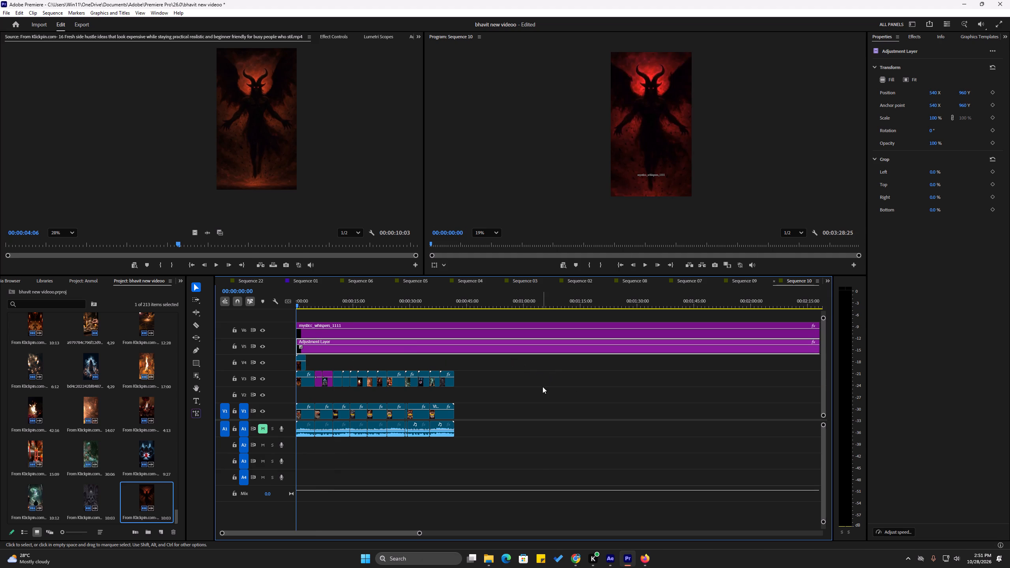
key(ctrl+s)
Compare the picture with track V5 hidden and shown, play the opening shots full screen from the start, and save the project.
click(262, 346)
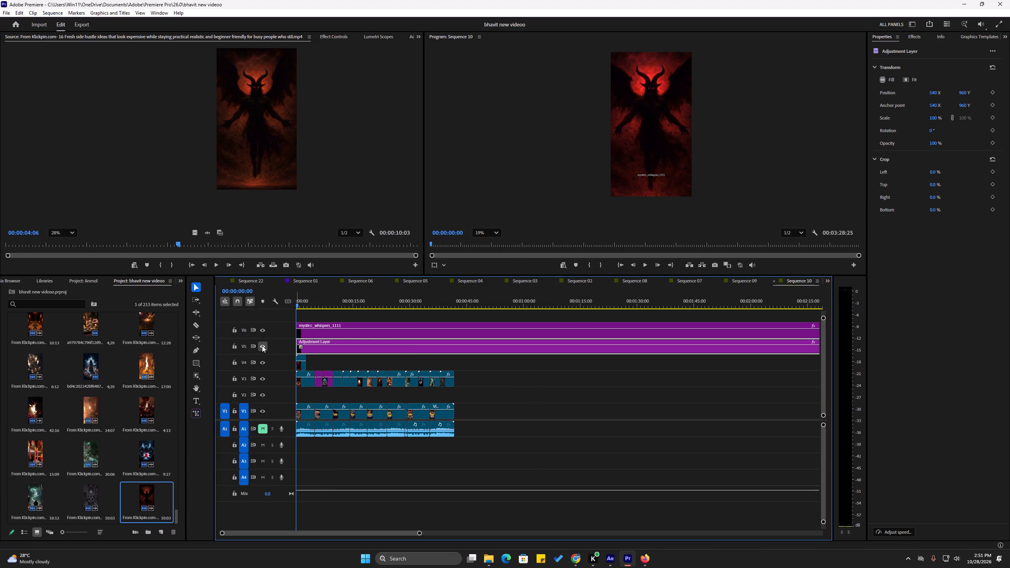
click(262, 346)
key(space)
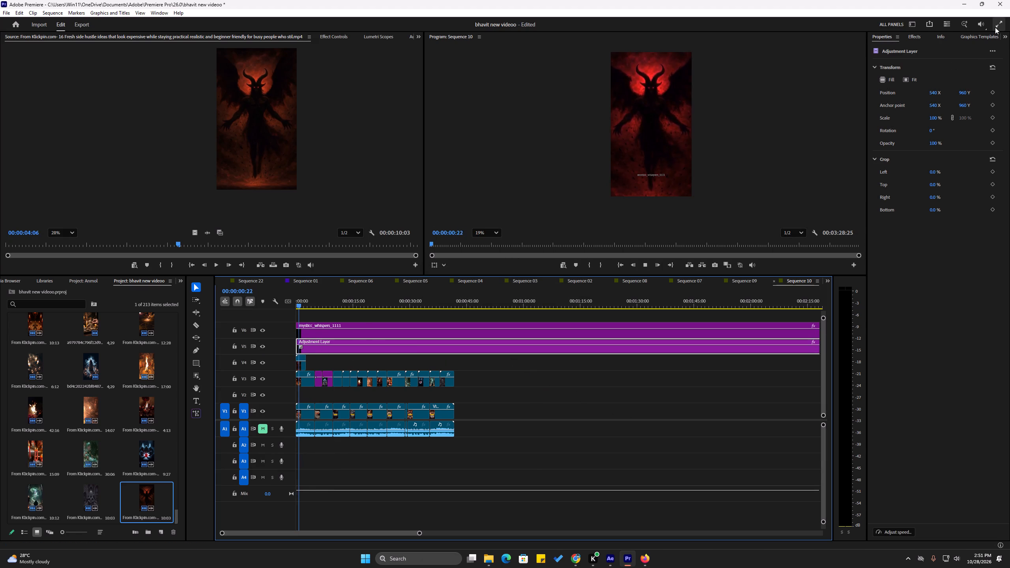
click(995, 27)
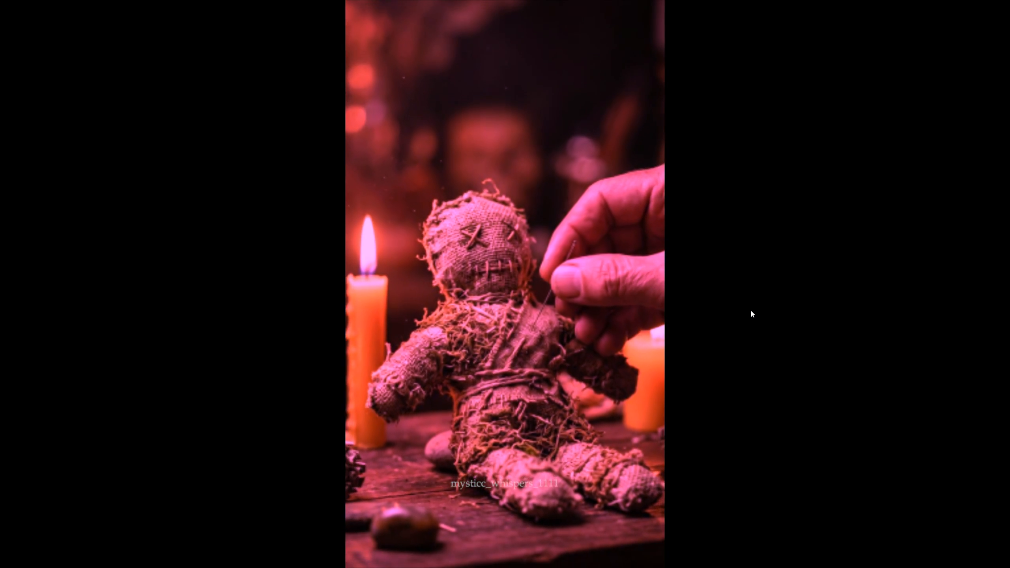
key(Escape)
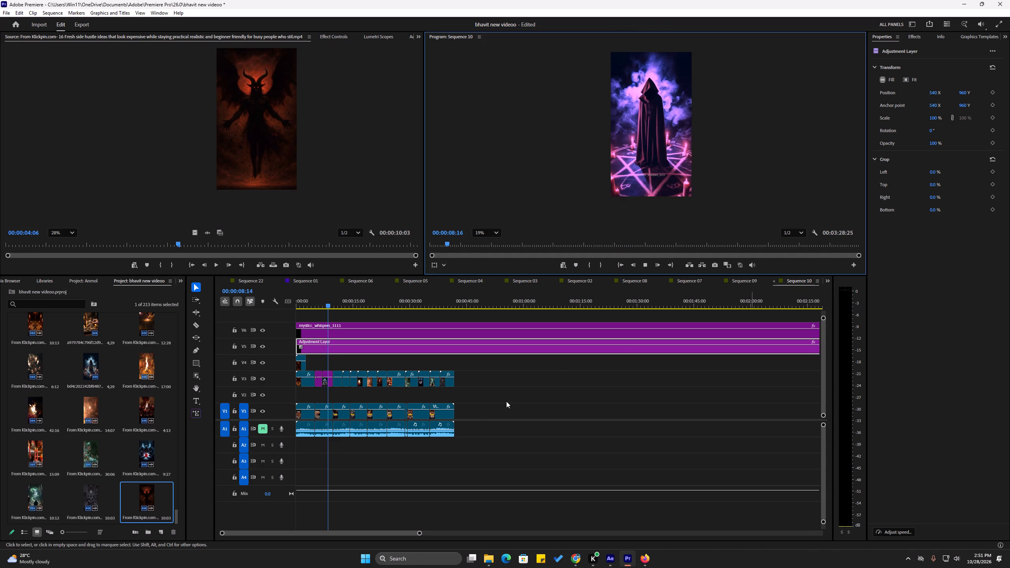
key(space)
click(359, 325)
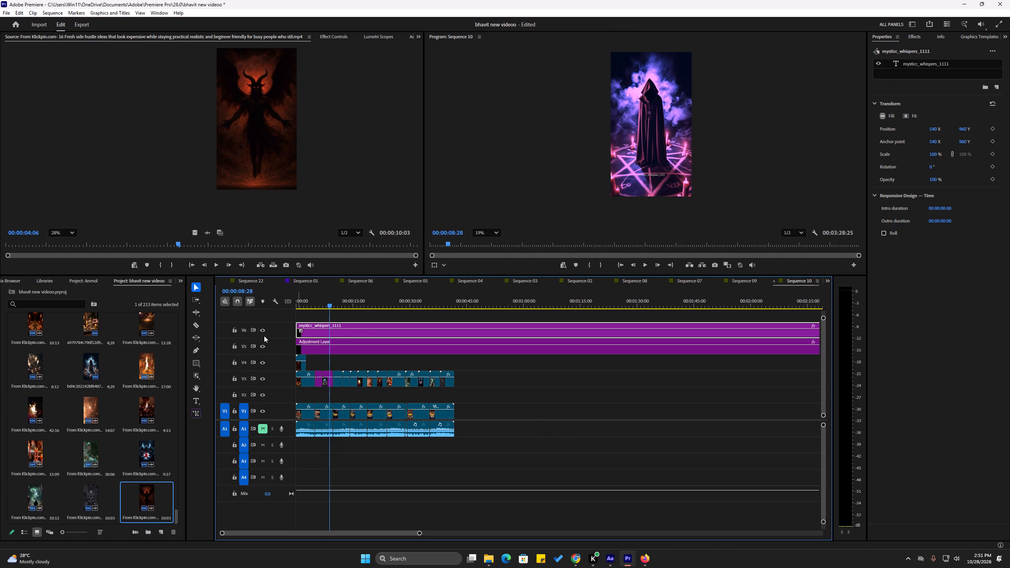
drag(825, 377, 827, 363)
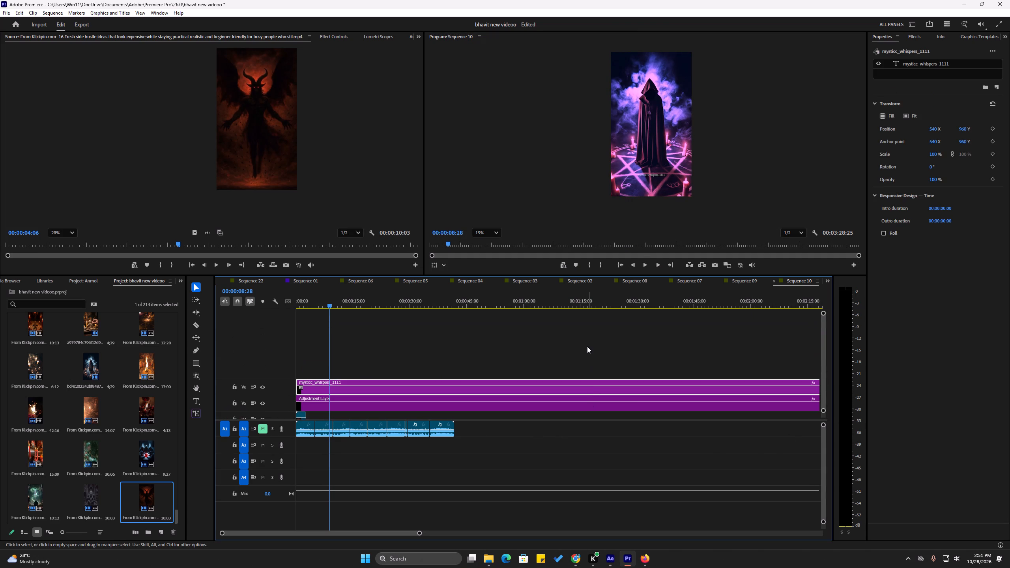
click(587, 346)
key(ctrl+s)
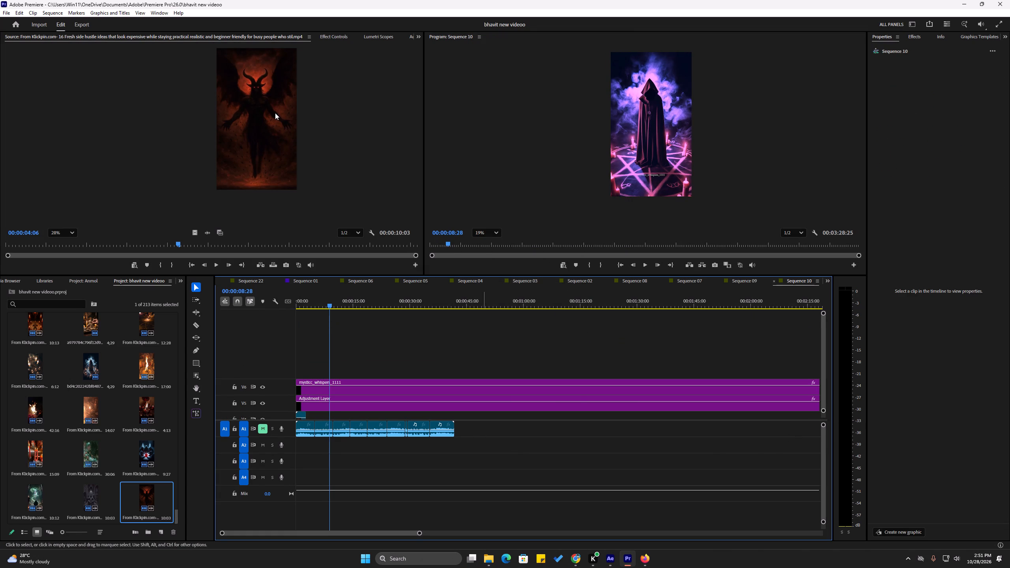
Copy the Neon Green Circular Sigil Emblem.png clip from Sequence 09 and paste it into Sequence 10 past the end of the reel footage.
scroll(275, 113, down, 1)
middle_drag(293, 110, 293, 122)
click(744, 278)
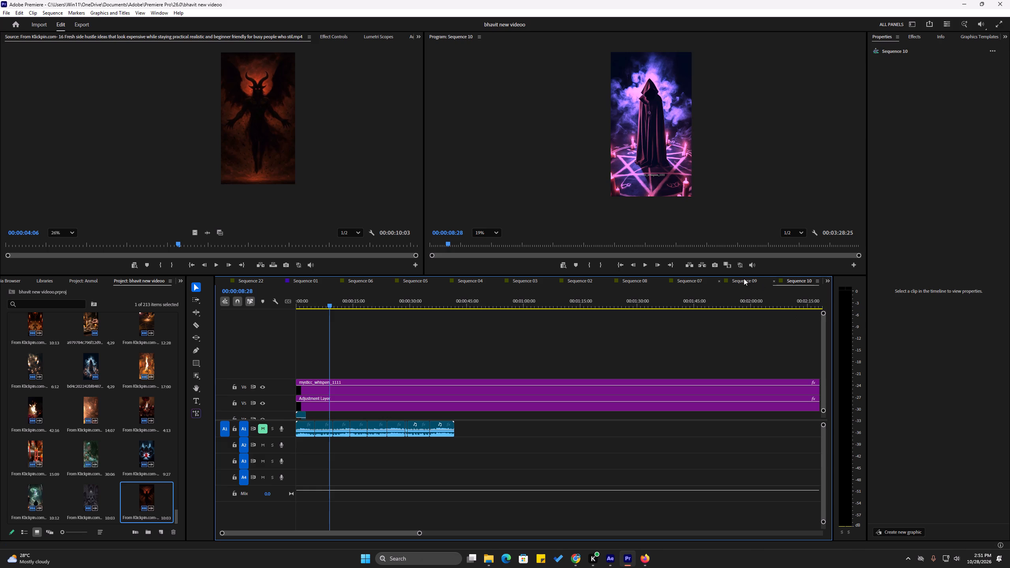
drag(355, 303, 383, 320)
click(369, 384)
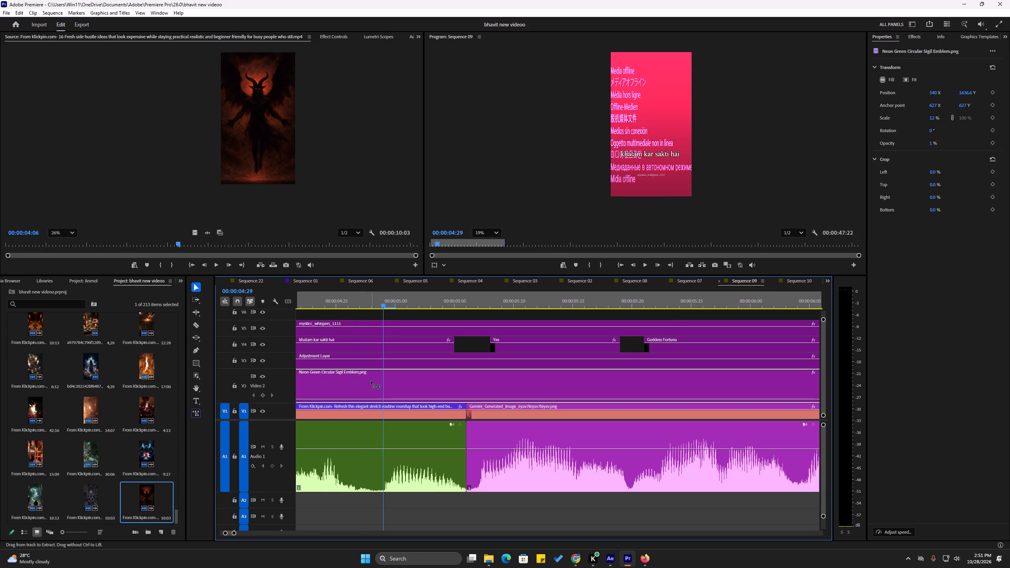
key(ctrl+c)
click(795, 279)
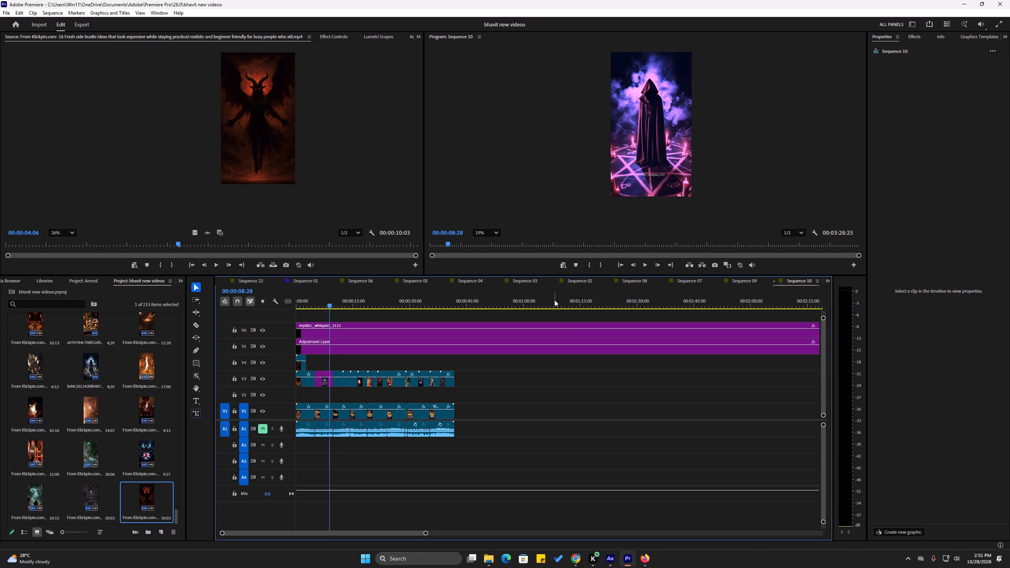
click(554, 300)
key(ctrl+v)
drag(546, 295, 135, 346)
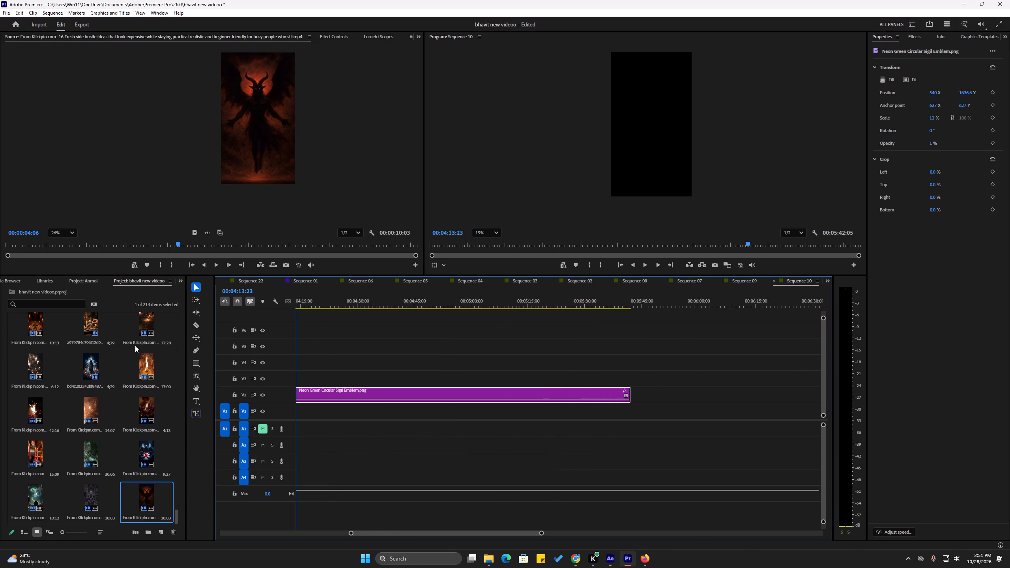
drag(135, 346, 123, 346)
key(Home)
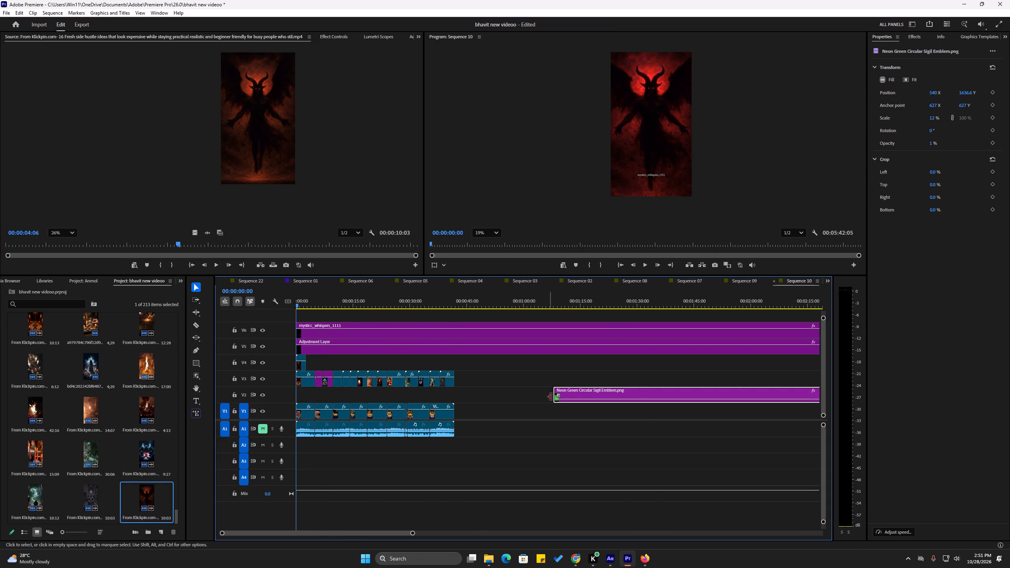
Move the pasted Neon Green Circular Sigil Emblem.png clip to the sequence start on track V7, above the watermark title.
drag(575, 396, 515, 367)
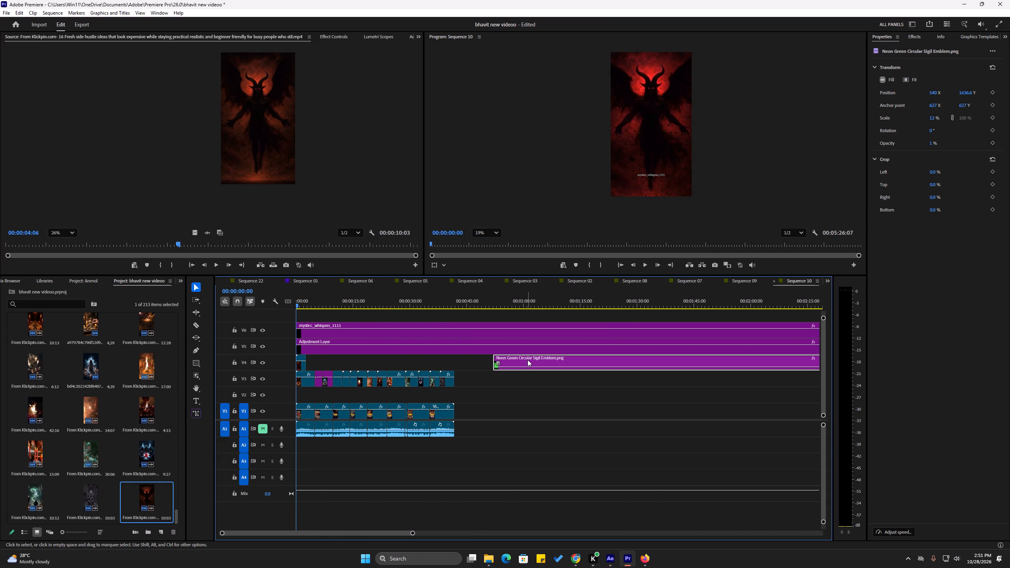
drag(526, 360, 260, 320)
Check the sigil emblem behind the watermark up close and in full-screen playback, then save the project.
scroll(652, 185, up, 12)
key(space)
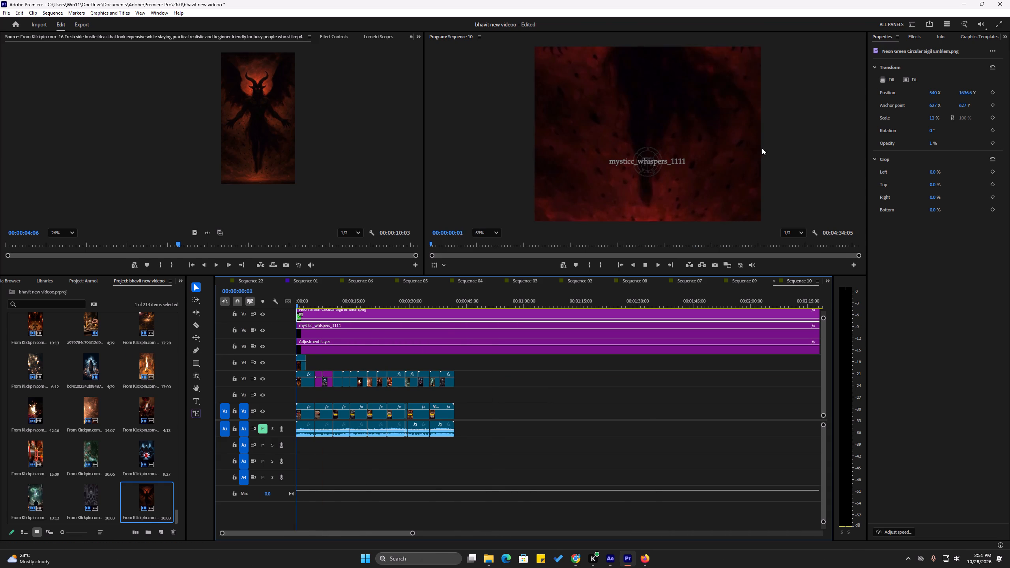
click(995, 24)
key(space)
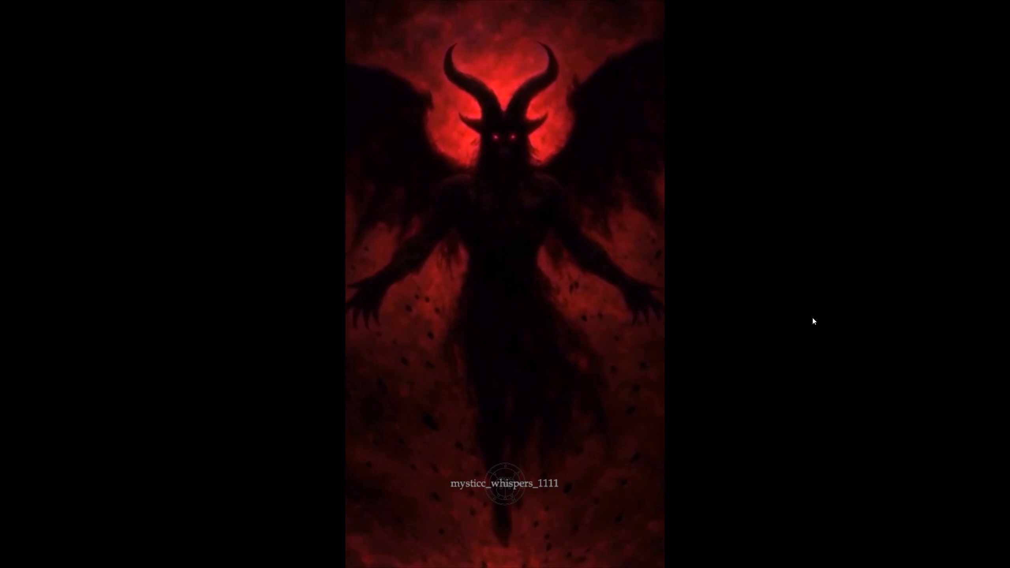
key(space)
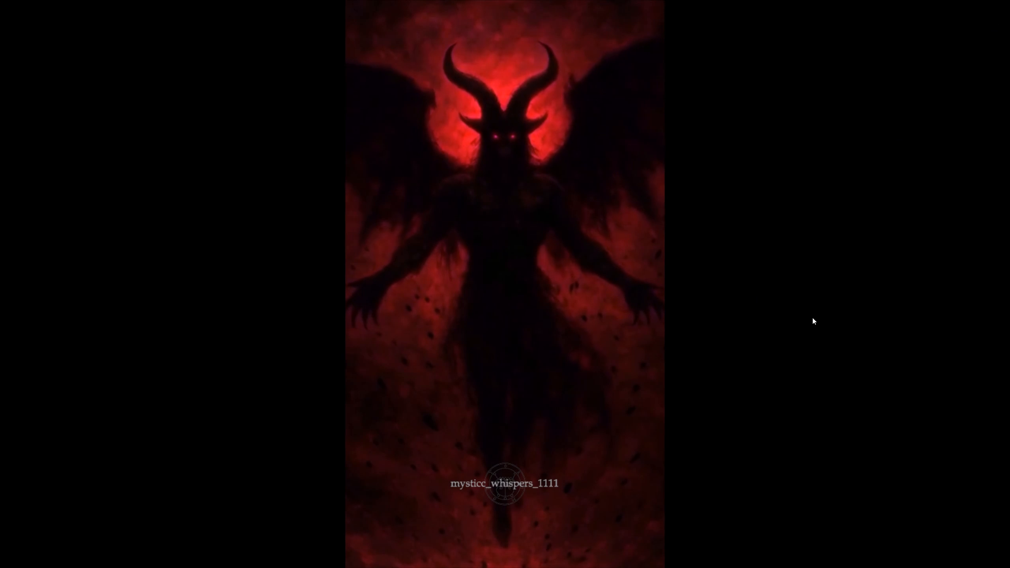
key(Escape)
key(space)
key(ctrl+s)
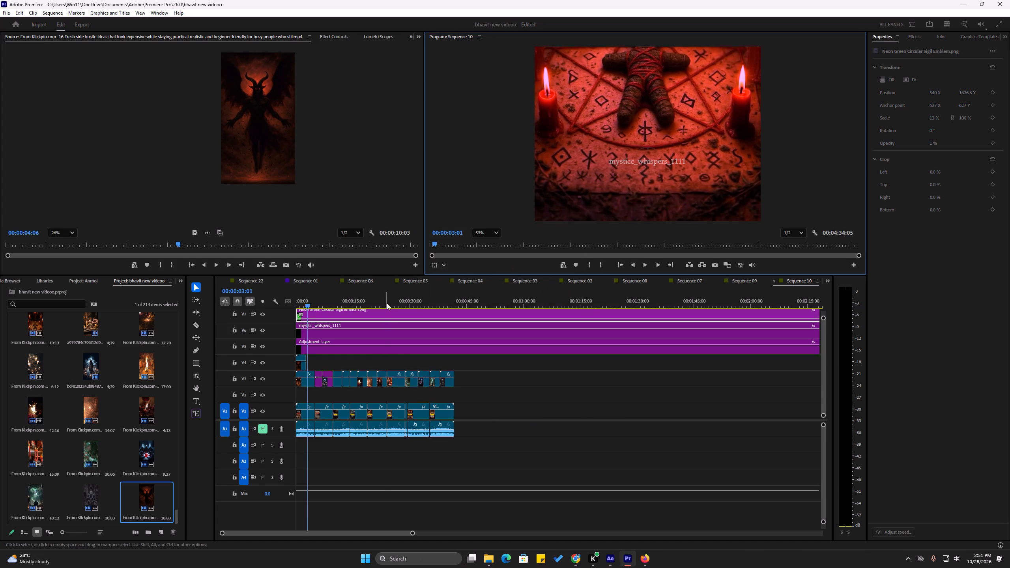
Return the playhead to the sequence start, show the whole frame in the Program monitor, and save the project.
drag(385, 298, 142, 301)
drag(825, 349, 829, 334)
click(495, 323)
key(ctrl+s)
drag(383, 297, 246, 302)
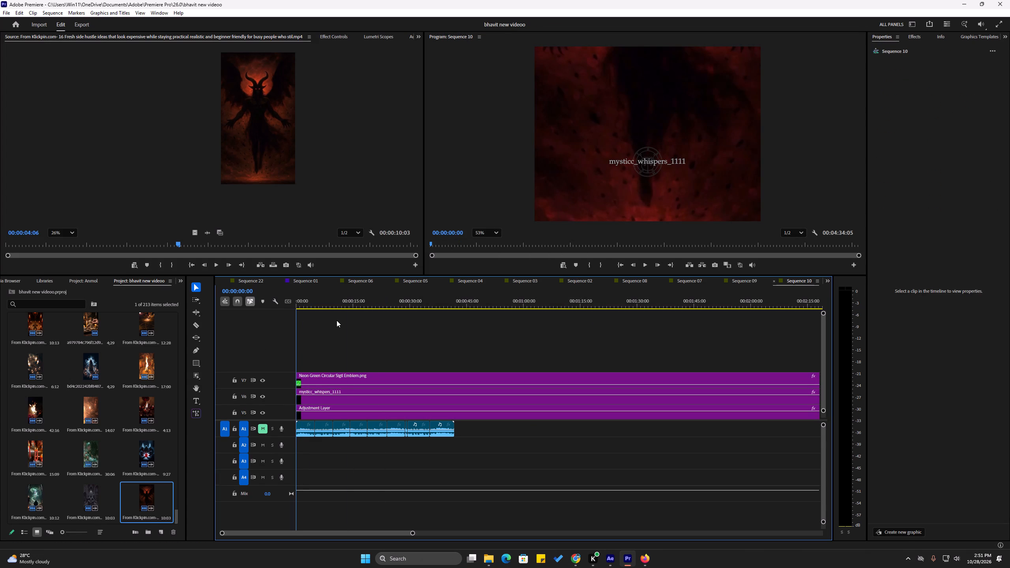
key(ctrl+s)
scroll(630, 133, down, 5)
middle_drag(679, 114, 678, 173)
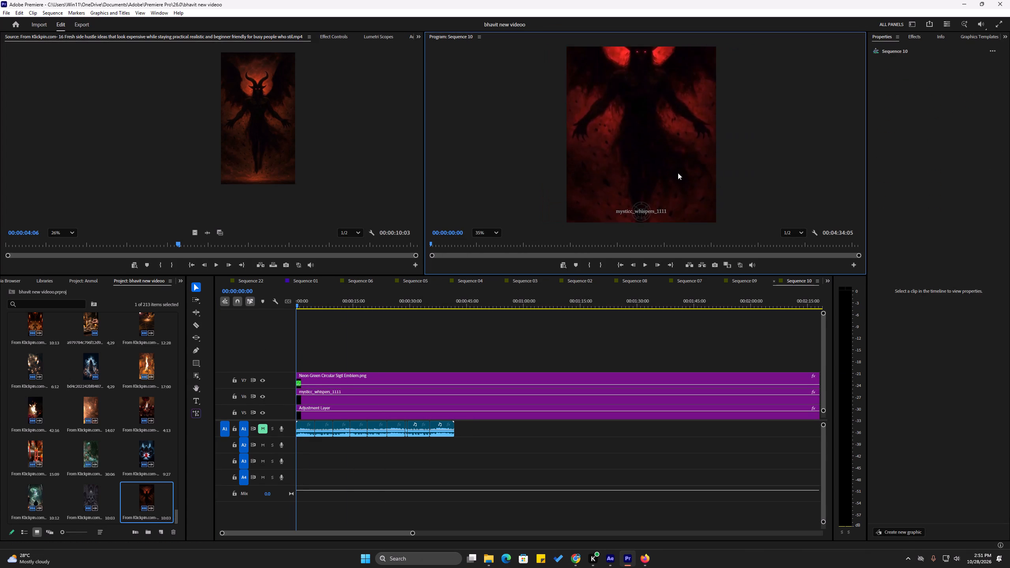
middle_drag(678, 173, 679, 173)
scroll(675, 134, down, 8)
middle_drag(662, 114, 666, 116)
scroll(668, 111, up, 2)
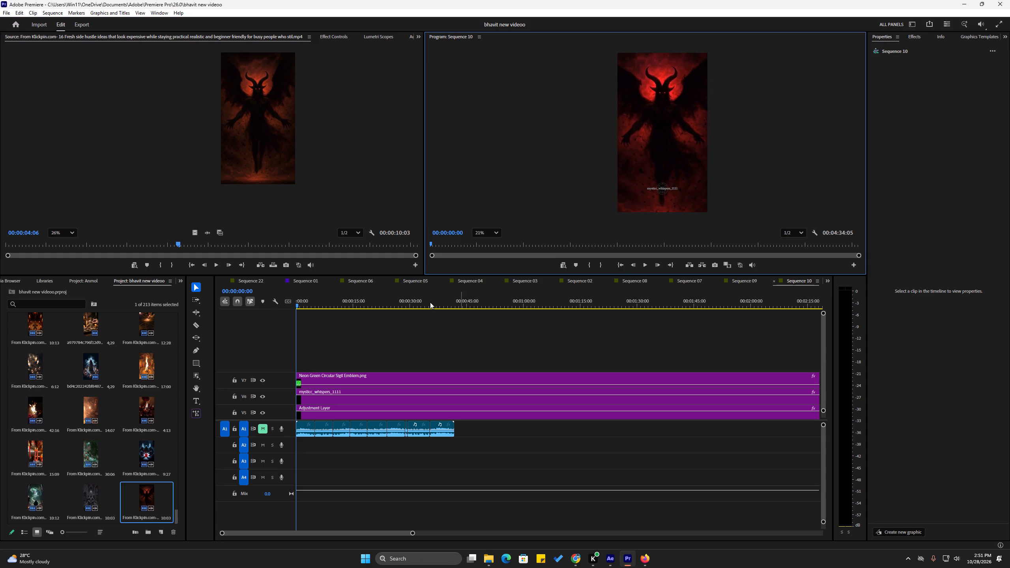
alt+scroll(346, 465, up, 9)
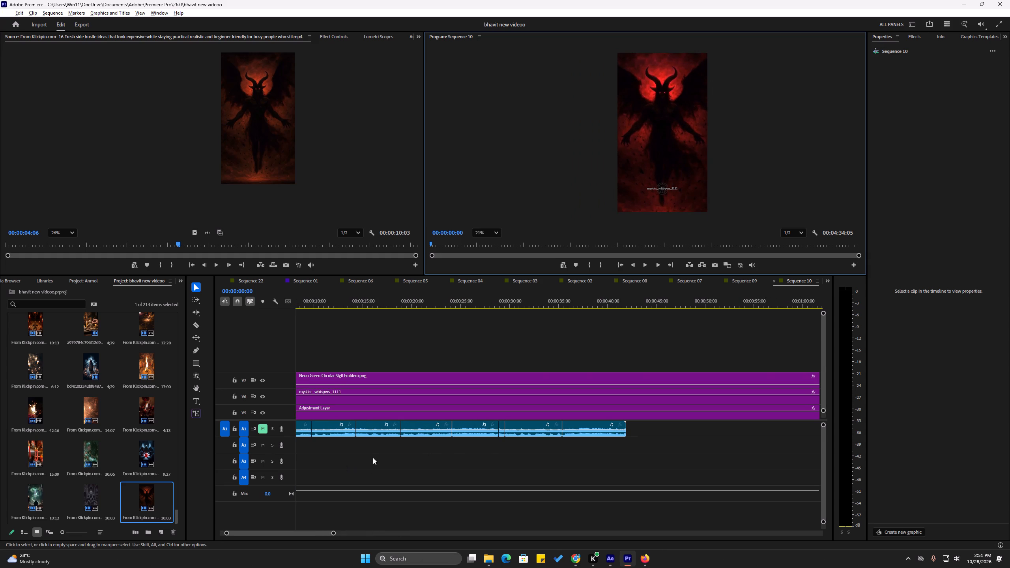
drag(398, 296, 171, 325)
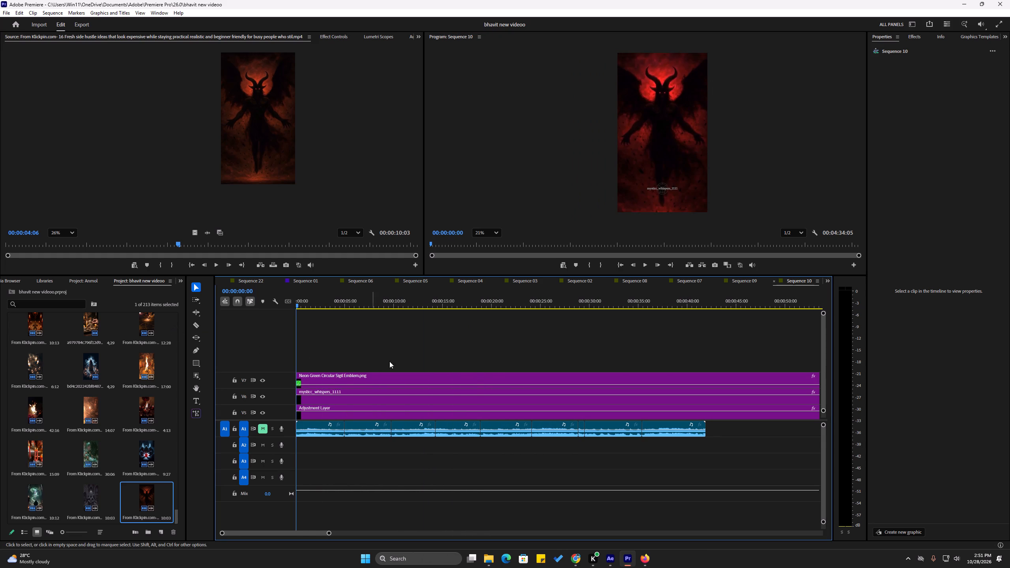
click(401, 359)
key(ctrl+s)
Set the label colour of the second Video-57043.mp4 segment on track A1 to Caribbean.
drag(361, 449, 360, 430)
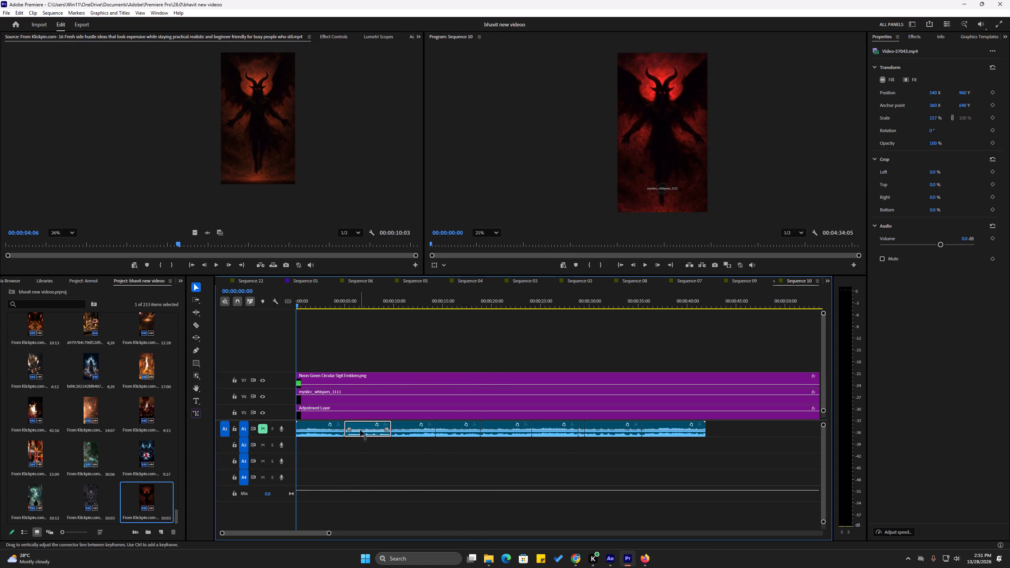
right_click(360, 430)
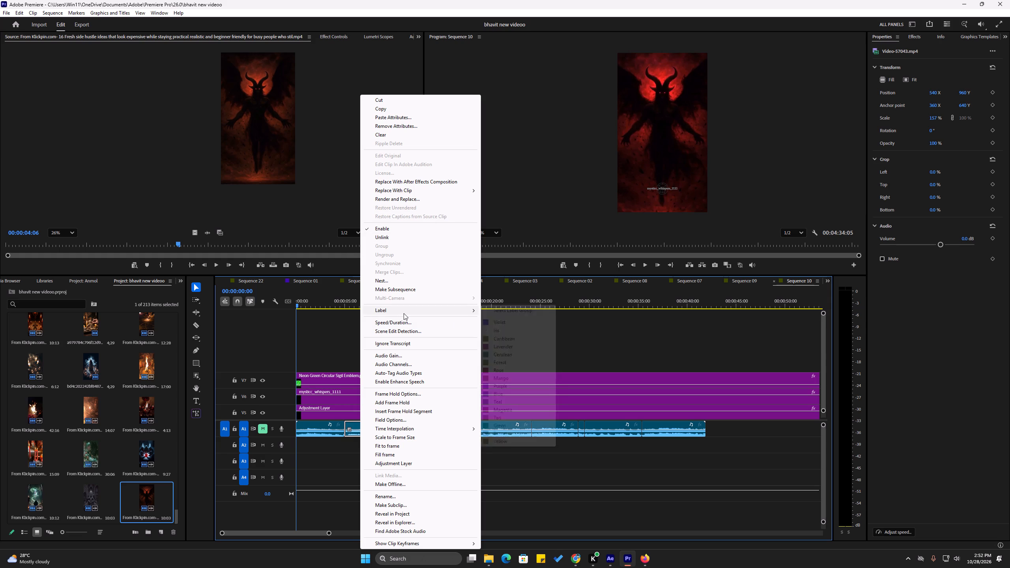
click(404, 313)
click(507, 340)
click(413, 340)
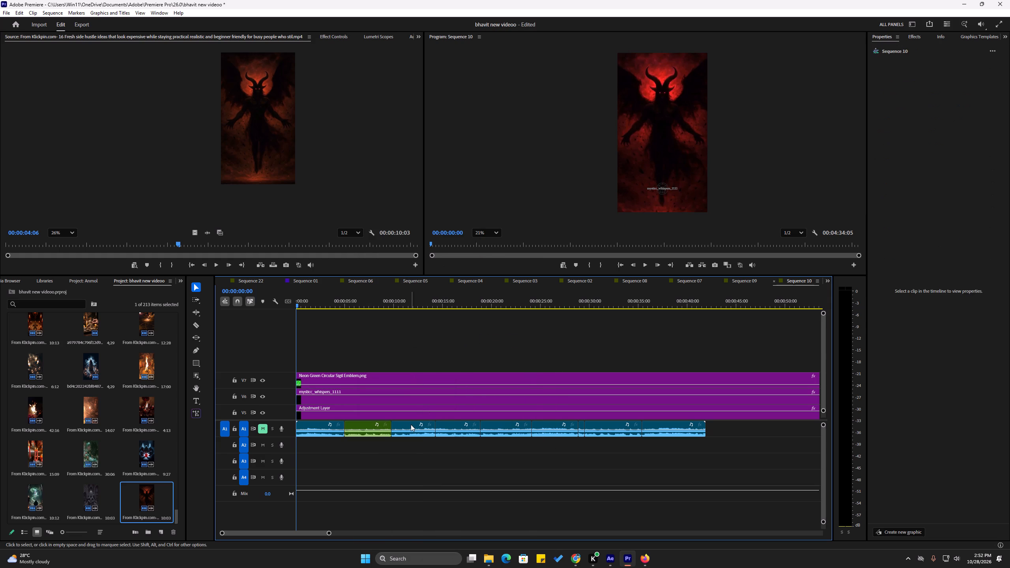
Set the label colour of the third Video-57043.mp4 segment on track A1 to Lavender.
click(411, 424)
right_click(411, 424)
click(461, 310)
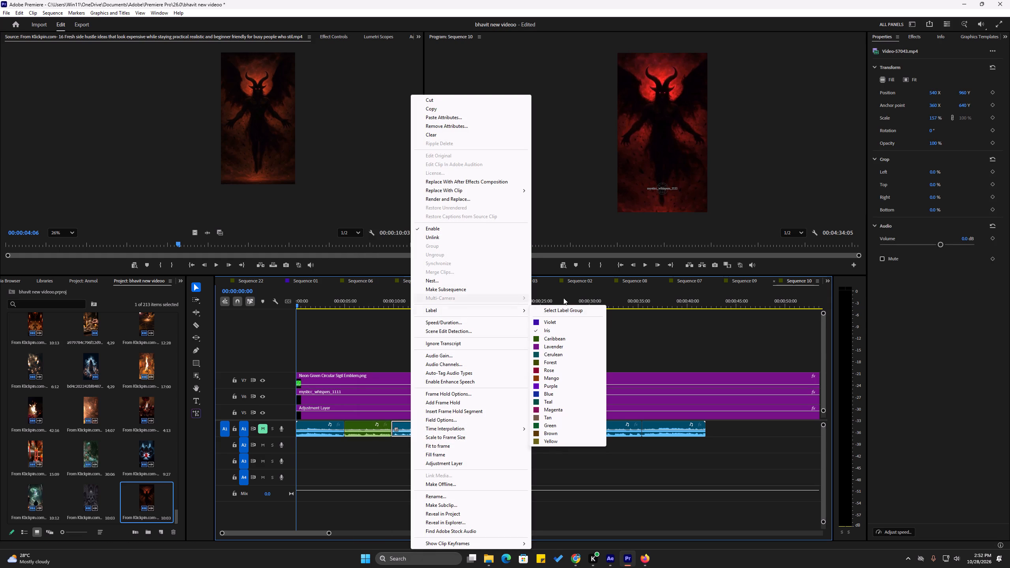
click(552, 345)
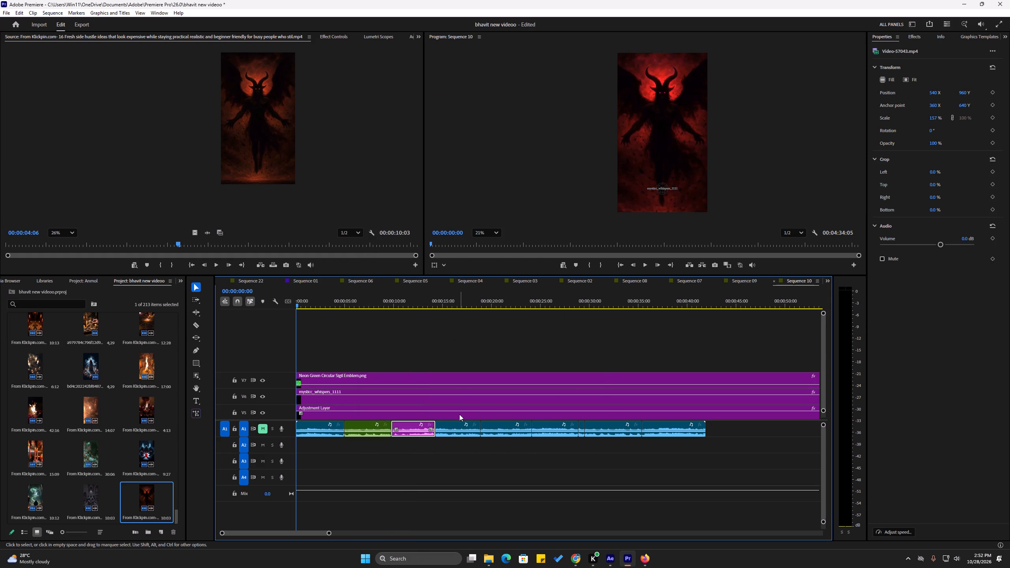
Set the label colour of the fourth Video-57043.mp4 segment on track A1 to Blue.
click(451, 421)
right_click(451, 421)
click(497, 312)
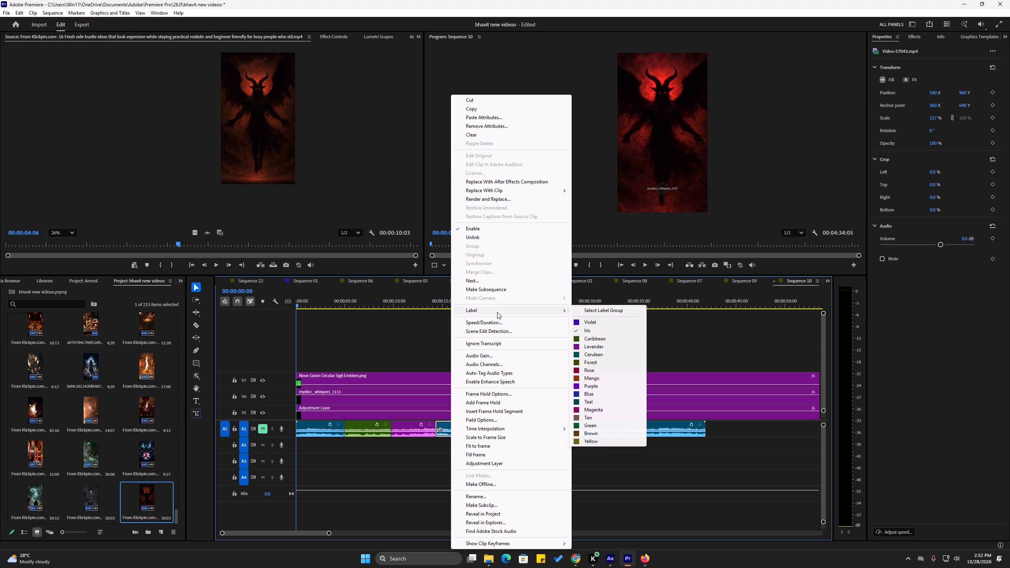
click(604, 397)
Set the label colour of the fifth Video-57043.mp4 segment on track A1 to Rose.
click(511, 422)
right_click(511, 422)
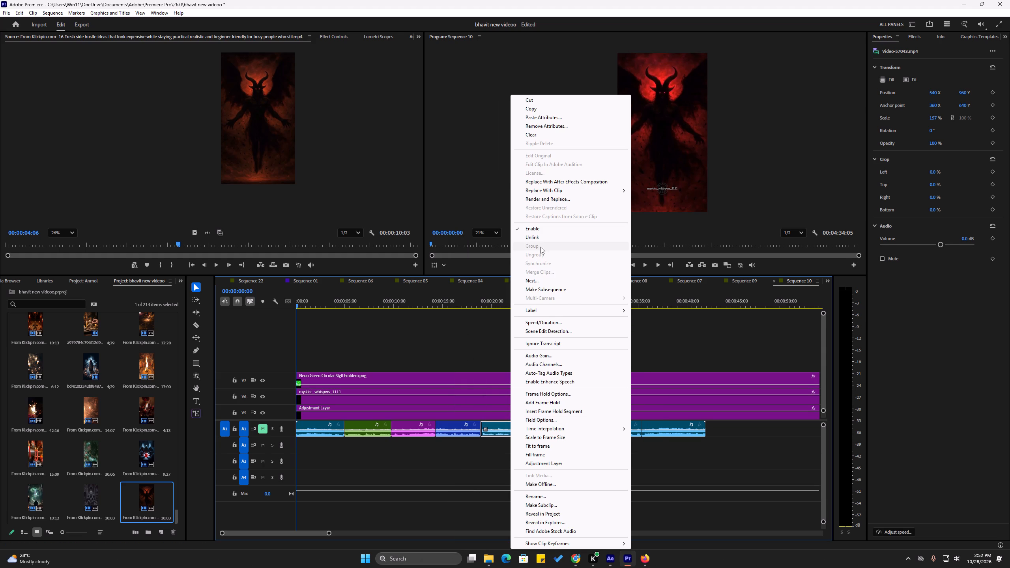
click(556, 314)
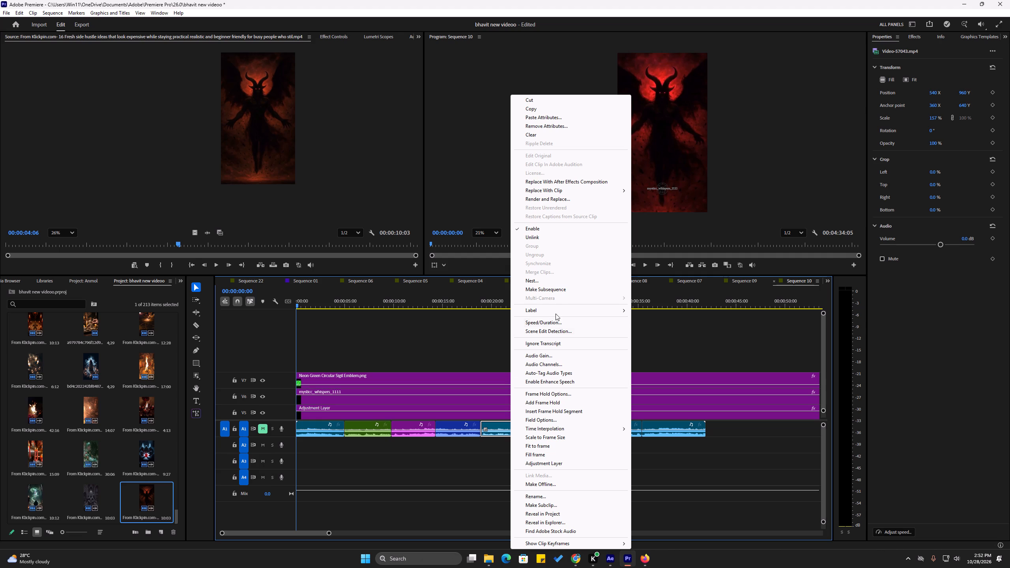
click(561, 311)
click(659, 369)
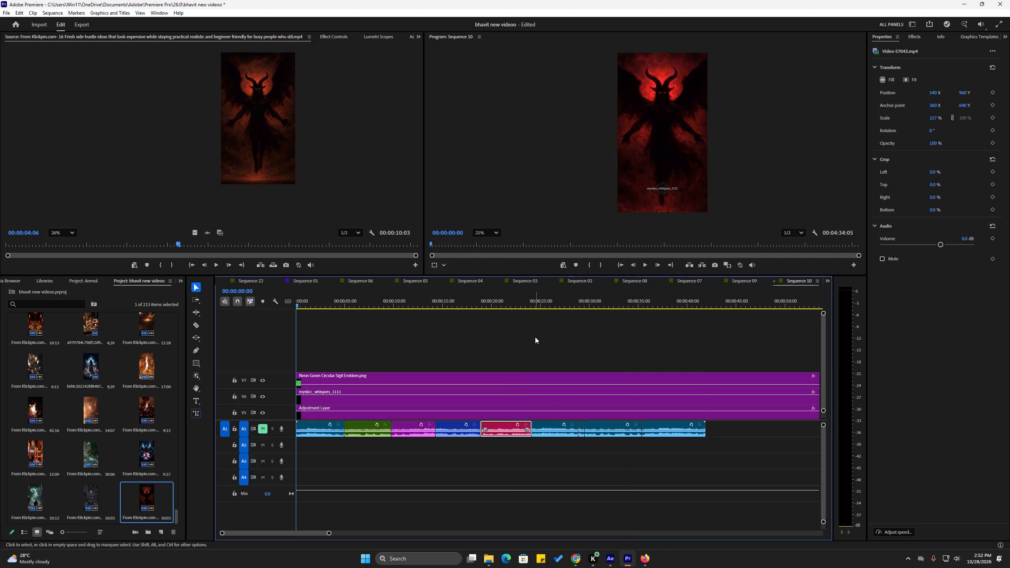
Set the label colour of the sixth Video-57043.mp4 segment on track A1 to Purple.
click(550, 421)
right_click(550, 421)
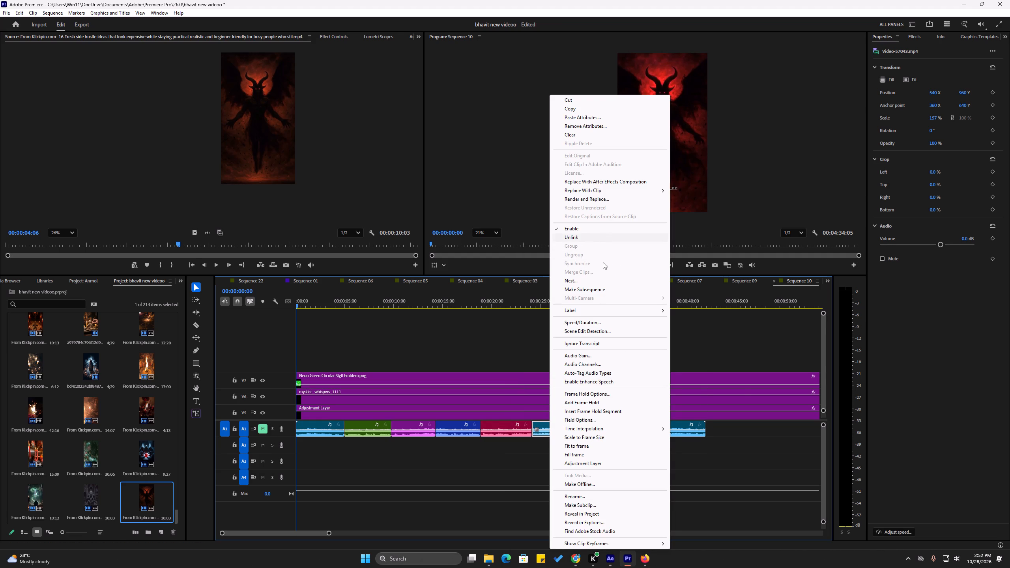
click(593, 309)
click(693, 383)
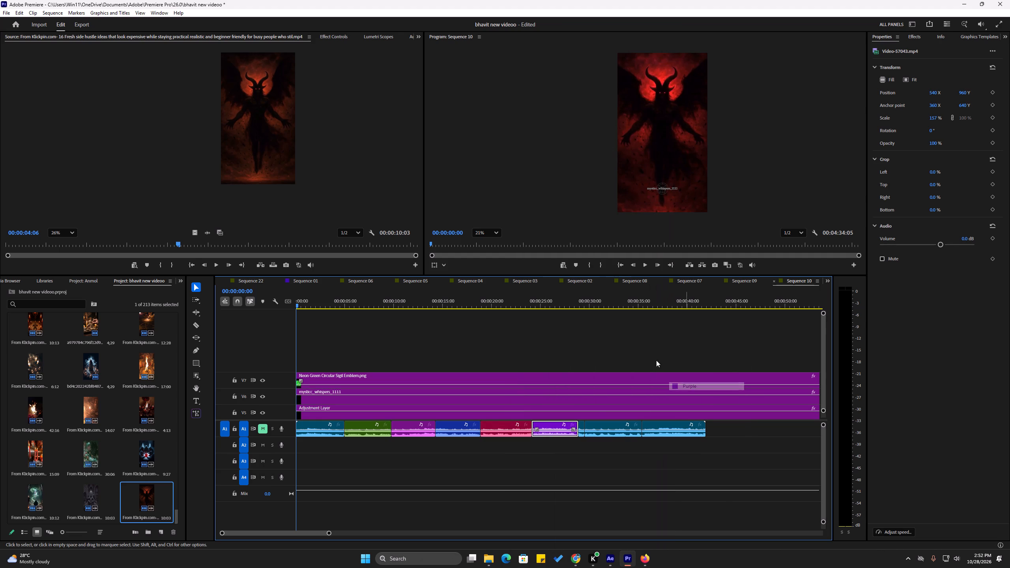
Set the label colour of the very short seventh Video-57043.mp4 segment on track A1 to Mango.
click(602, 425)
right_click(602, 425)
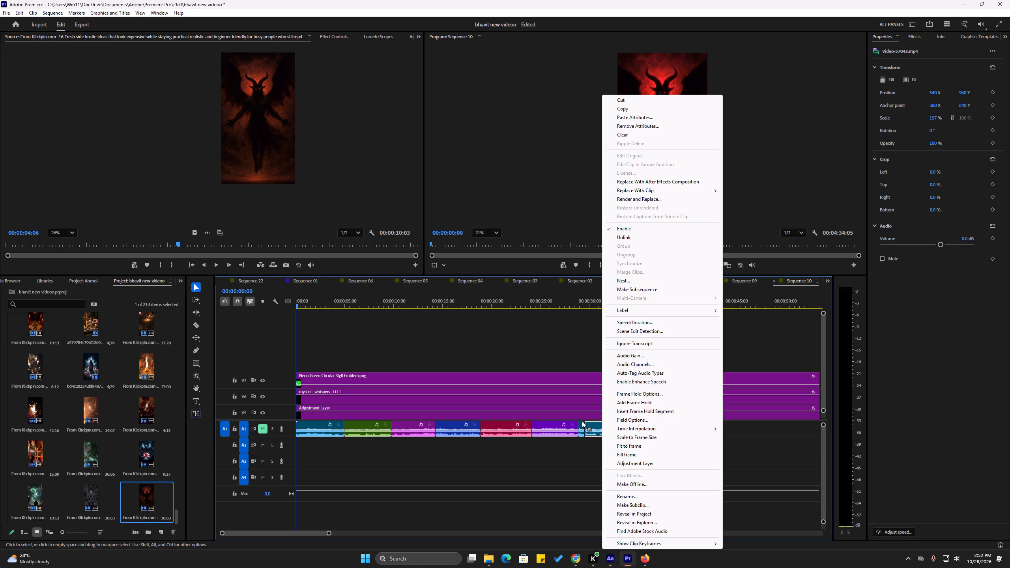
click(582, 421)
right_click(582, 421)
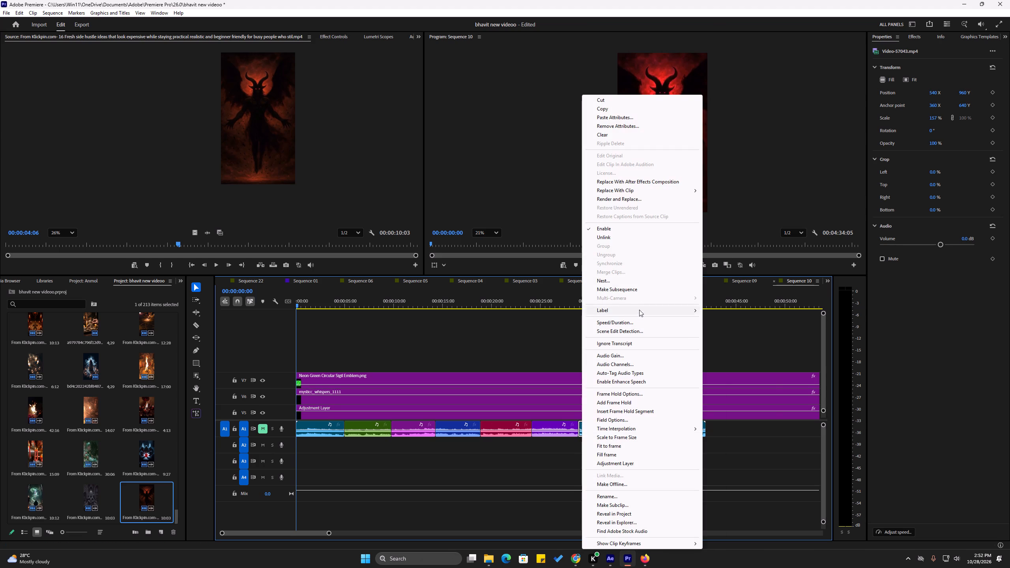
click(638, 313)
click(730, 379)
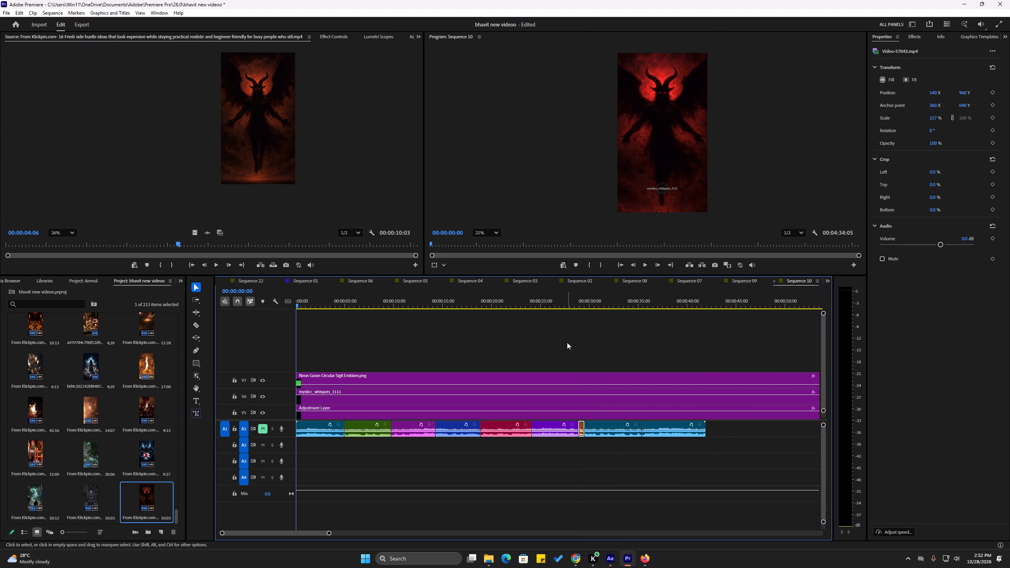
Set the label colour of the eighth Video-57043.mp4 segment on track A1 to Tan.
click(602, 424)
right_click(602, 424)
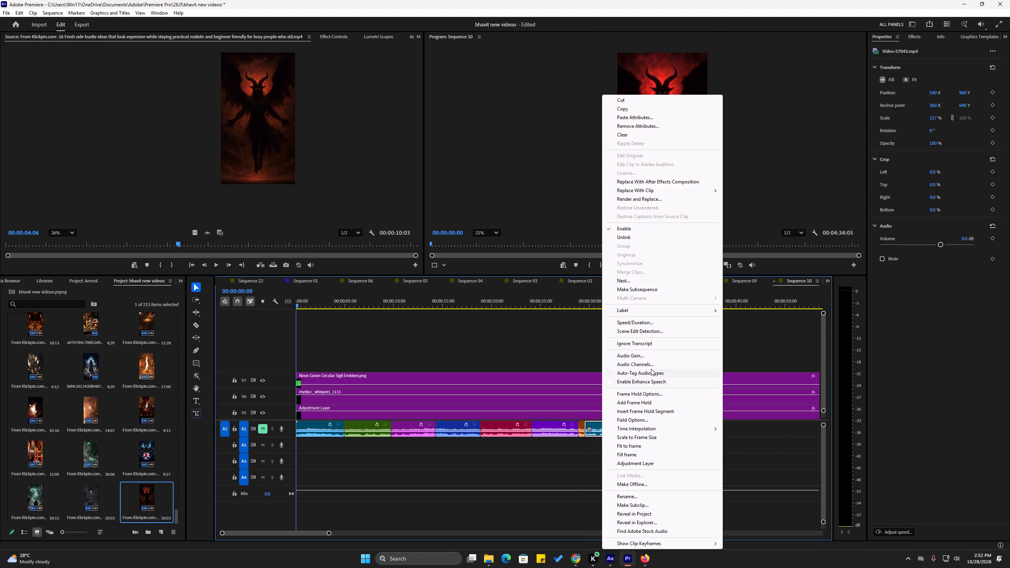
click(657, 312)
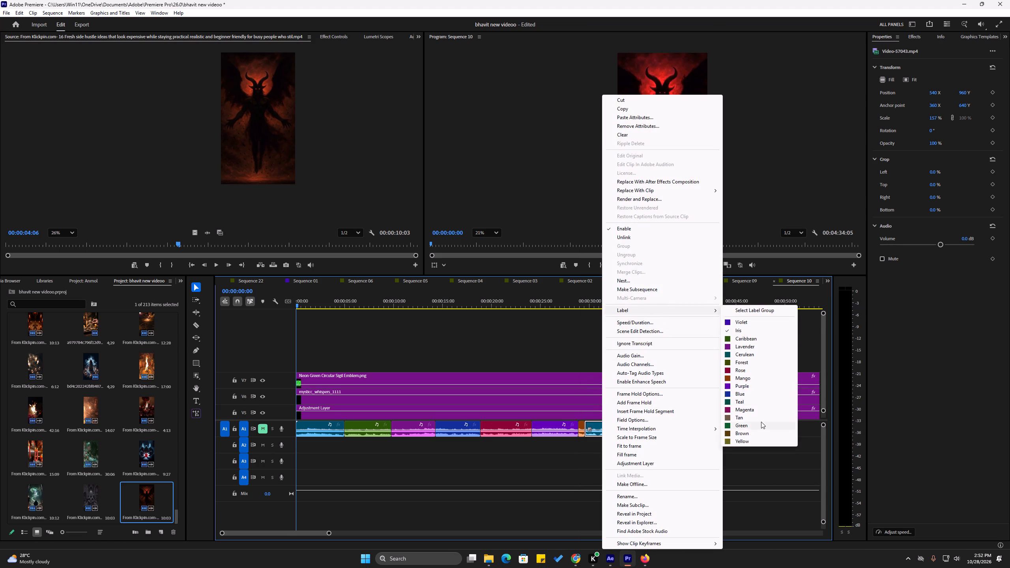
click(745, 415)
Set the label colour of the last Video-57043.mp4 segment on track A1 to Yellow and clear the selection.
click(669, 428)
right_click(669, 428)
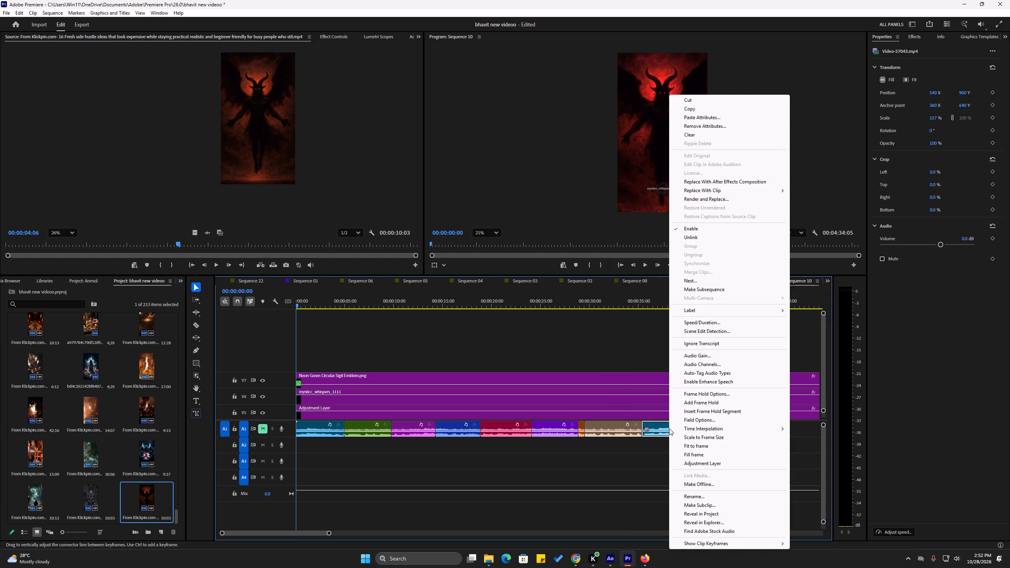
click(721, 311)
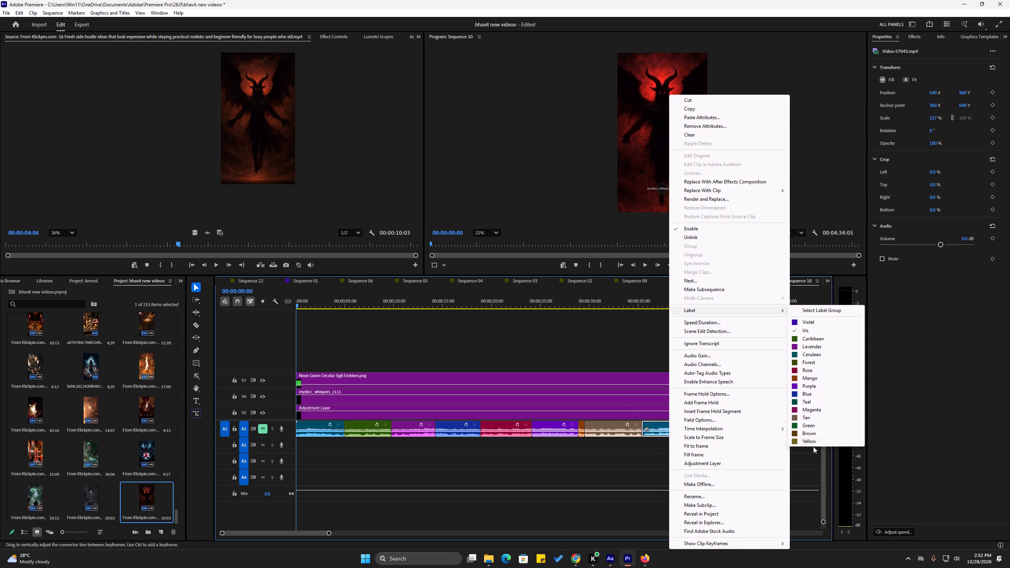
click(812, 443)
click(688, 332)
Save the project, preview the opening of Sequence 10 and return the playhead to the start.
drag(642, 302, 175, 317)
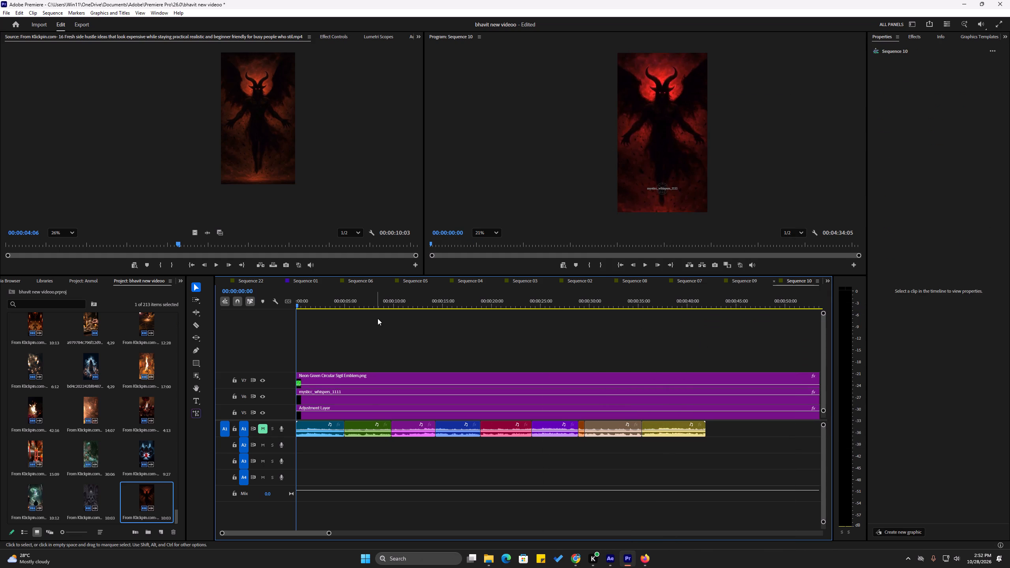
click(378, 318)
key(ctrl+s)
key(space)
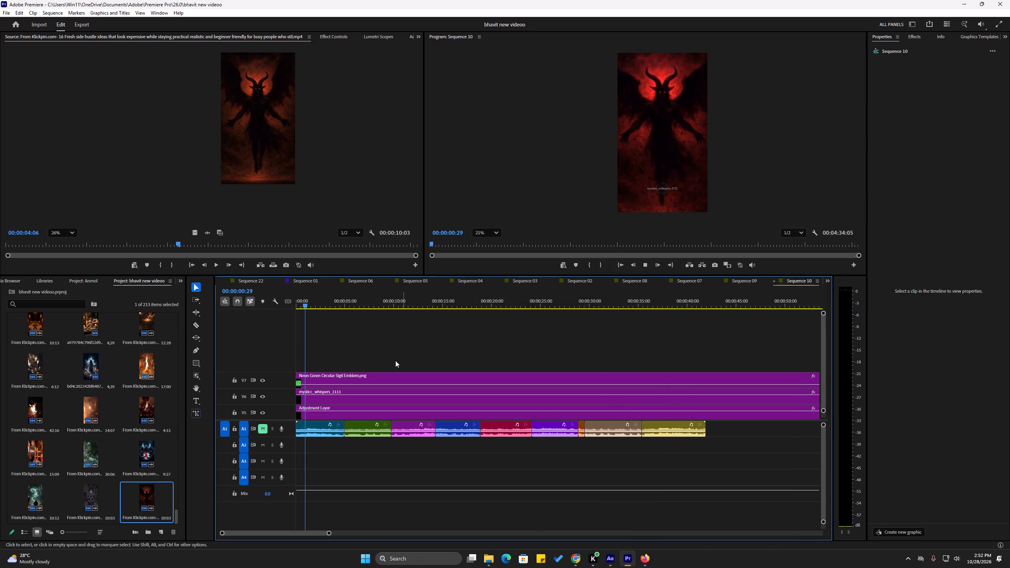
alt+scroll(385, 355, up, 5)
key(space)
drag(376, 299, 252, 322)
click(353, 347)
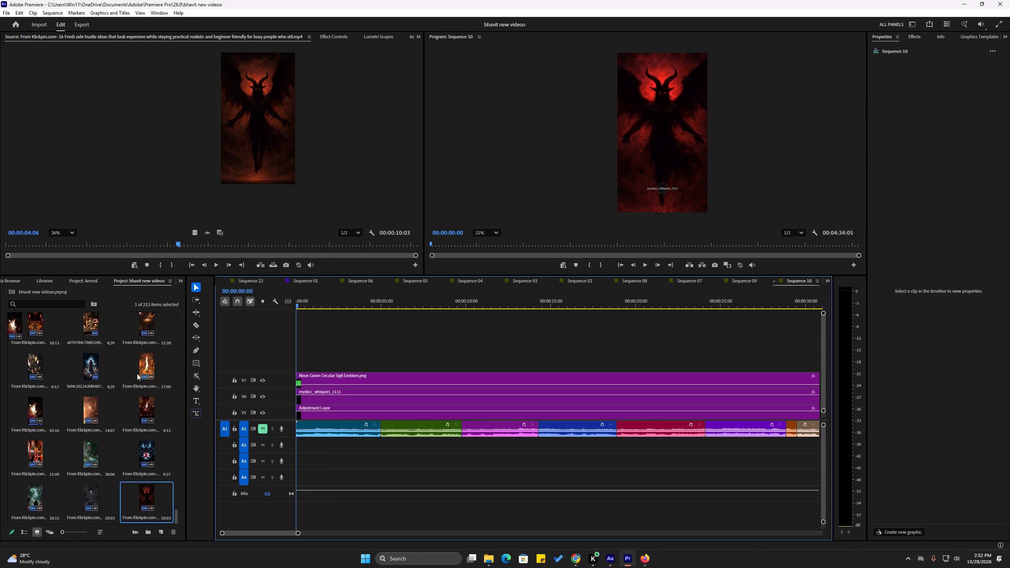
Open Video-57043.mp4 in the source viewer and examine the title wording and styling on its first frame.
scroll(124, 428, up, 2)
click(155, 360)
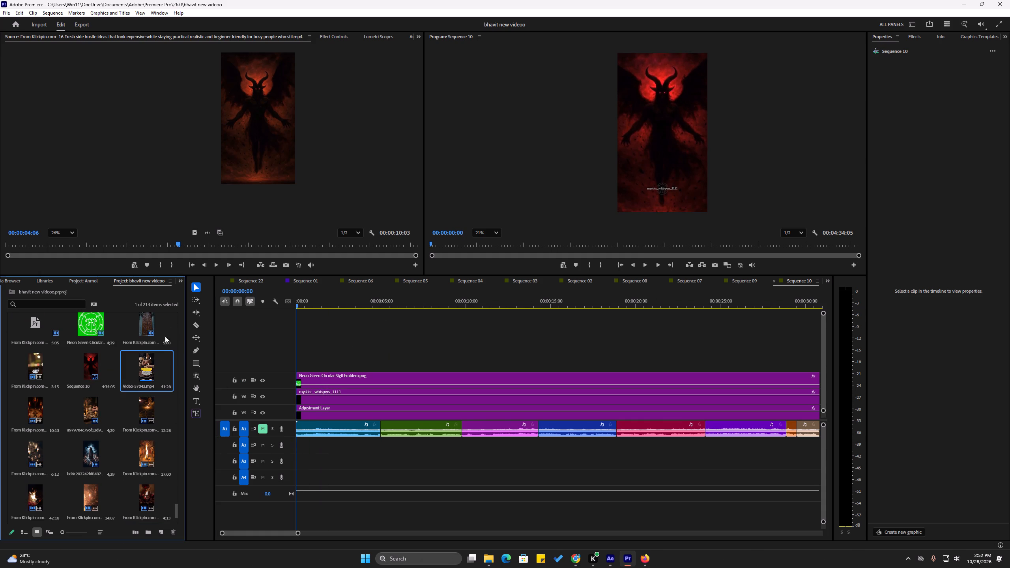
double_click(147, 359)
scroll(267, 125, down, 2)
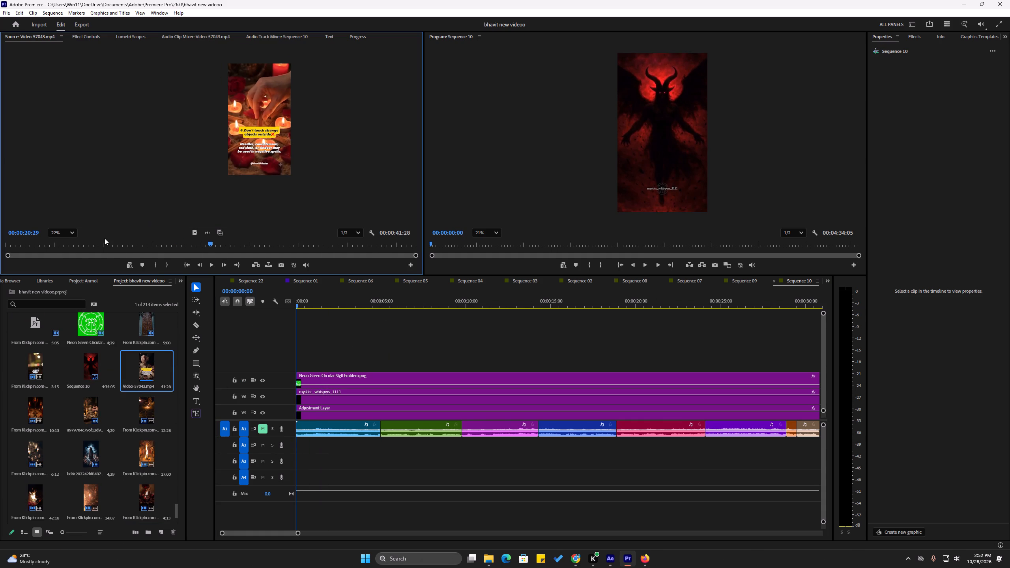
drag(74, 247, 0, 240)
scroll(226, 90, up, 5)
middle_drag(287, 125, 265, 106)
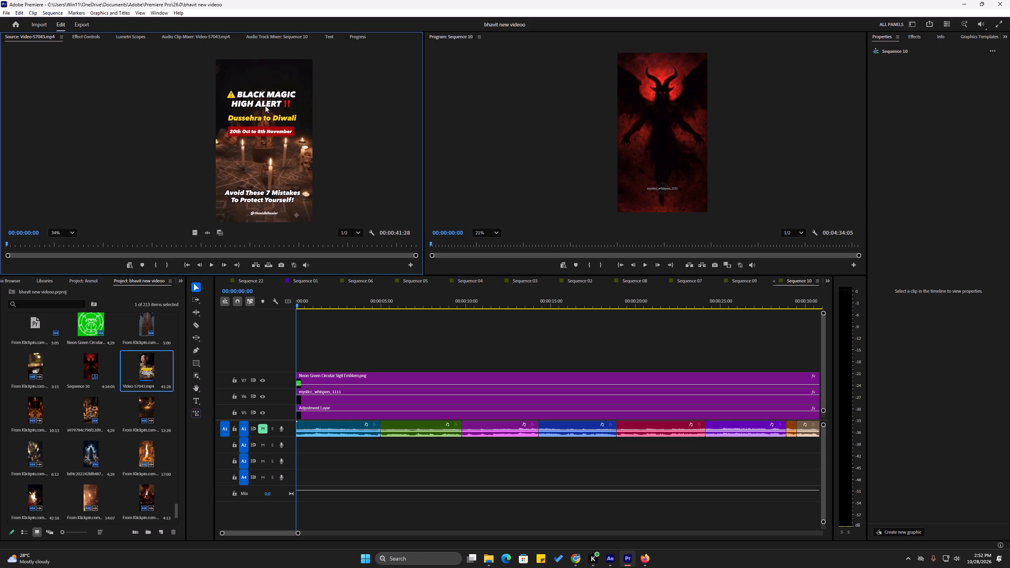
middle_drag(265, 106, 275, 134)
scroll(269, 88, up, 8)
middle_drag(290, 131, 290, 147)
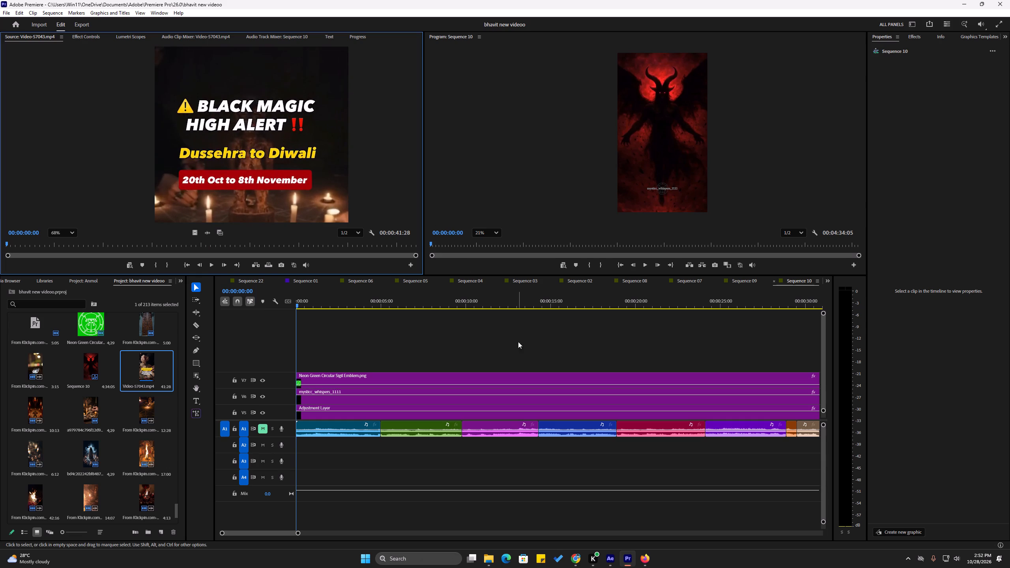
key(ctrl+s)
Add a two-line text reading "BLACK MAGIC" and "HIGH ALERT" over the figure at the start of Sequence 10.
drag(432, 299, 266, 321)
click(368, 349)
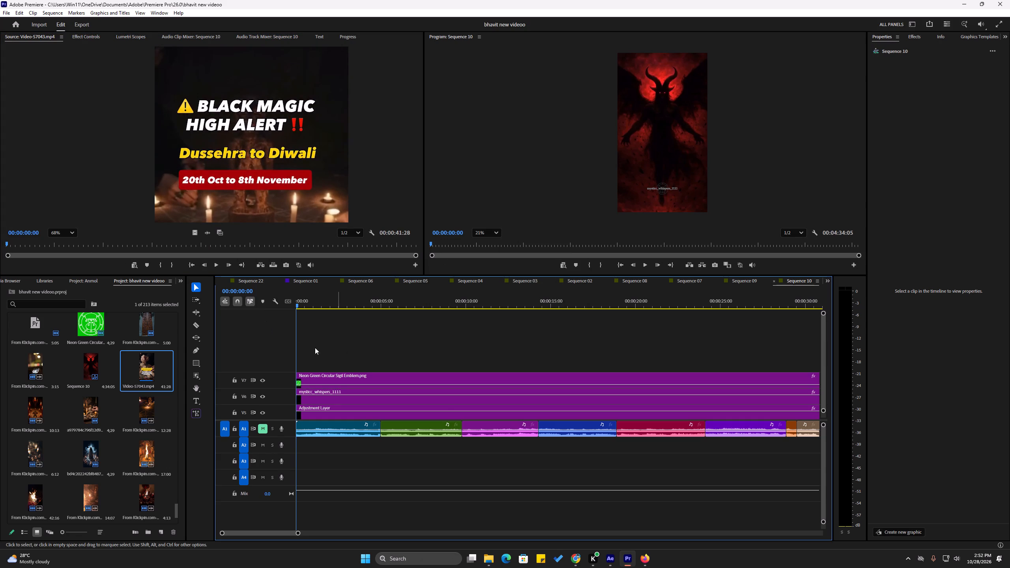
click(198, 400)
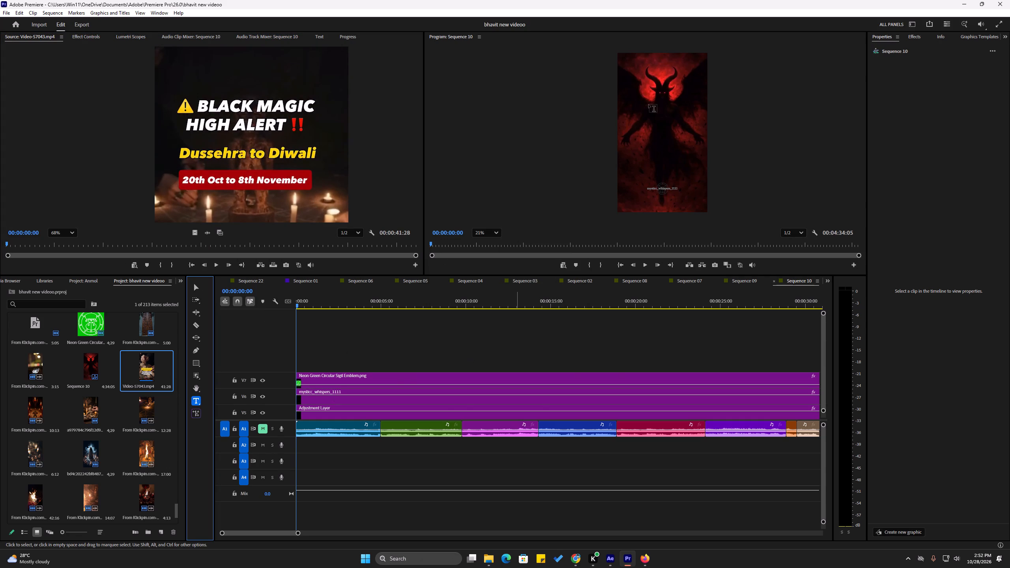
click(648, 105)
key(shift+b)
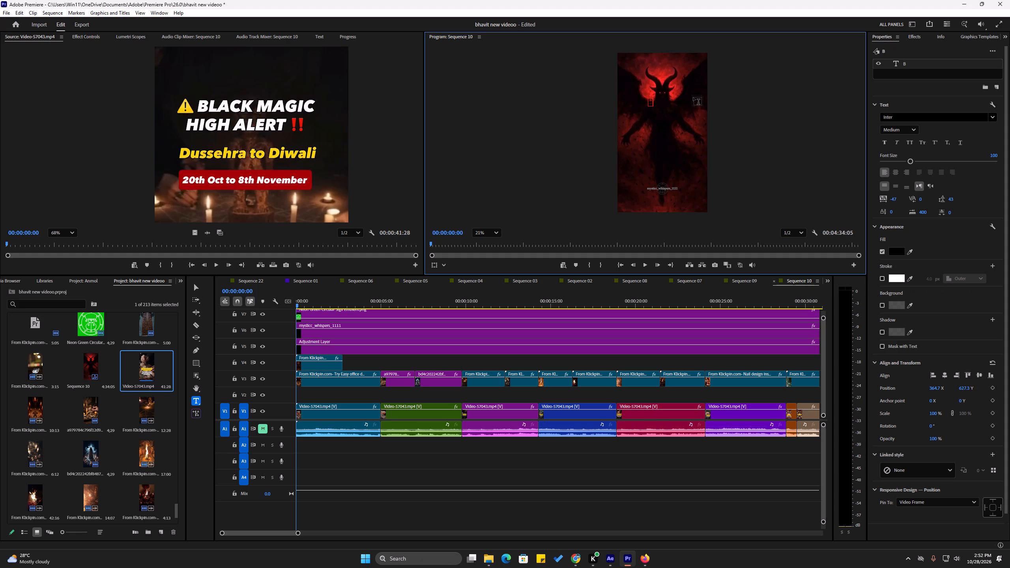
text(LACK)
key(space)
text(MAGIC)
key(space)
key(Return)
text(HIGH)
key(space)
text(ALERT)
key(space)
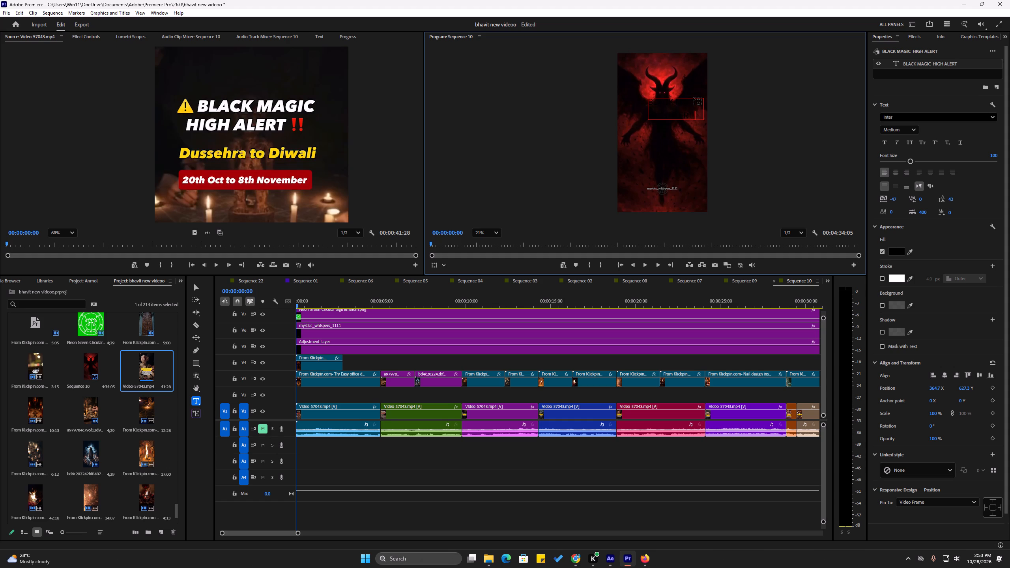
click(196, 288)
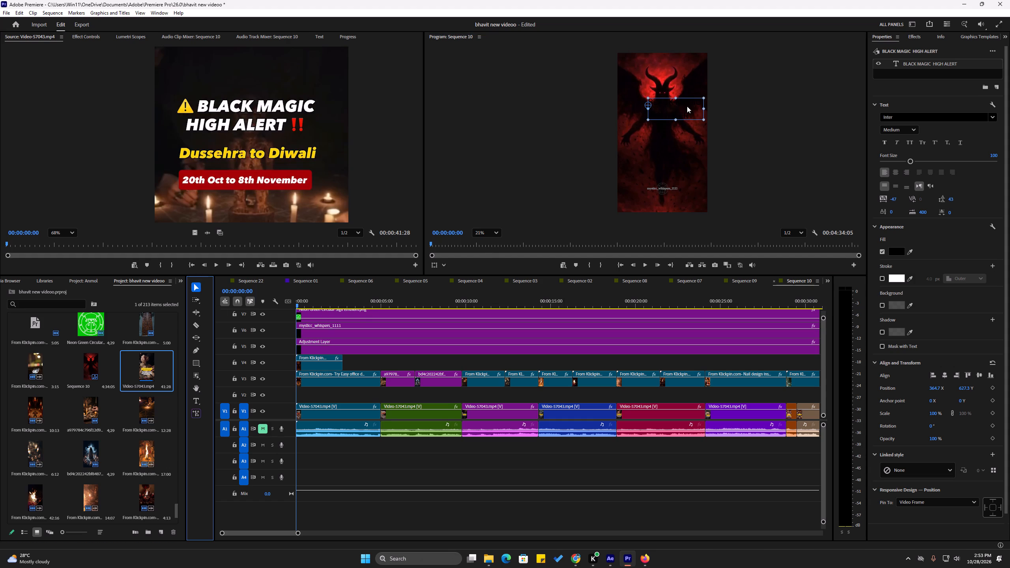
Shift the title toward the frame's centre and set its fill colour to white (FFFFFF).
drag(687, 106, 674, 106)
click(897, 255)
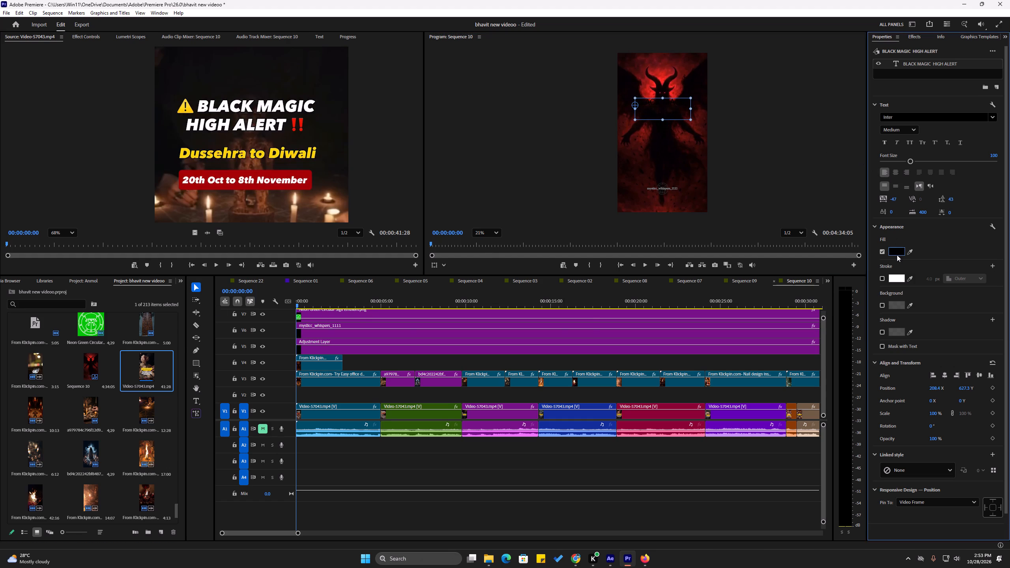
drag(465, 255, 375, 370)
click(567, 343)
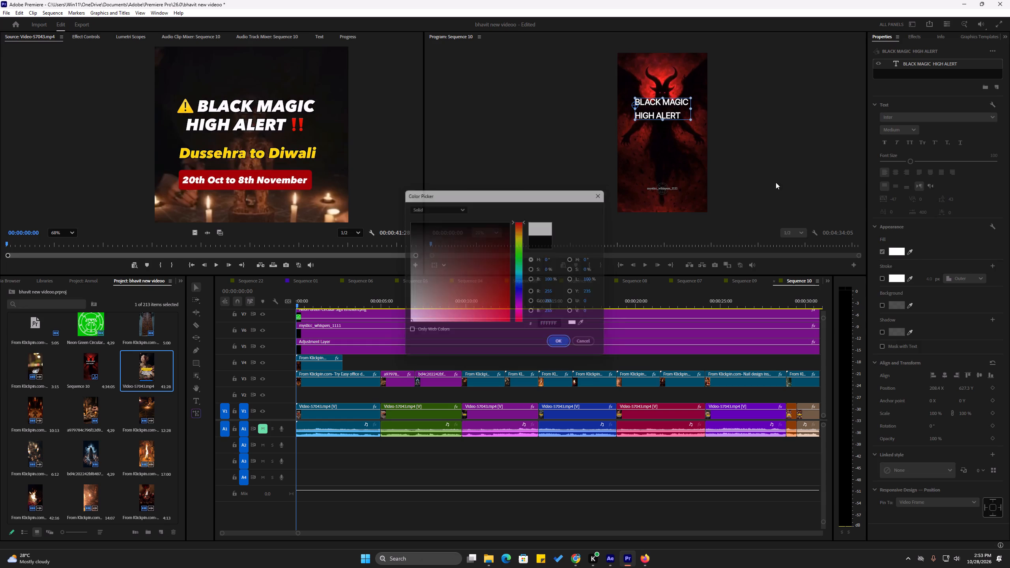
click(793, 109)
Centre-align the title's two lines and reposition the text over the figure at about 555, 648.
scroll(653, 101, up, 4)
click(647, 109)
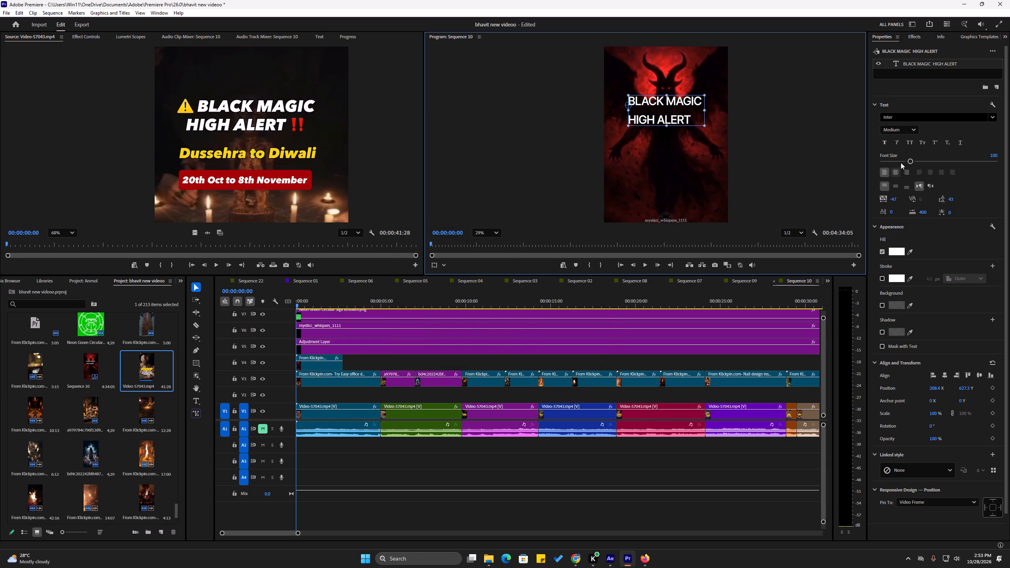
click(895, 172)
drag(636, 113, 683, 116)
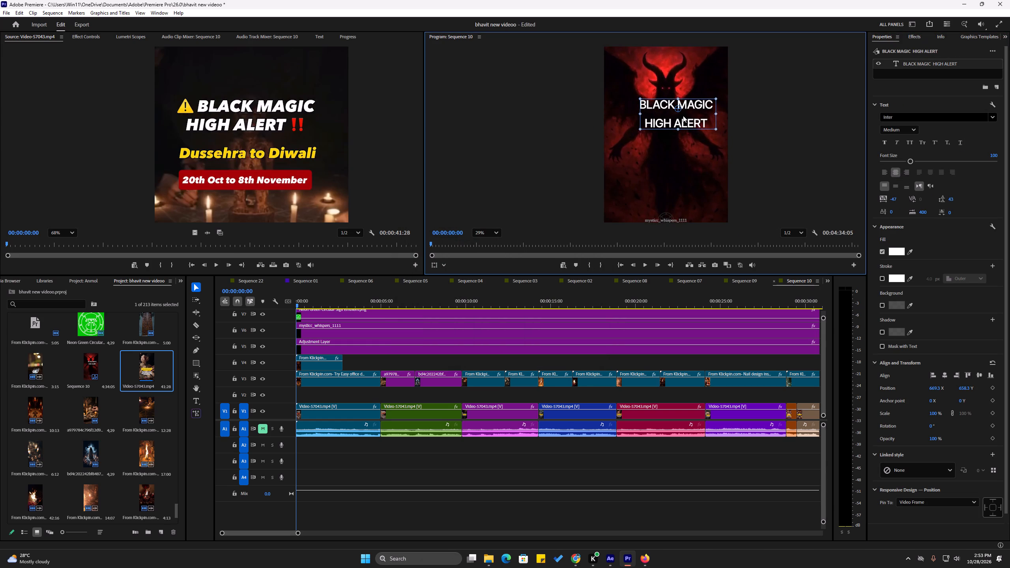
drag(683, 116, 681, 116)
Tighten the title's line spacing by setting the leading to -6.
drag(951, 200, 943, 200)
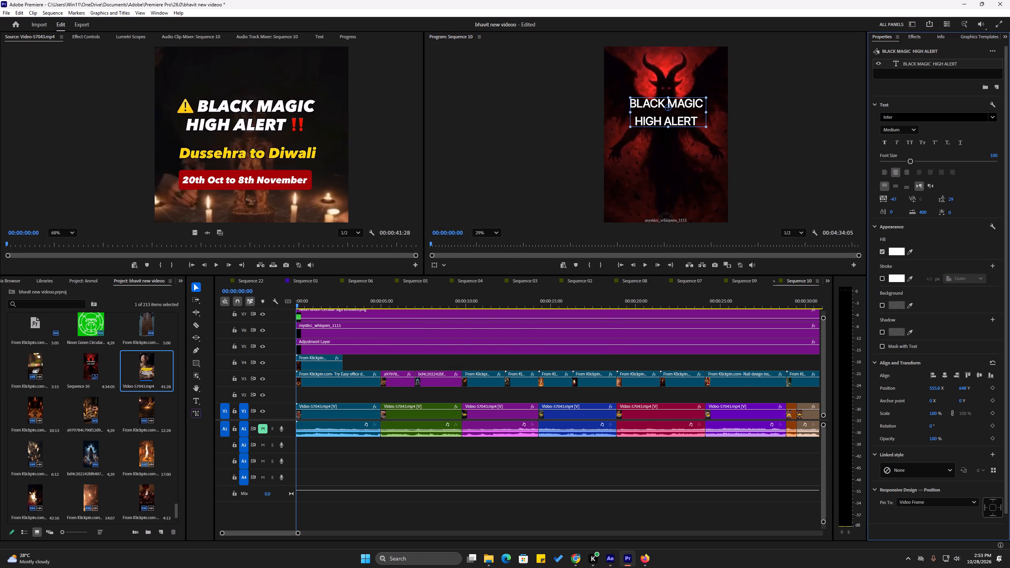
drag(943, 200, 927, 196)
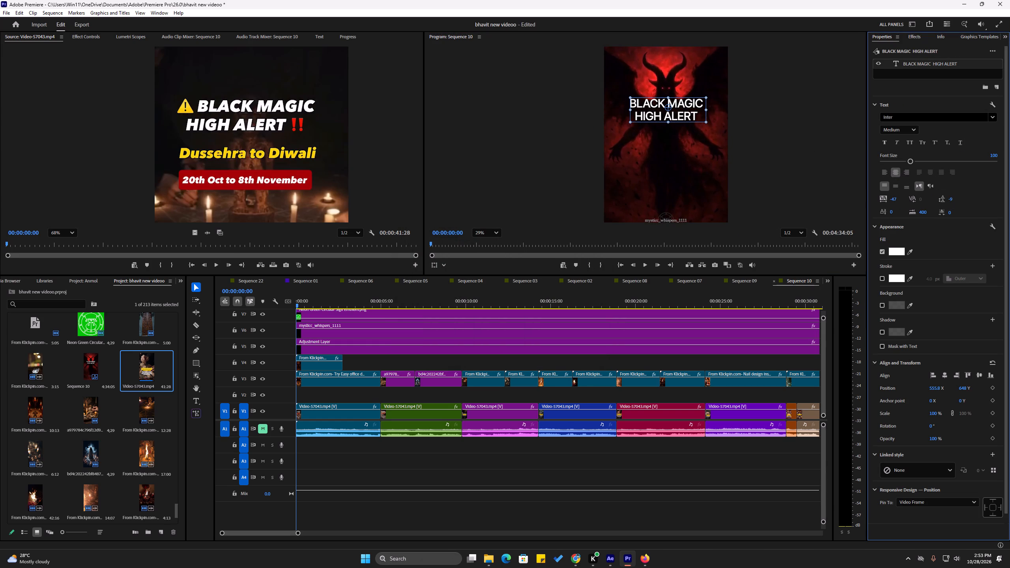
drag(927, 196, 928, 196)
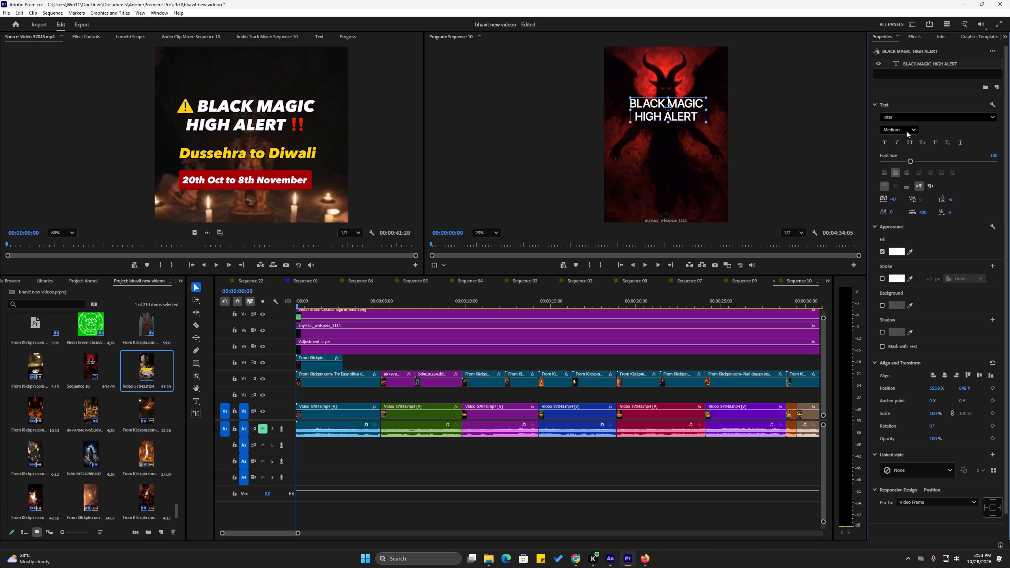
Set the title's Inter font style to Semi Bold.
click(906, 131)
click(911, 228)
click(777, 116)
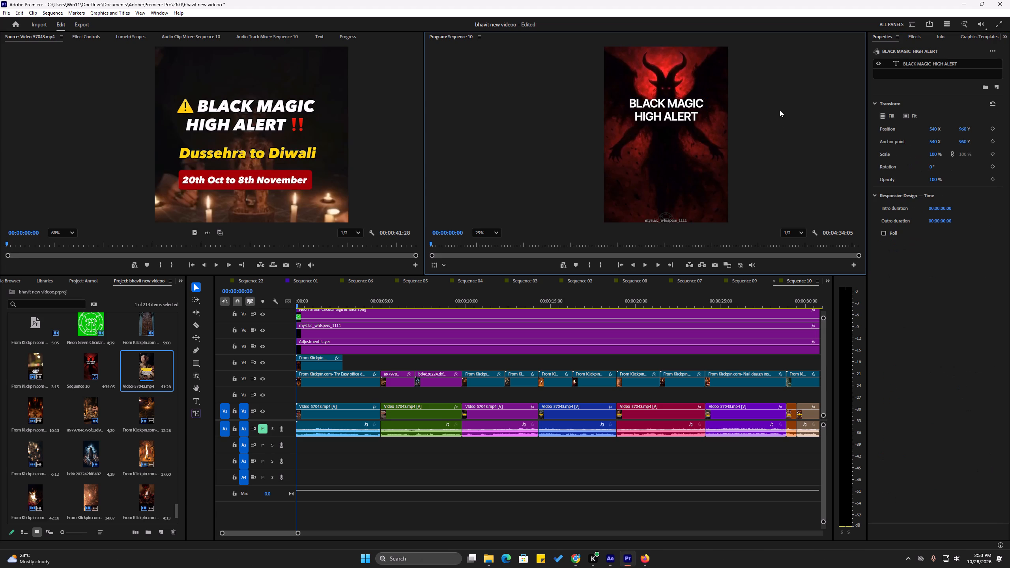
Set the title's Inter font style to Semi Bold Italic.
click(682, 100)
scroll(668, 96, down, 1)
middle_drag(688, 70, 676, 88)
double_click(683, 124)
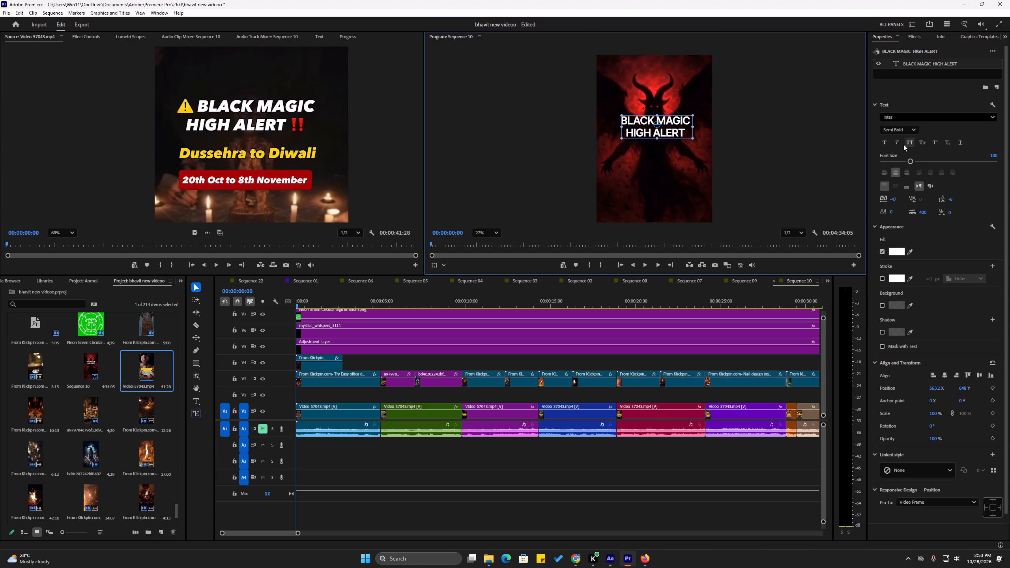
double_click(899, 133)
click(903, 130)
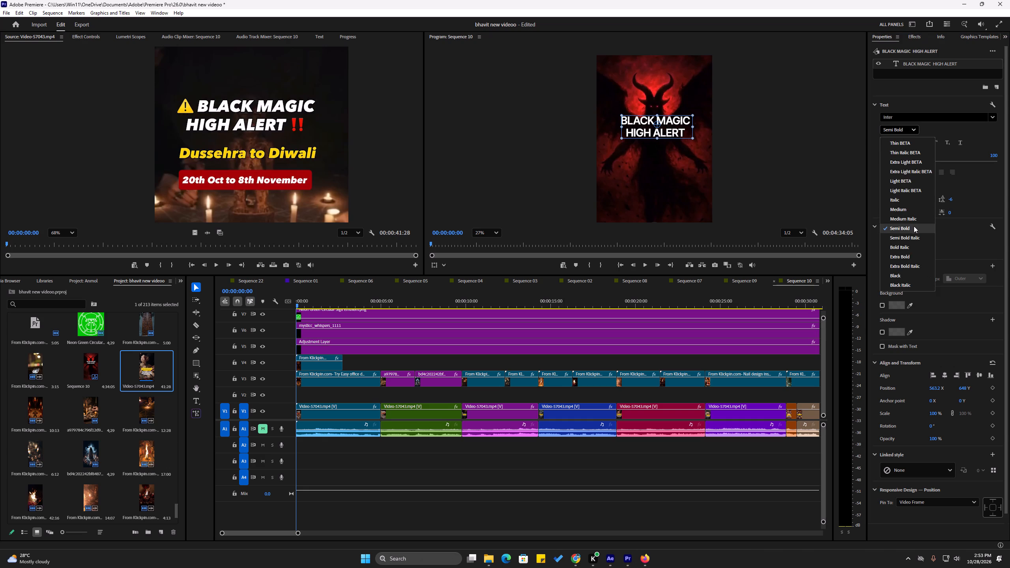
click(907, 236)
click(800, 125)
Enlarge the title to 104 % scale and move it slightly lower over the figure.
double_click(670, 121)
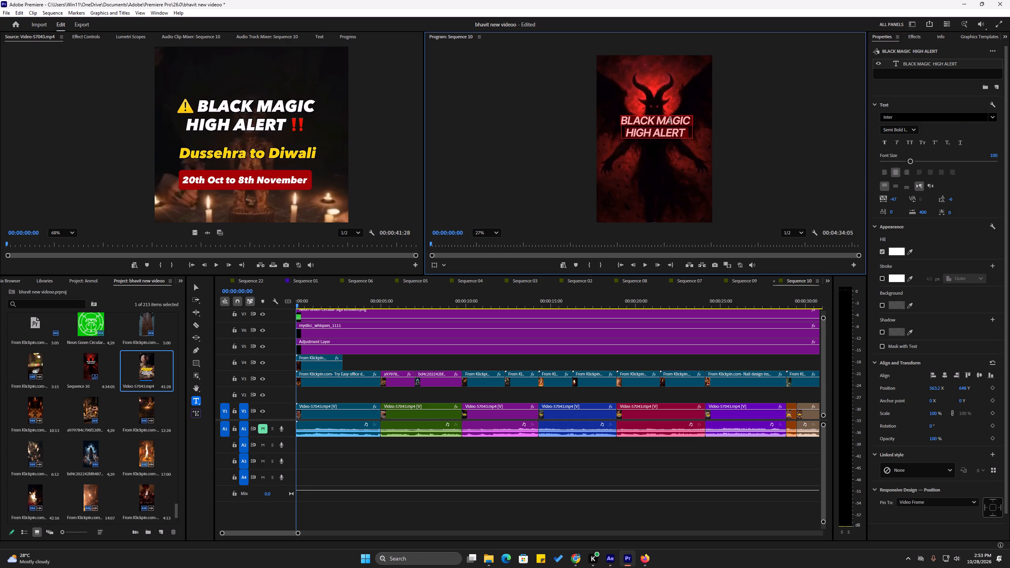
click(193, 283)
click(696, 139)
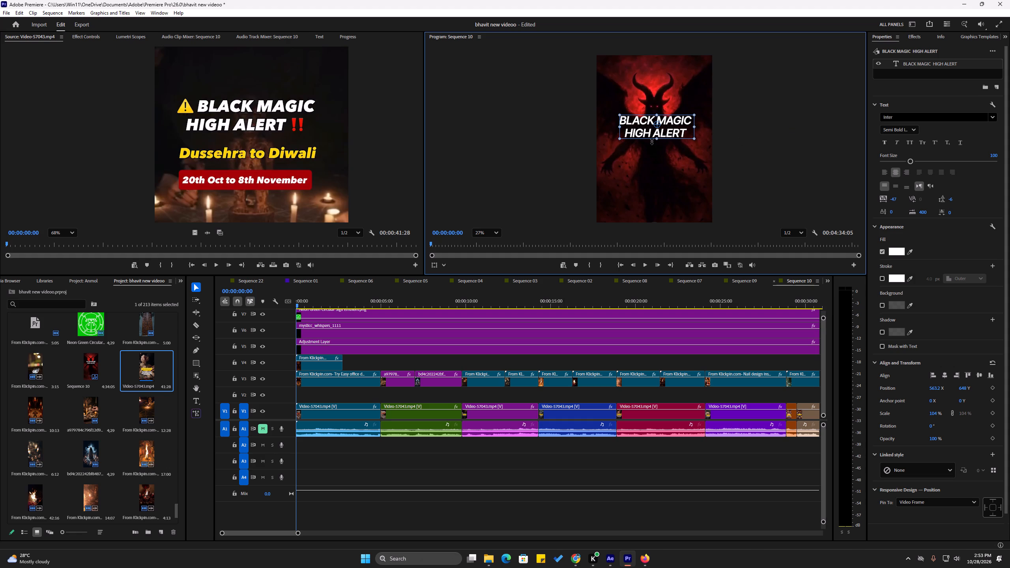
click(673, 132)
Deselect the title and save the project.
key(ctrl+s)
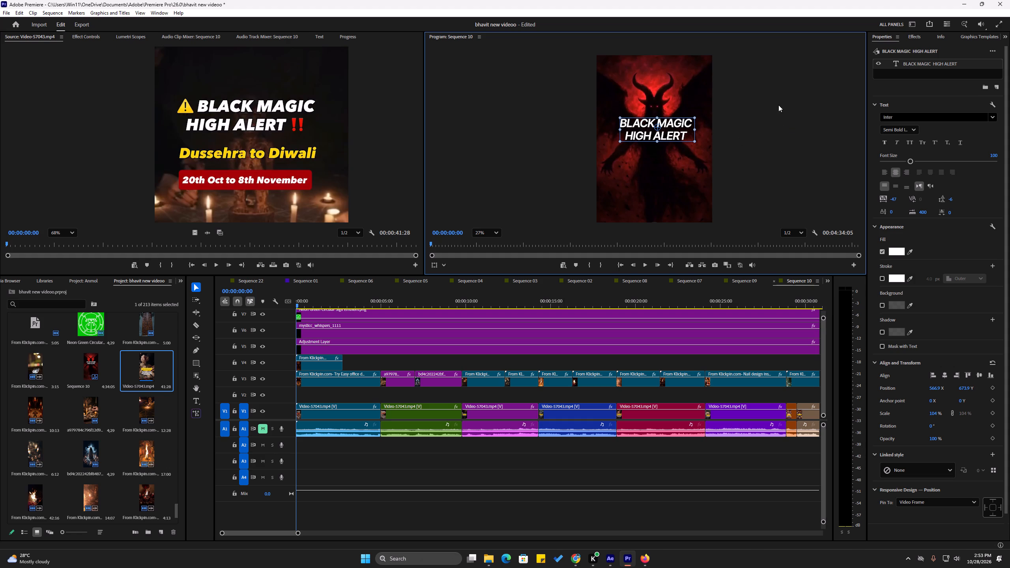
click(780, 105)
middle_drag(761, 110, 758, 96)
key(ctrl+s)
middle_drag(772, 103, 774, 95)
key(ctrl+s)
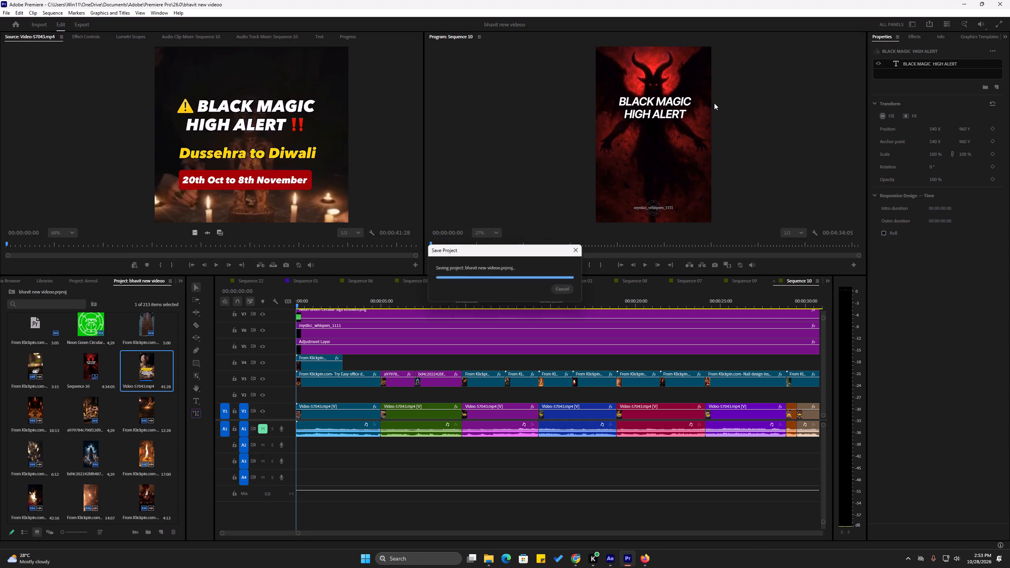
scroll(713, 104, up, 1)
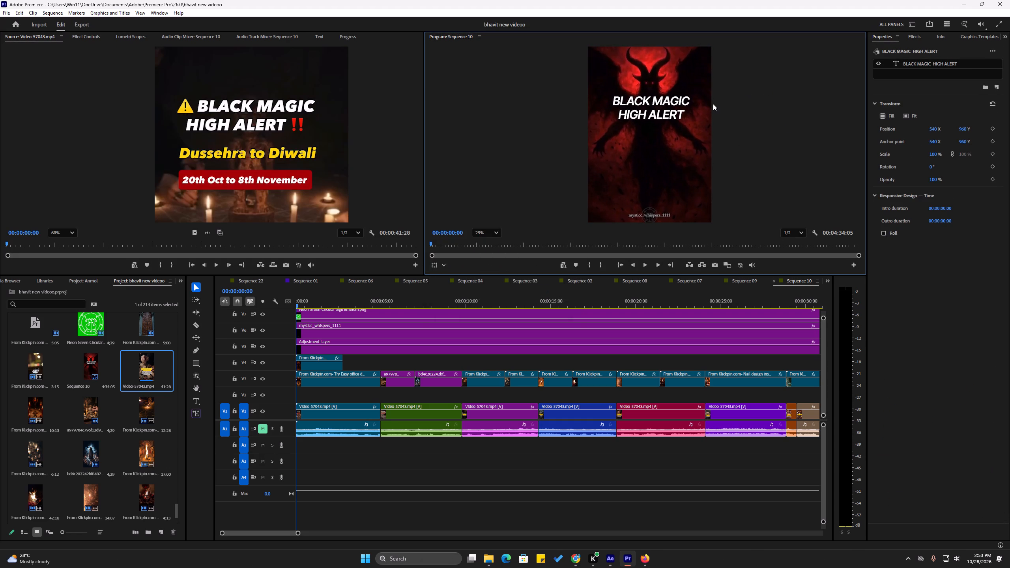